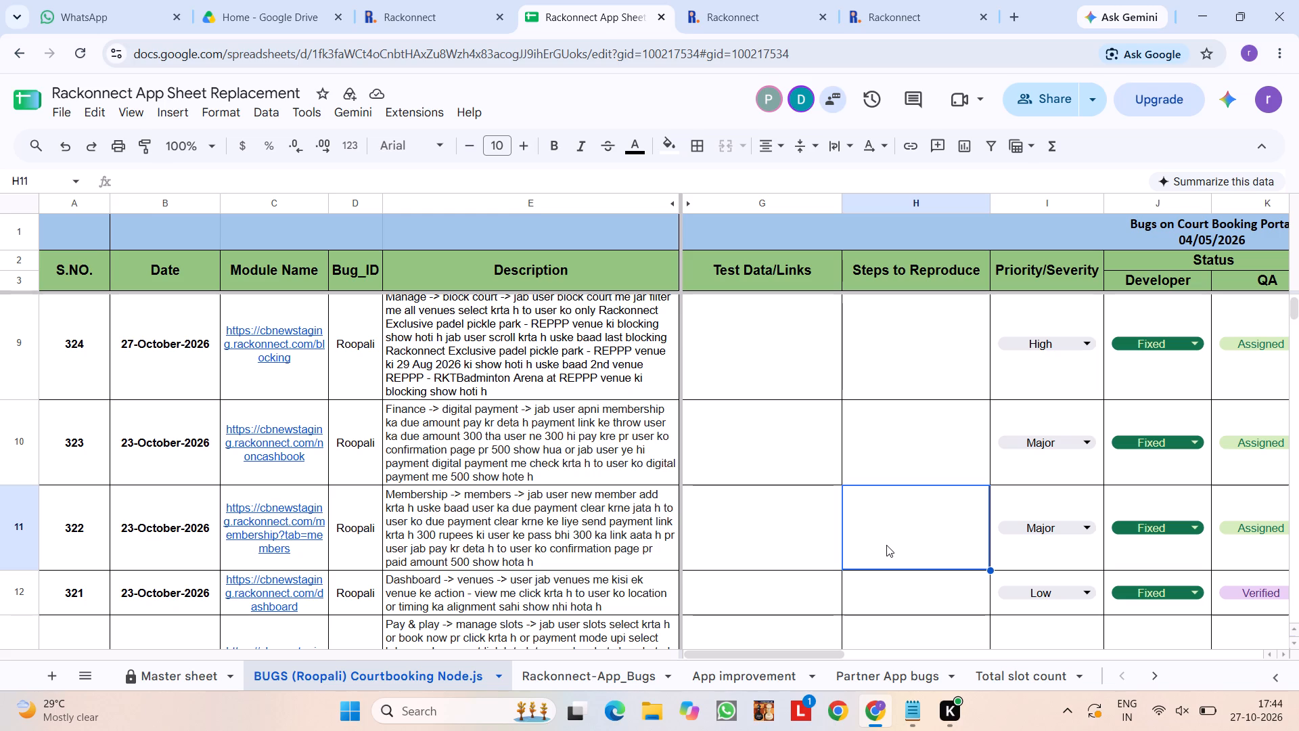
# Select the empty Test Data/Links cell in the row of bug 322.
pyautogui.click(746, 559)
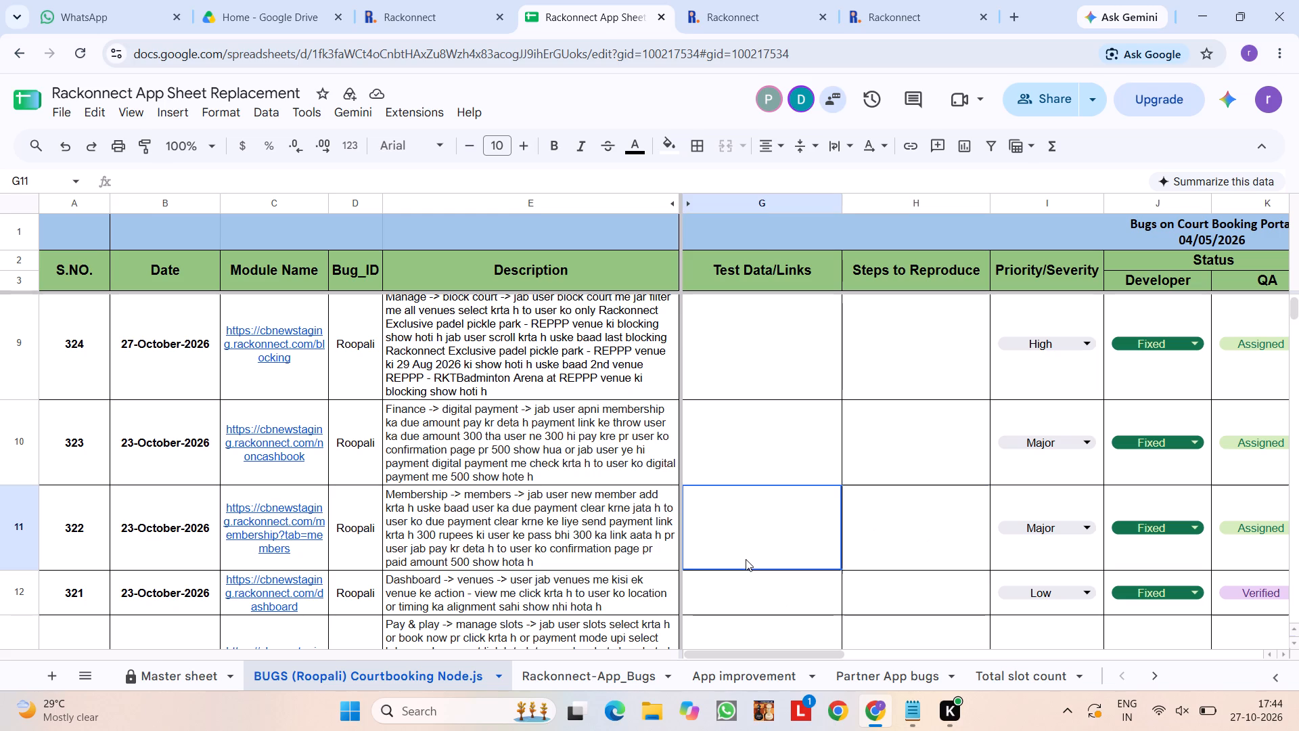
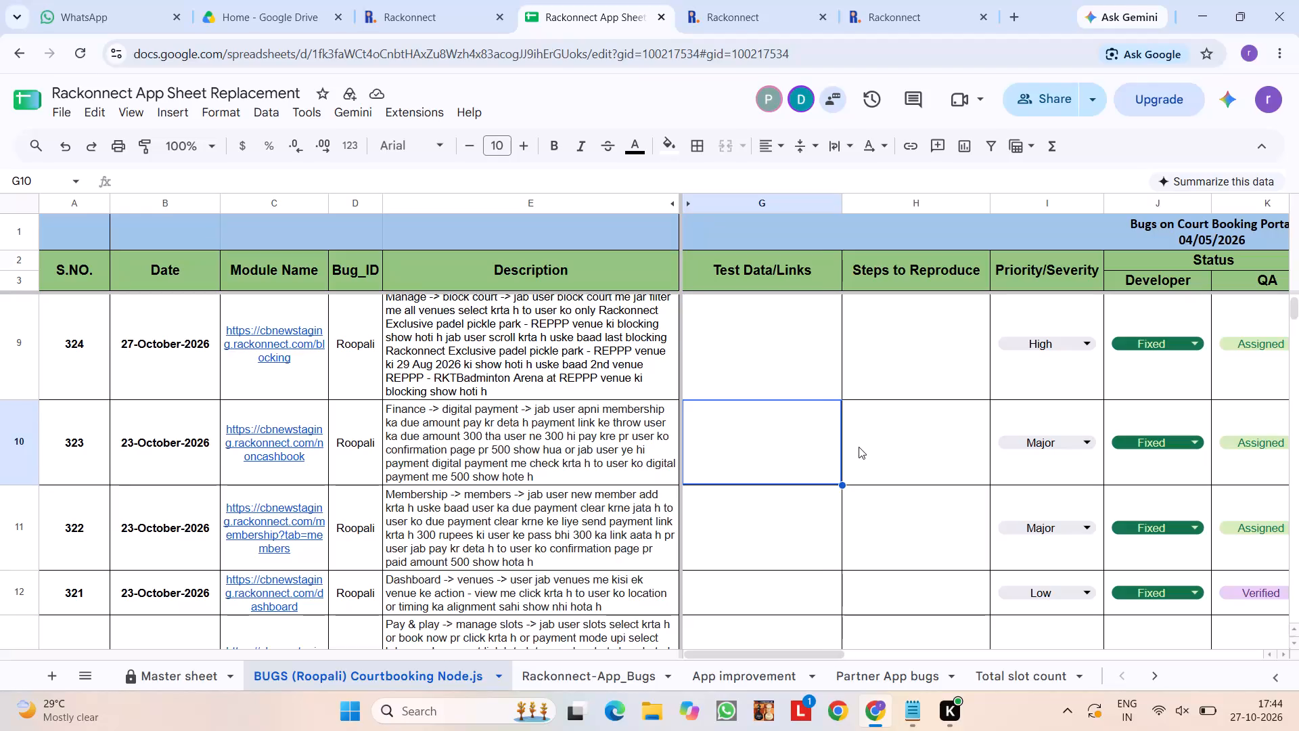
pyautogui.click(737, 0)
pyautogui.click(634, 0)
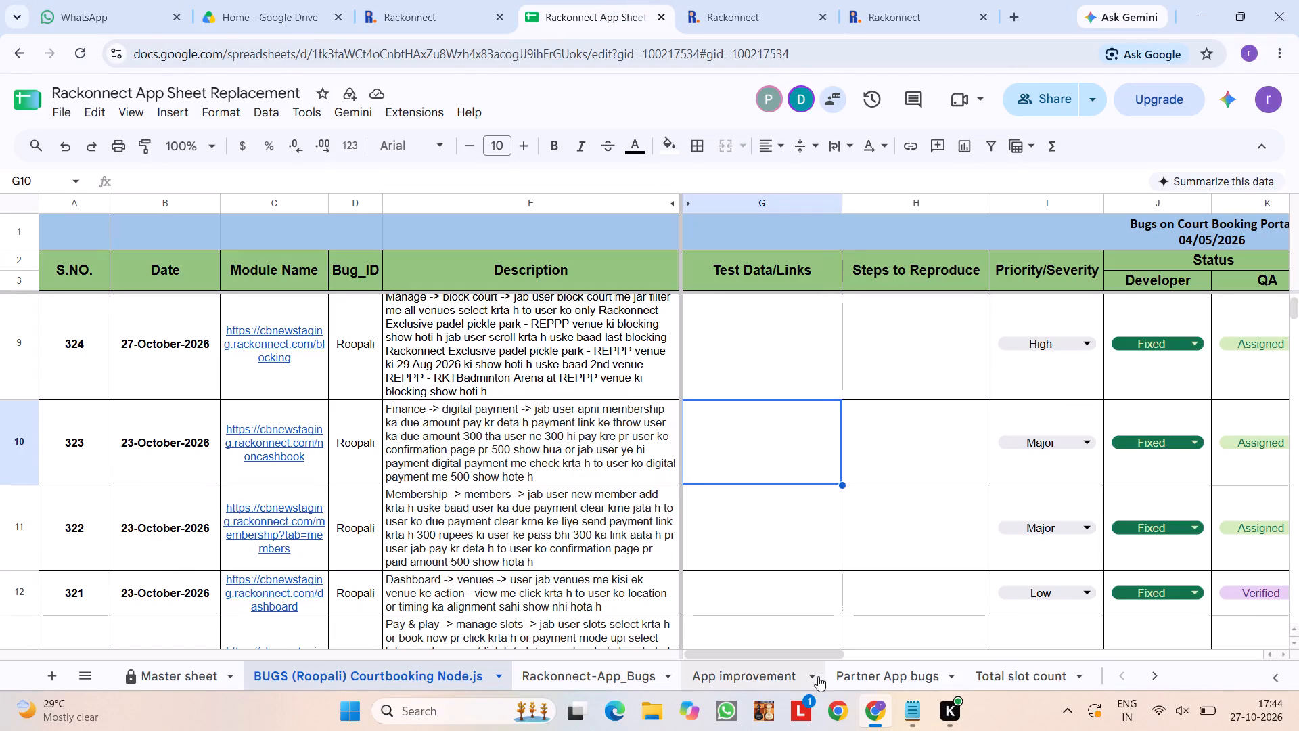
# Open the Rackonnect-App_Bugs sheet at its newest bug entries.
pyautogui.click(637, 669)
pyautogui.scroll(5, 781, 282)
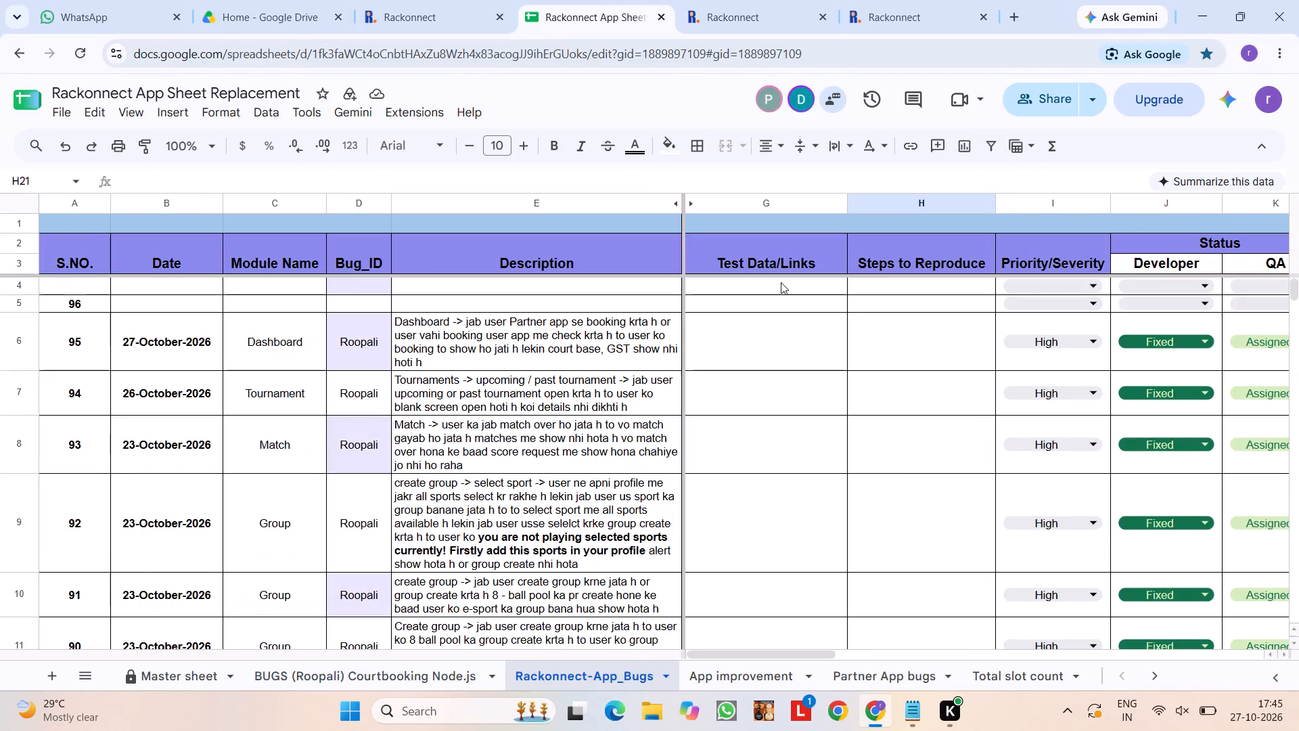
pyautogui.scroll(4, 781, 282)
pyautogui.hscroll(-5, 845, 409)
pyautogui.hscroll(4, 845, 409)
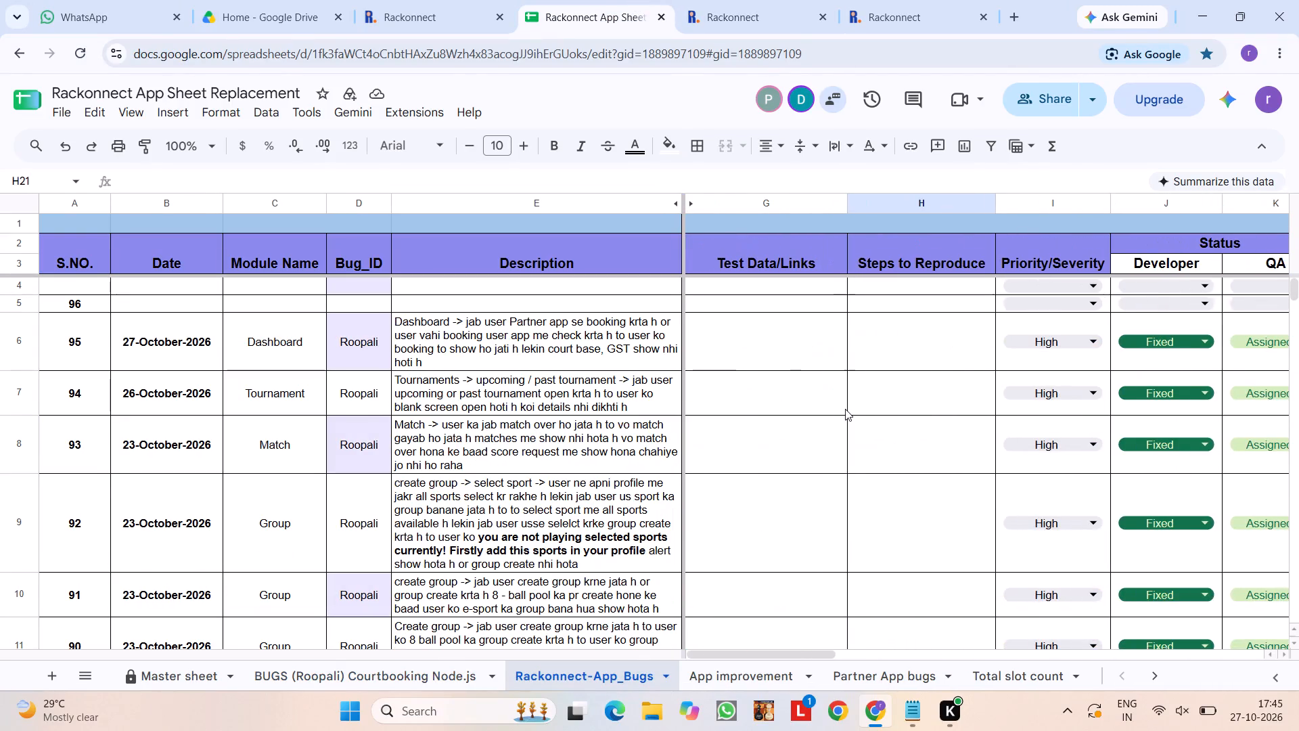
pyautogui.hscroll(2, 845, 409)
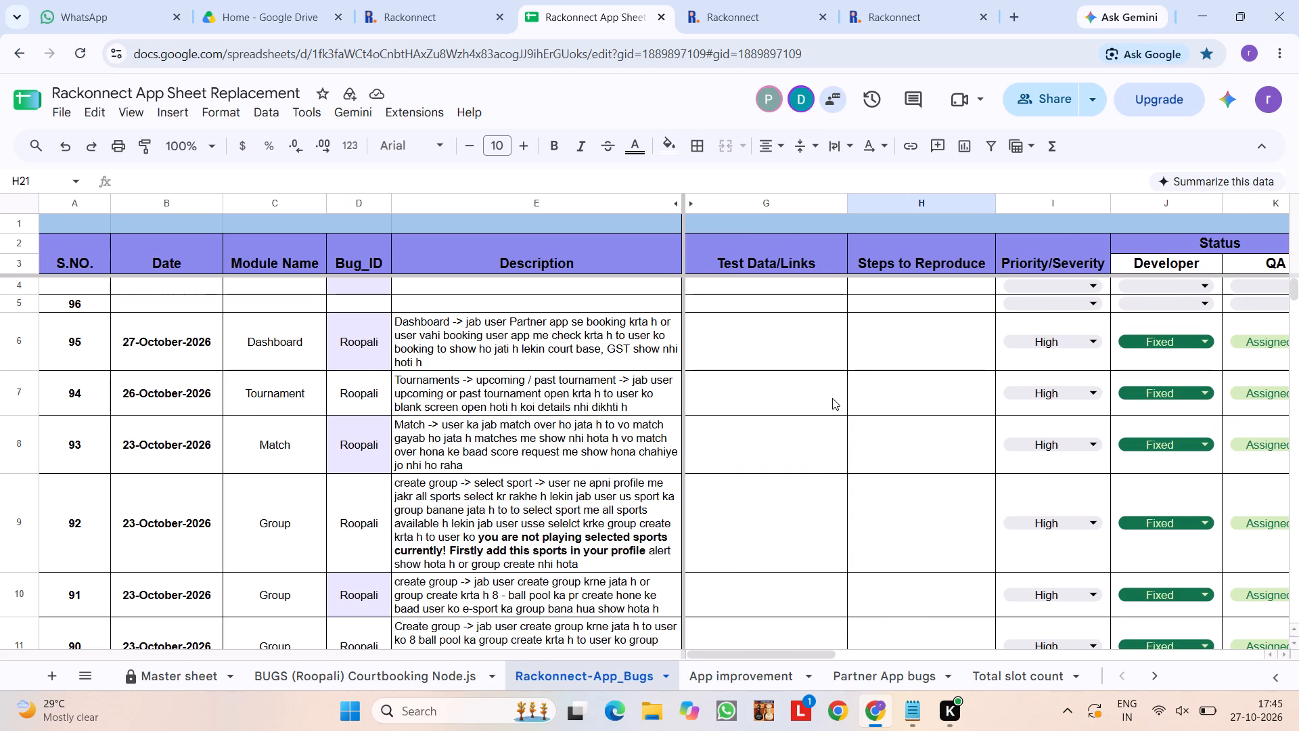
pyautogui.scroll(1, 832, 398)
# Select the empty Date cell in the row numbered 96, above the bug 95 entry.
pyautogui.click(788, 361)
pyautogui.scroll(1, 788, 361)
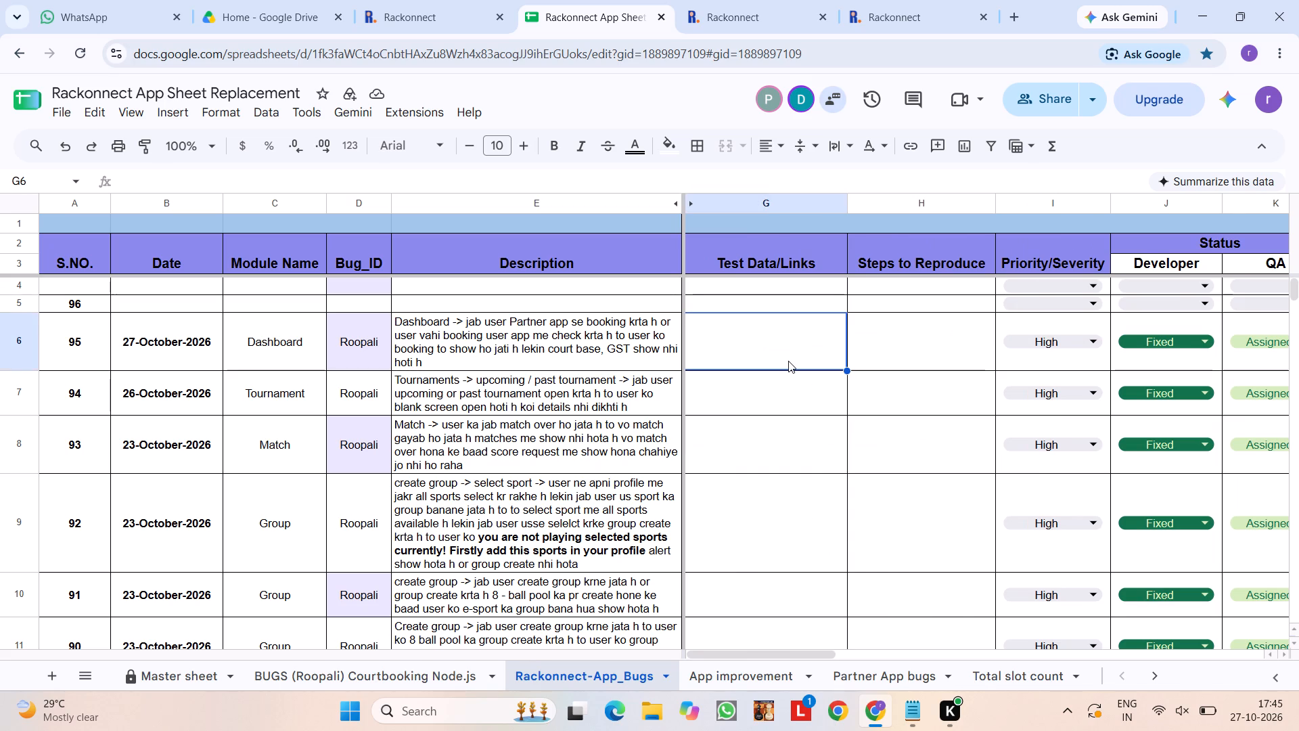
pyautogui.scroll(1, 788, 361)
pyautogui.click(189, 305)
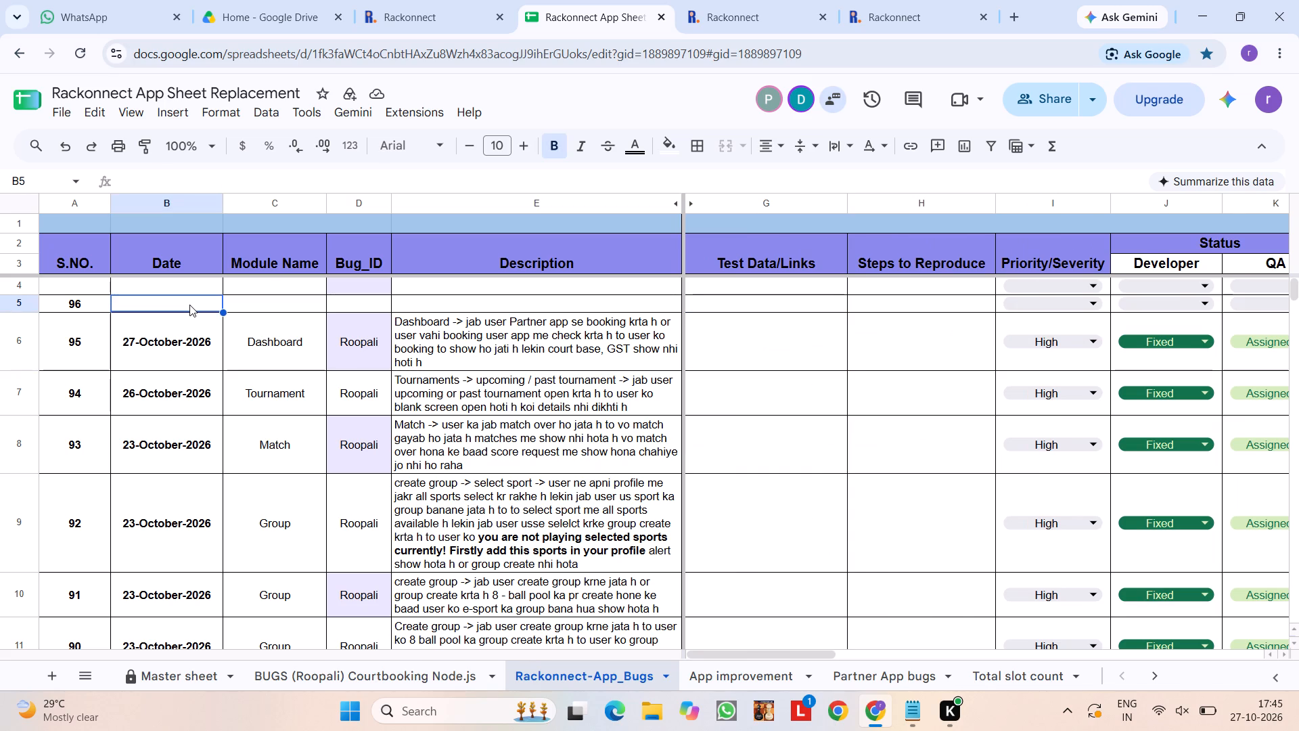
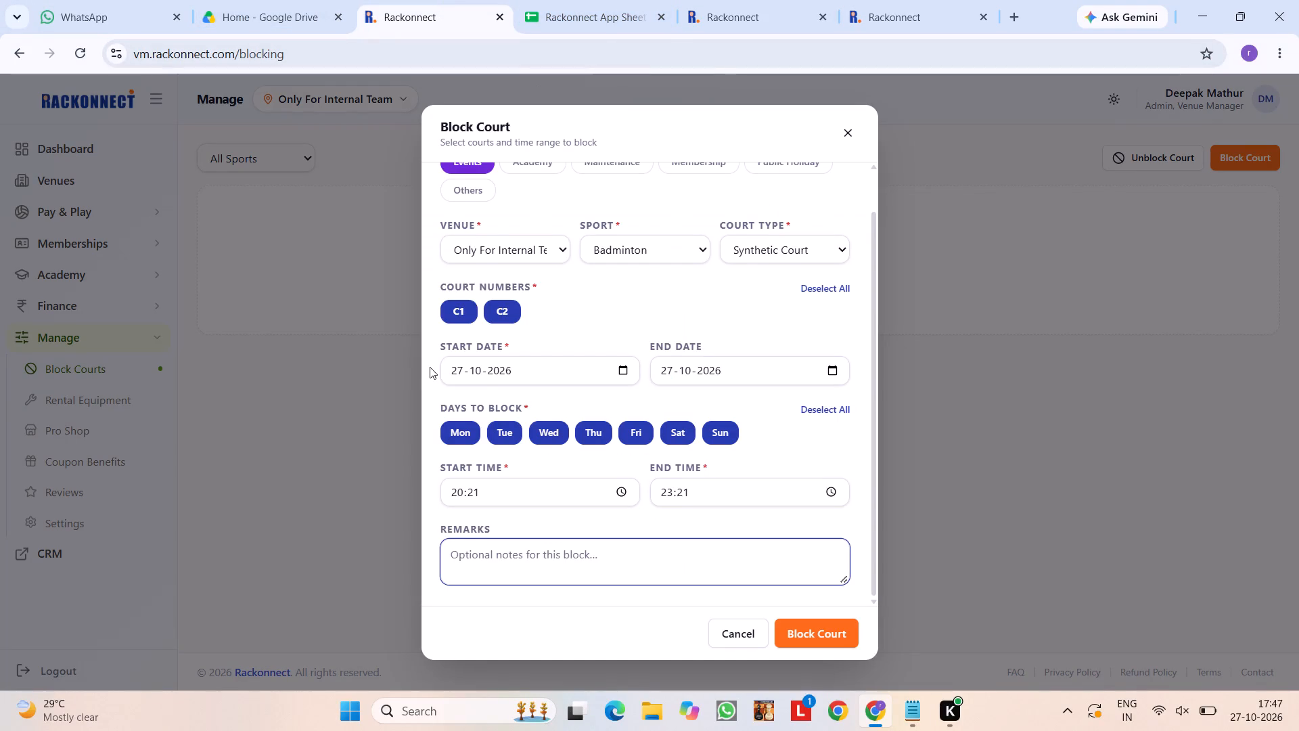
# Dismiss the Block Court form without blocking any court and reload the Block Courts page.
pyautogui.click(373, 373)
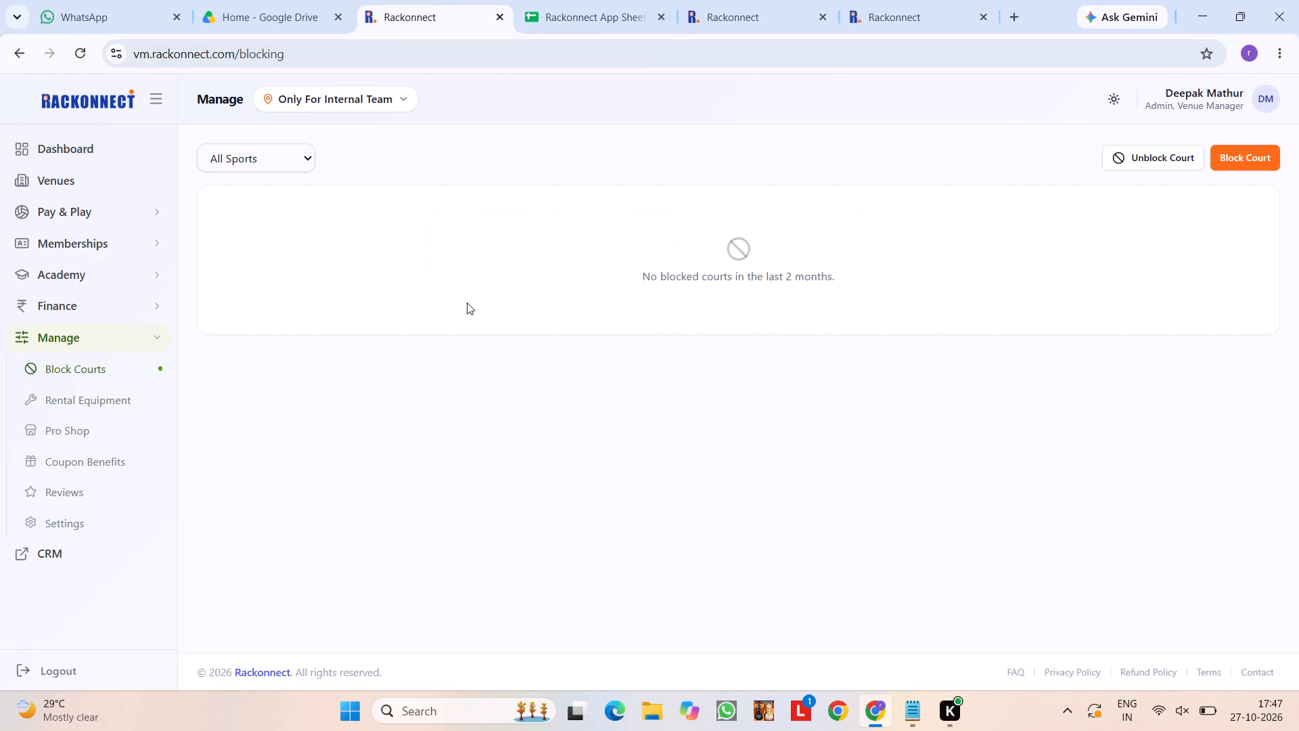
pyautogui.press('F5')
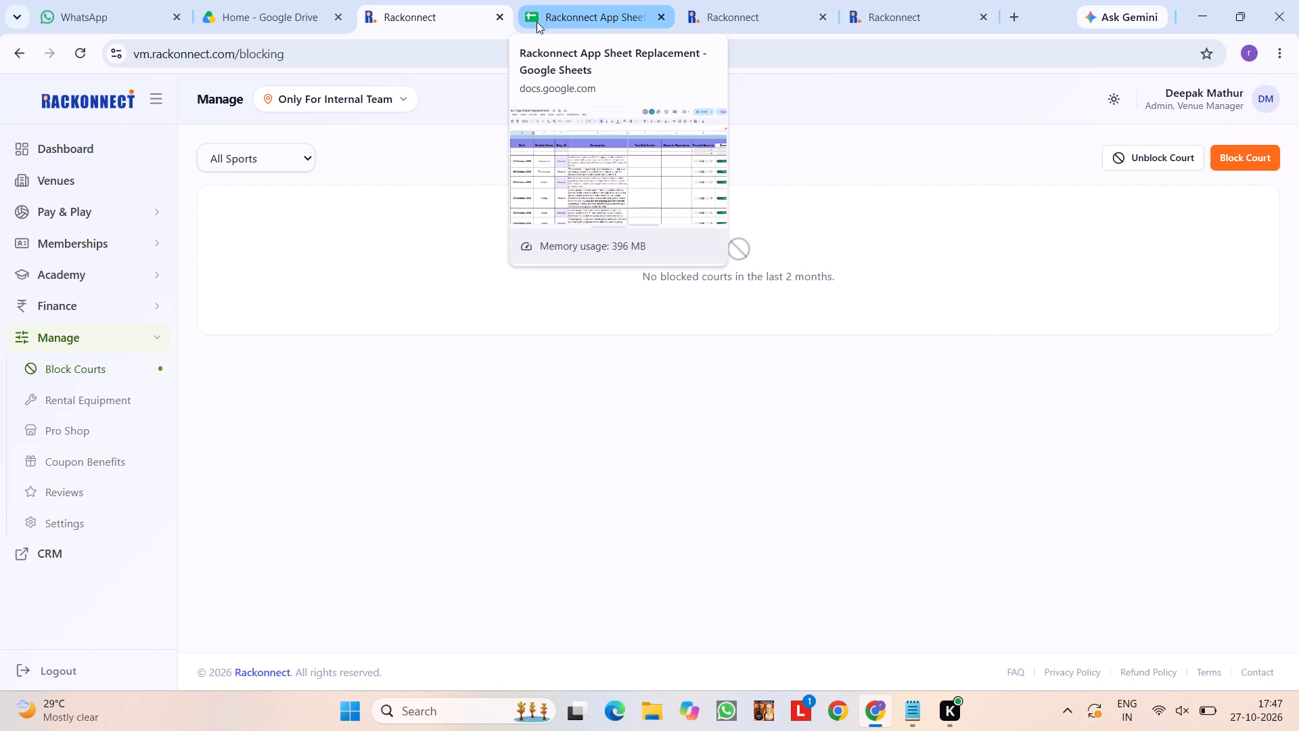
# Review the vm.rackonnect.com dashboard's slot figures, venues, upcoming bookings and reviews alongside the Rackonnect-App_Bugs sheet.
pyautogui.click(541, 5)
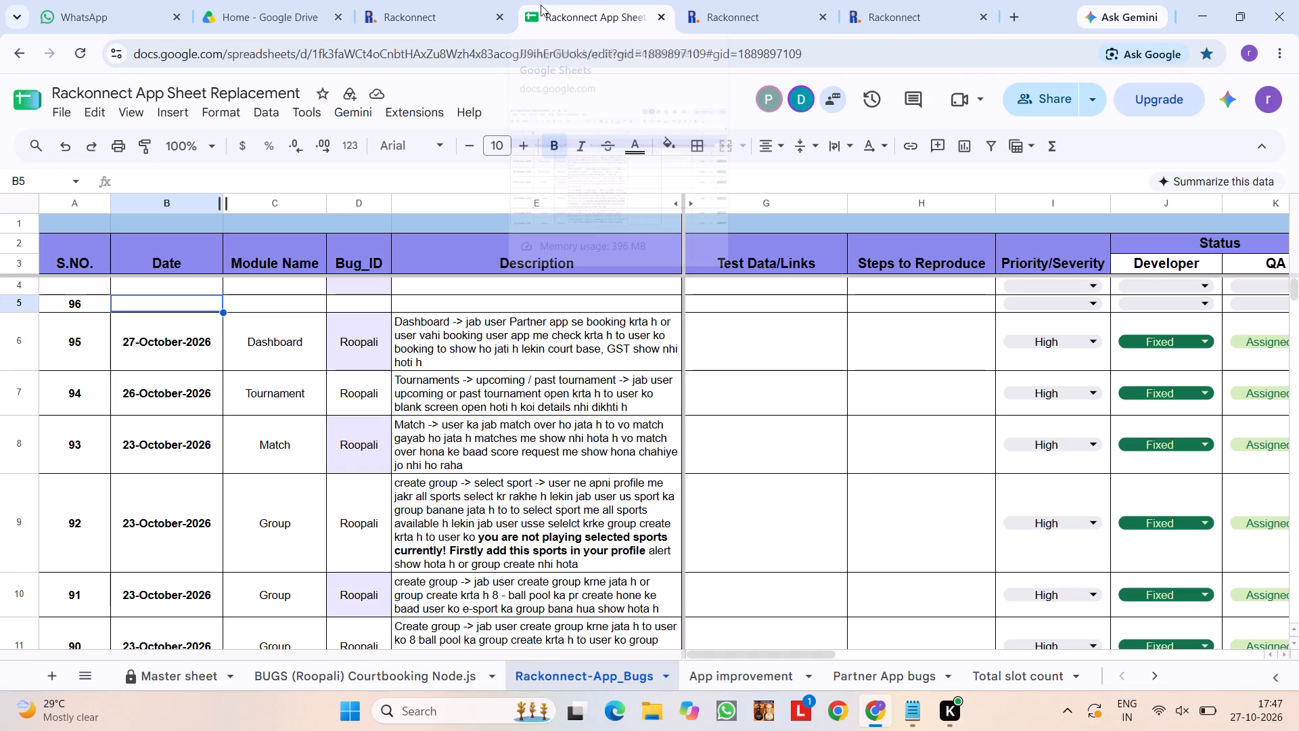
pyautogui.click(724, 0)
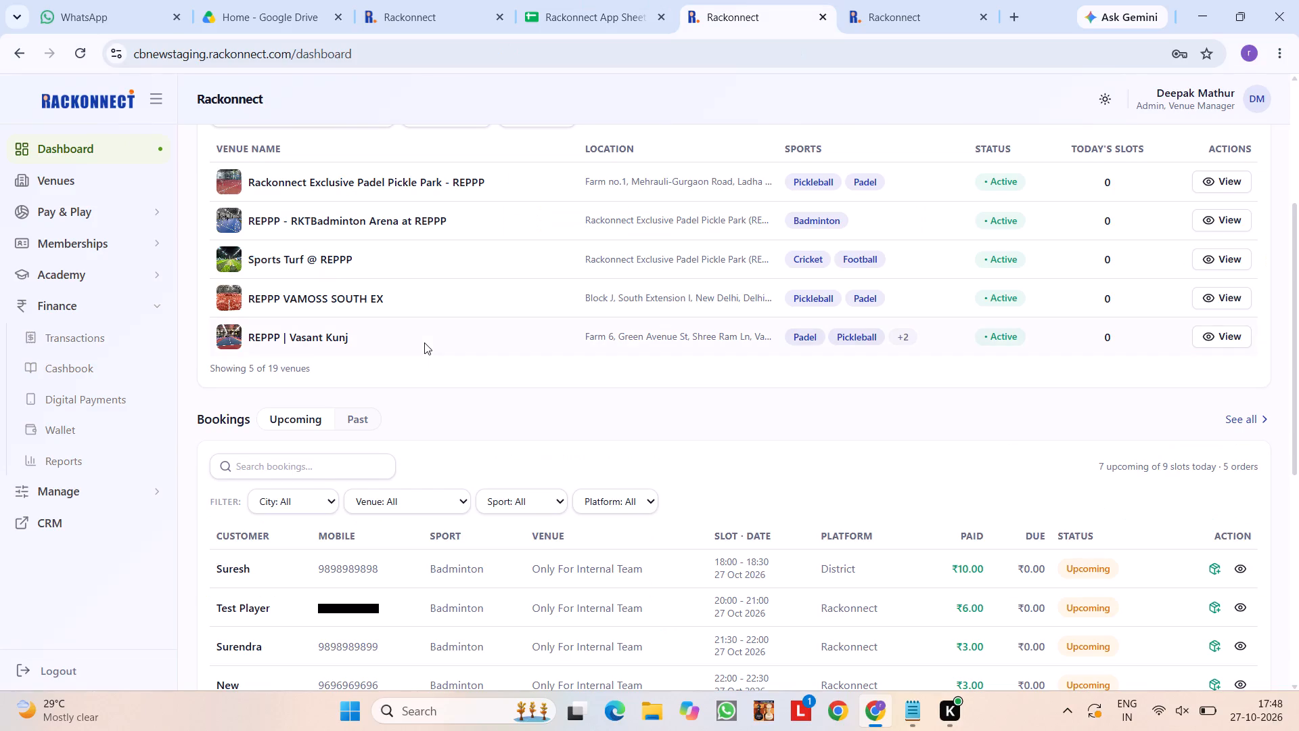
pyautogui.click(323, 0)
pyautogui.click(408, 0)
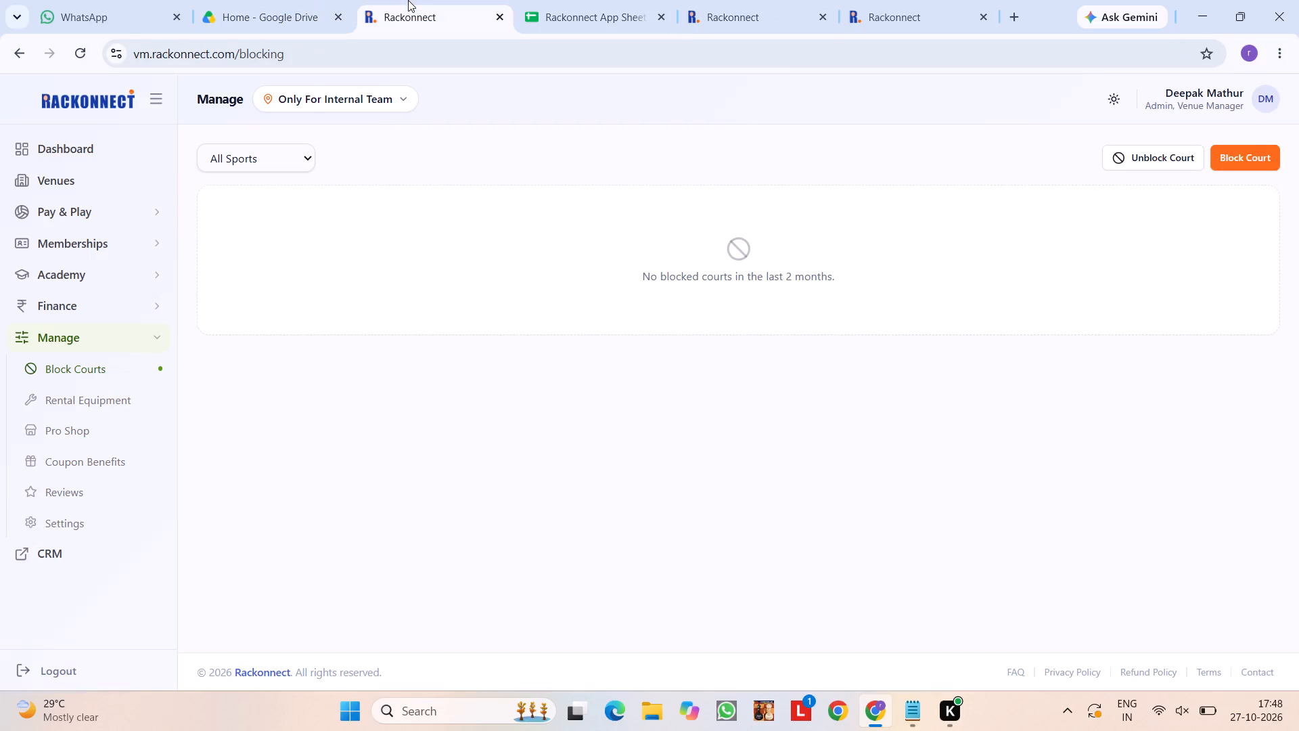
pyautogui.click(83, 152)
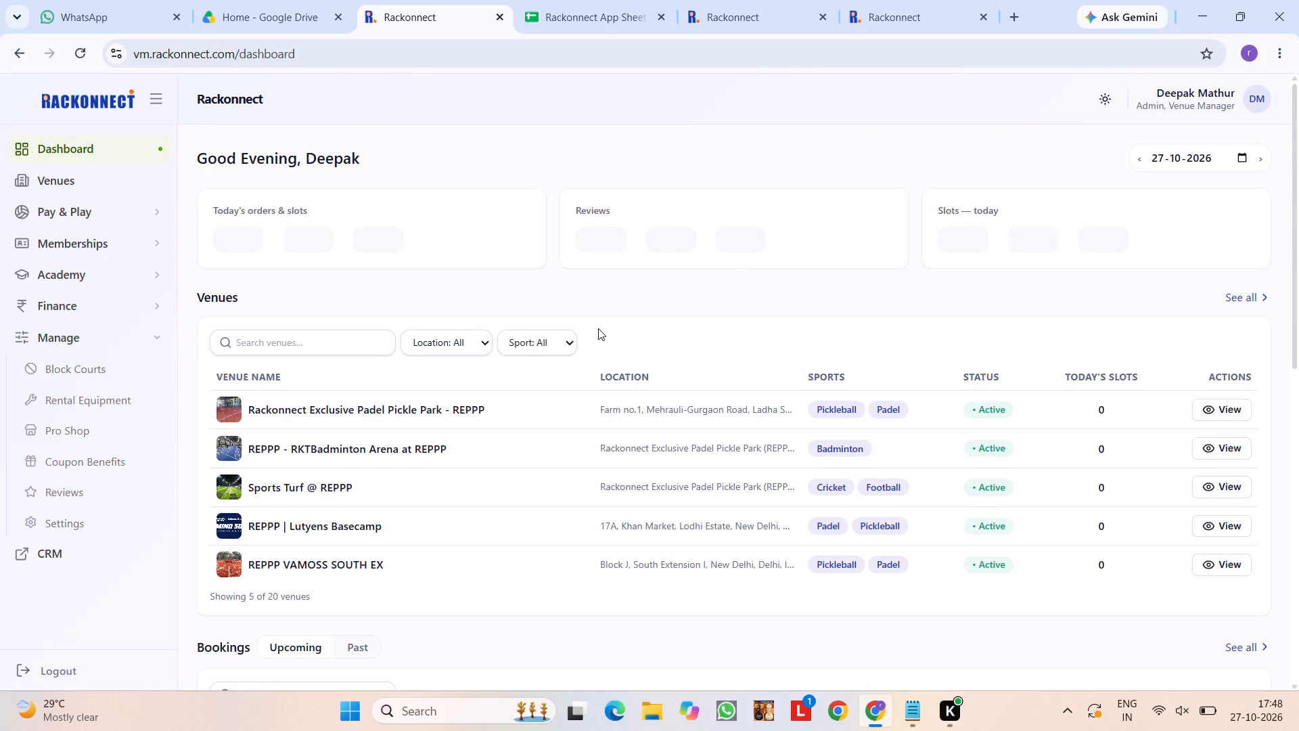
pyautogui.scroll(-4, 596, 326)
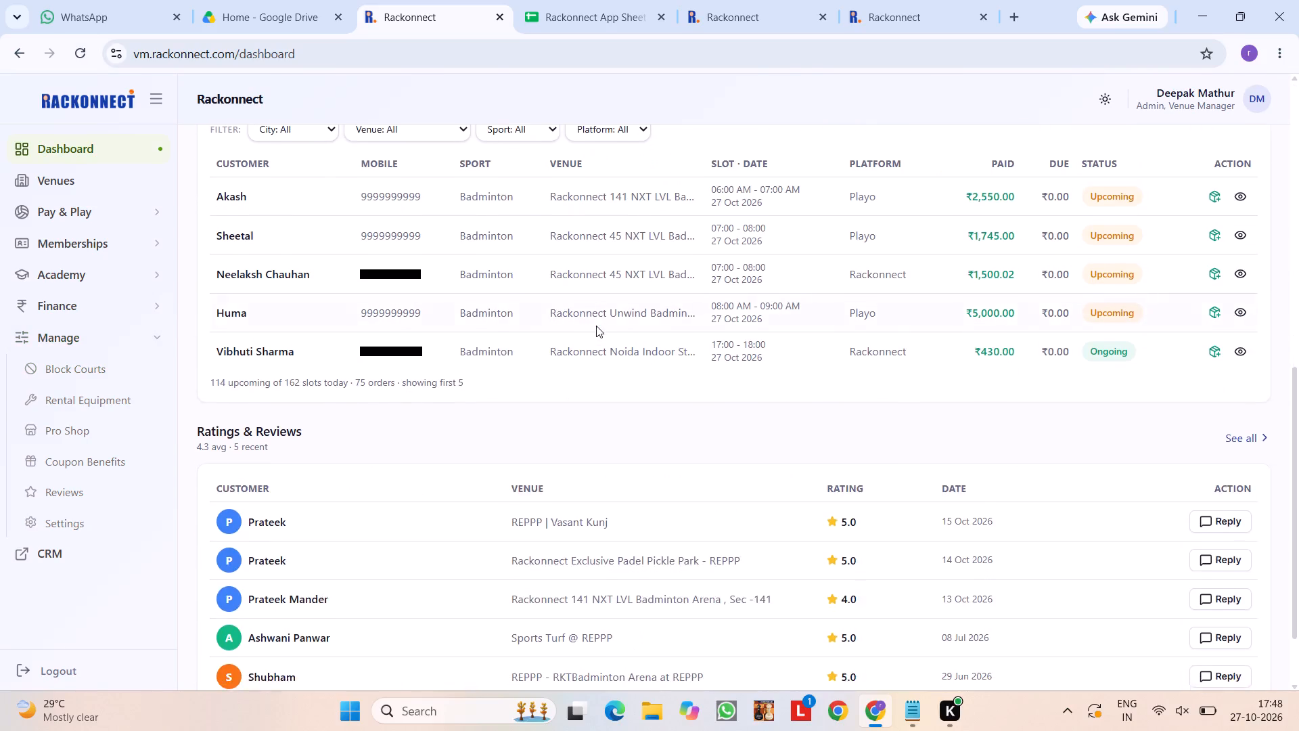
pyautogui.scroll(1, 596, 326)
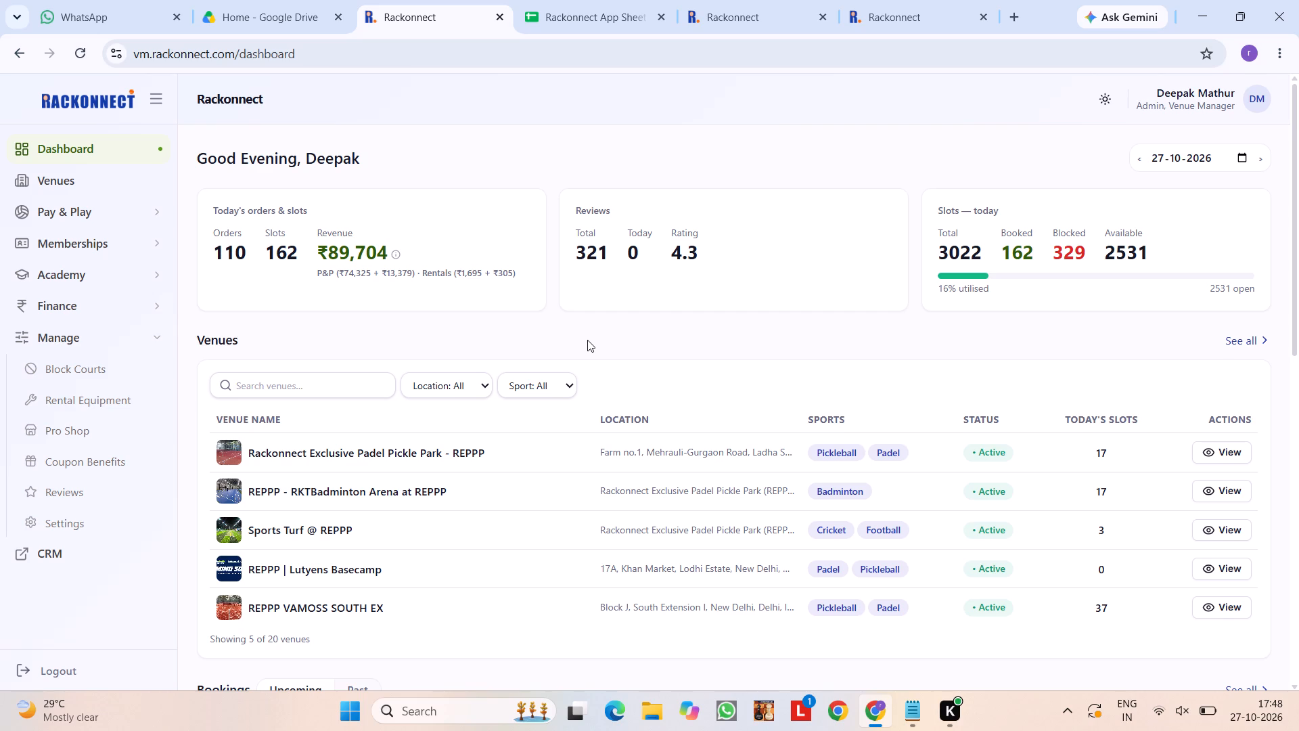
pyautogui.click(557, 14)
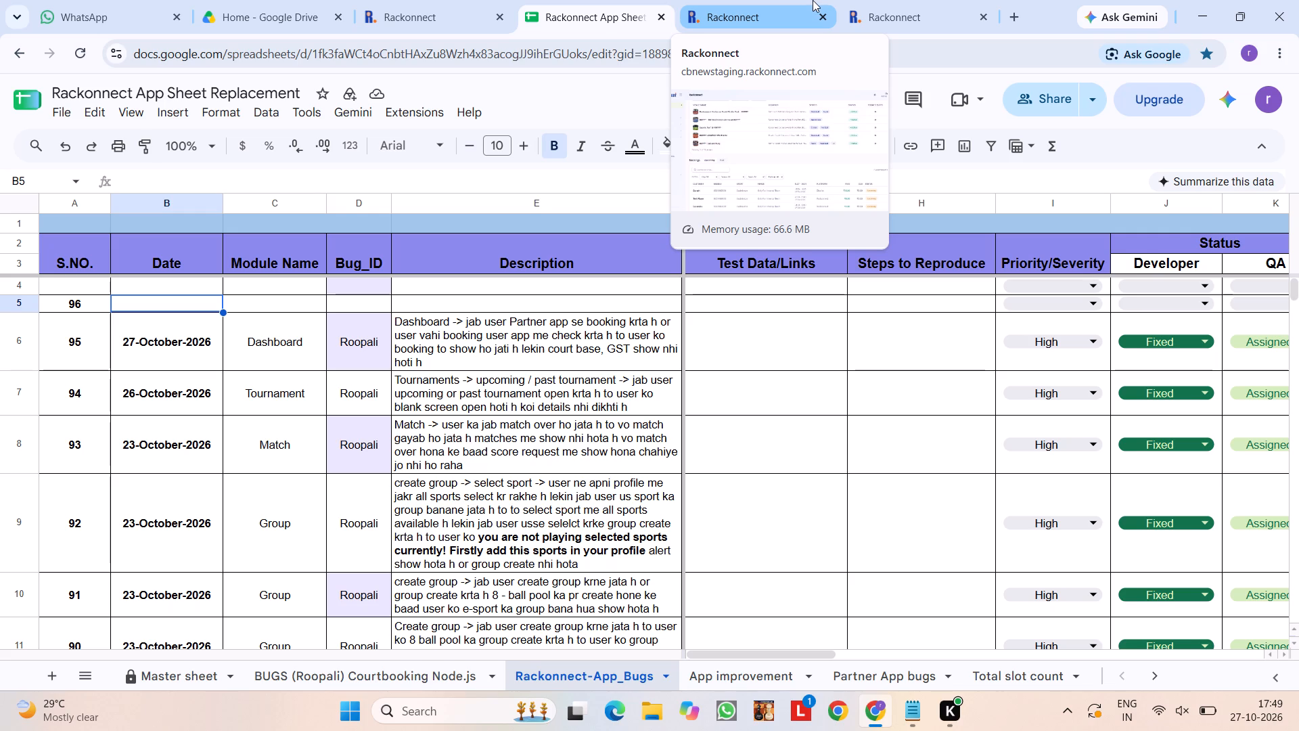
pyautogui.click(501, 0)
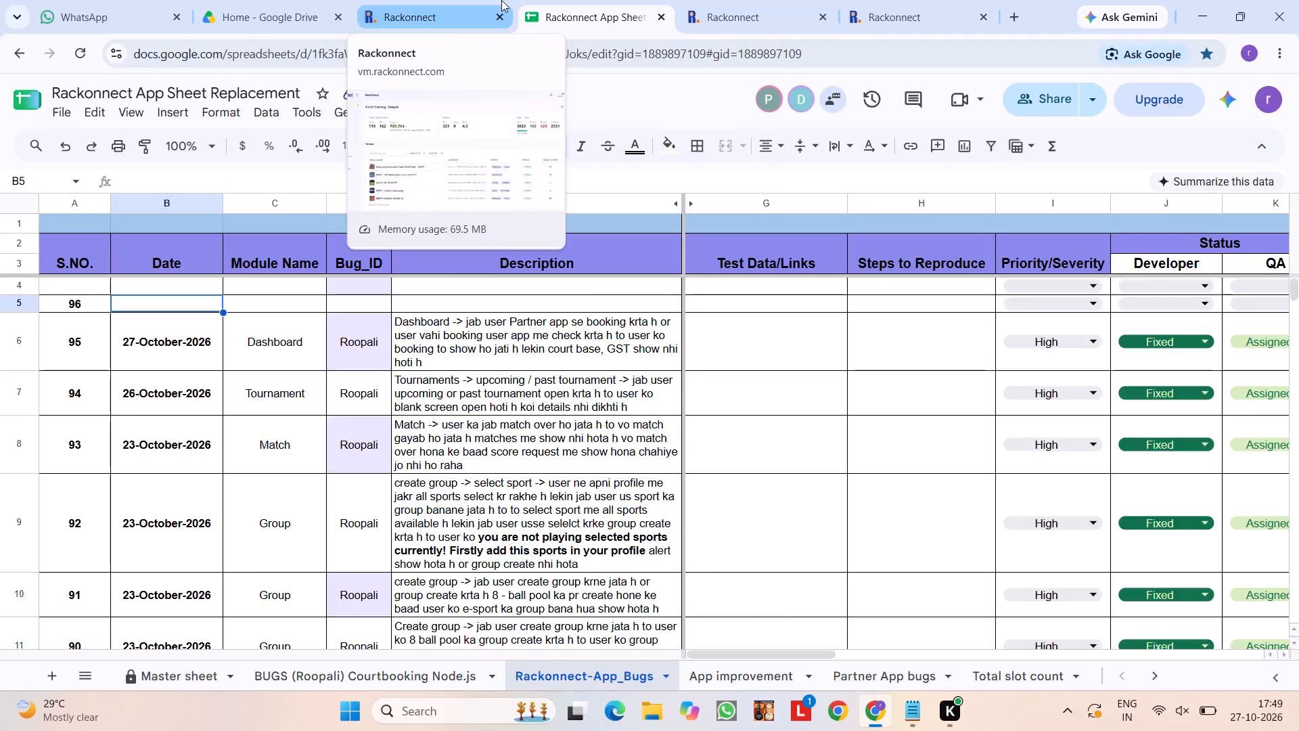
# Switch to the cbnewstaging.rackonnect.com site and open Manage Slots under Pay & Play.
pyautogui.click(729, 0)
pyautogui.scroll(9, 522, 311)
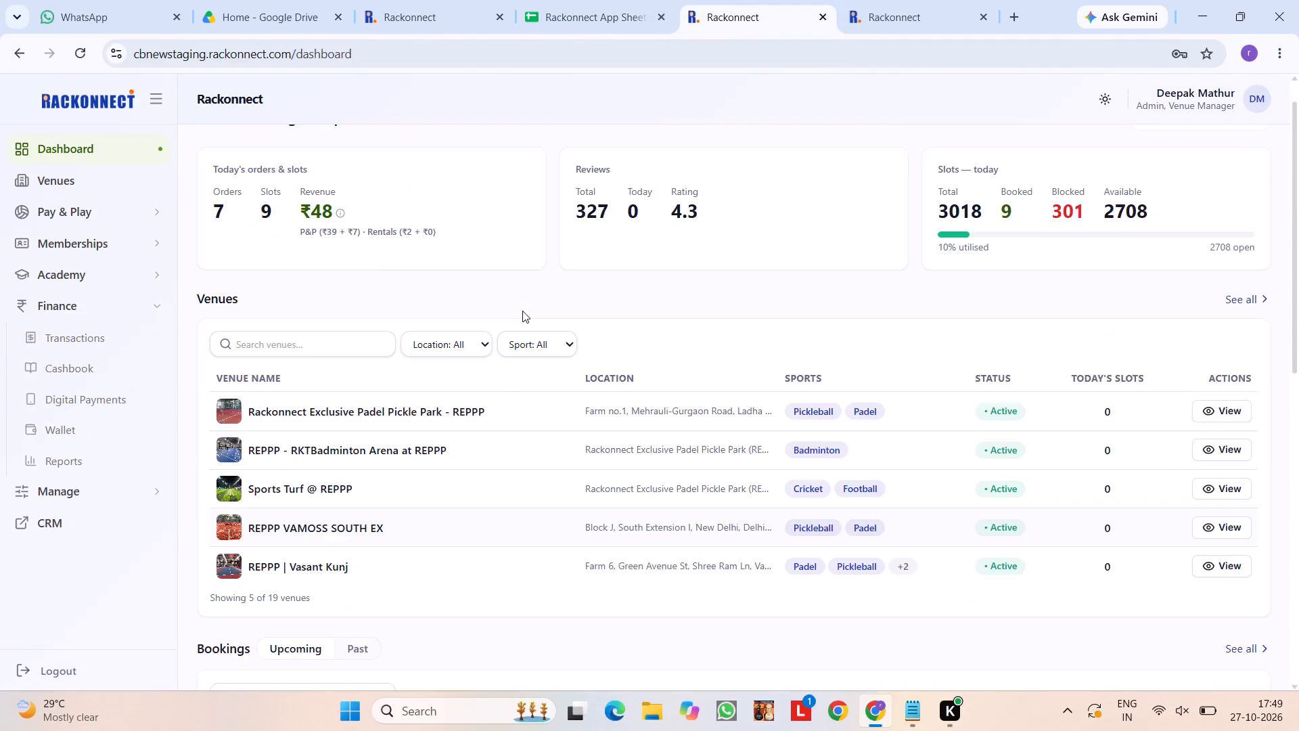
pyautogui.click(98, 201)
pyautogui.click(103, 253)
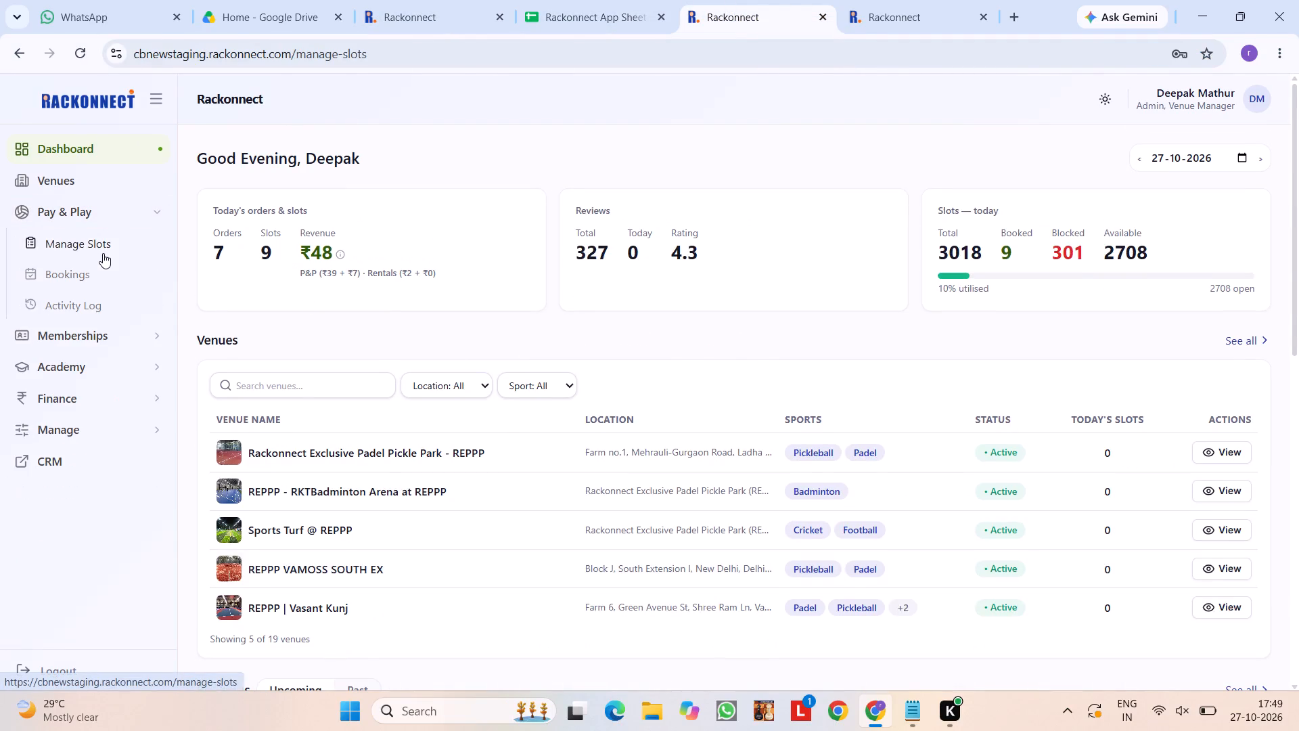
# Select only the 22:30–23:00 slot on Synthetic Court C2 for 27 October and open its Quick Book form.
pyautogui.scroll(-2, 451, 350)
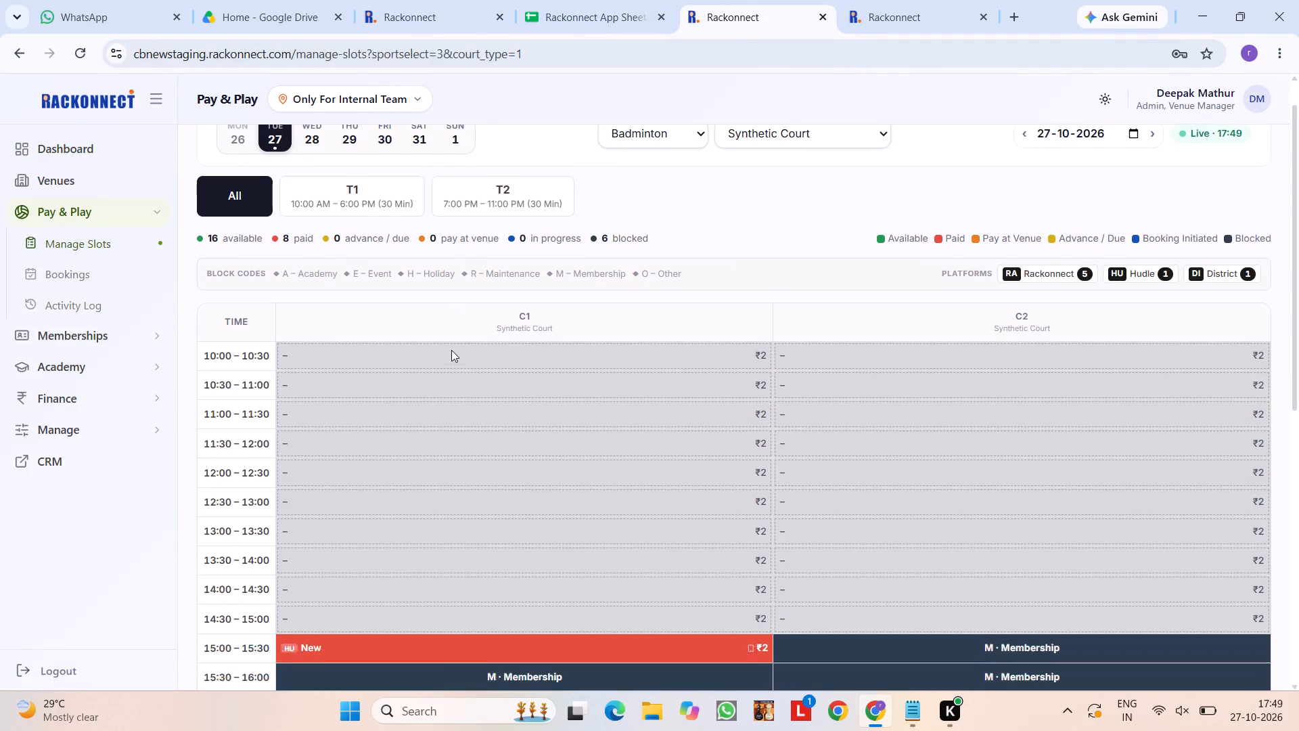
pyautogui.scroll(-5, 451, 350)
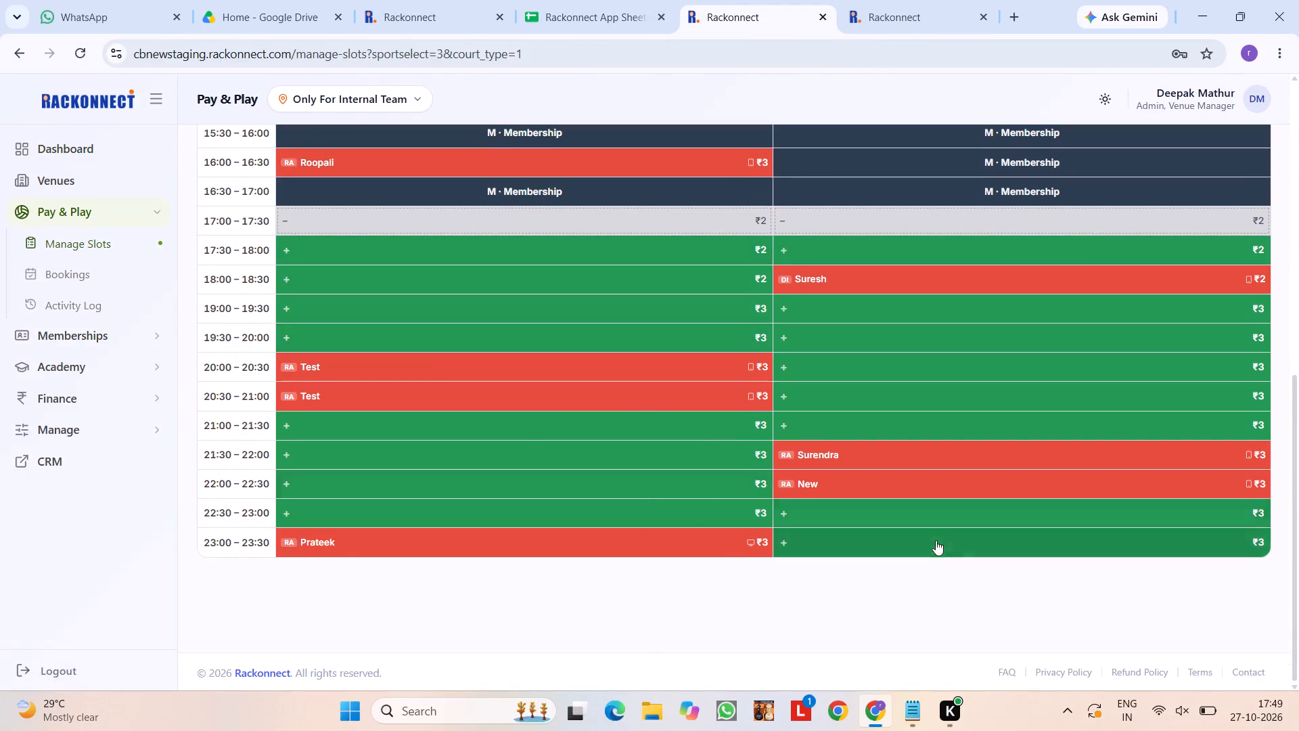
pyautogui.click(936, 542)
pyautogui.click(929, 512)
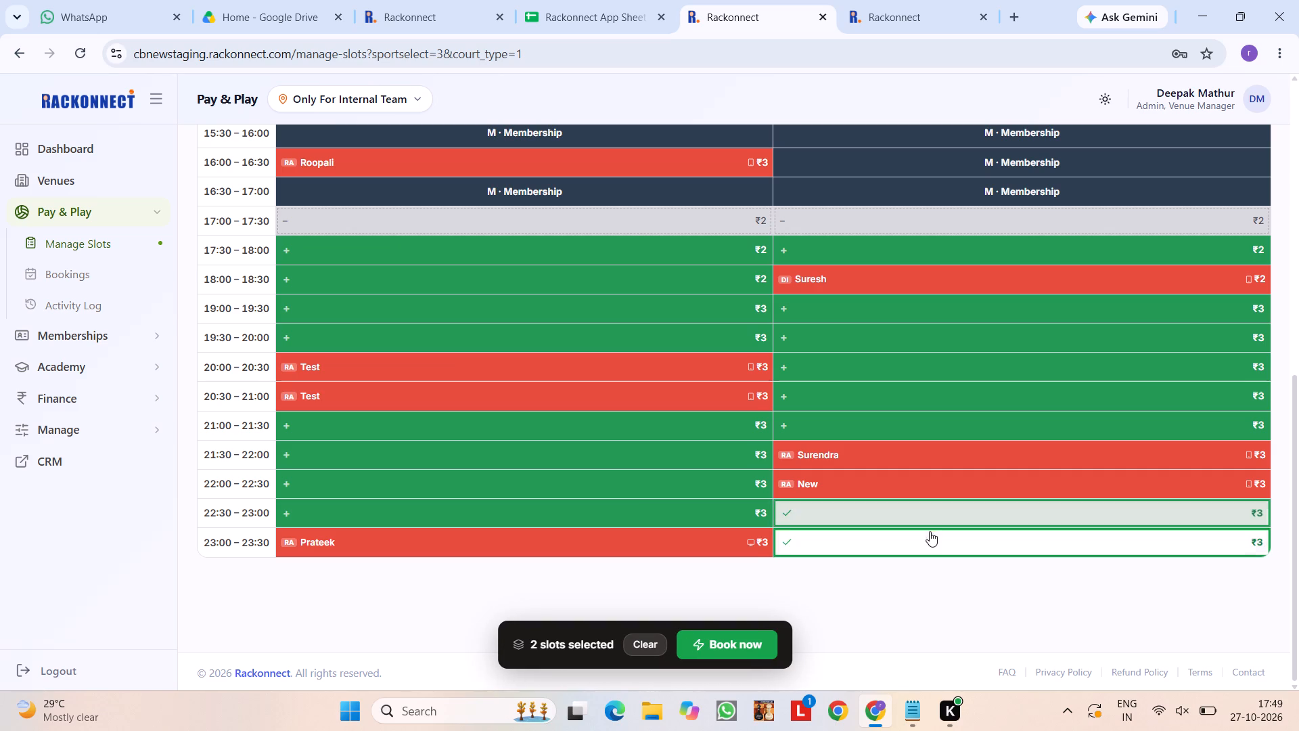
pyautogui.click(929, 542)
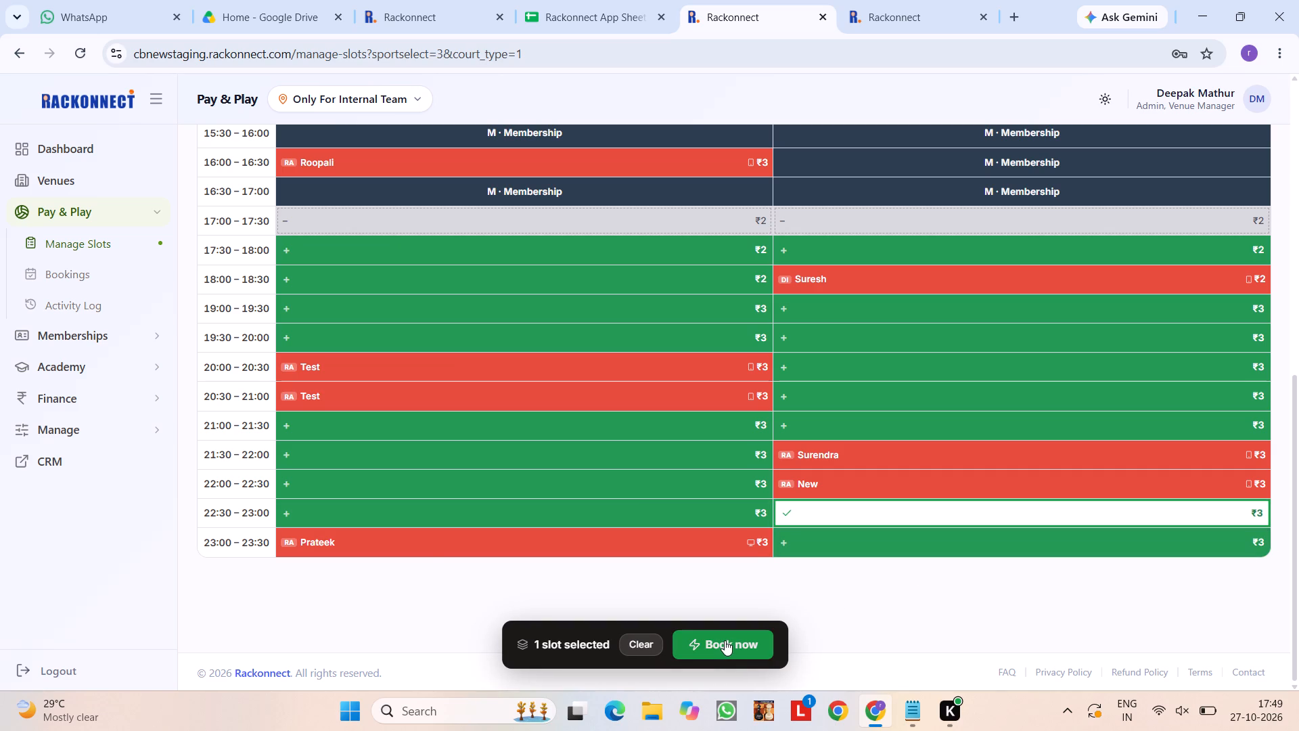
pyautogui.click(725, 640)
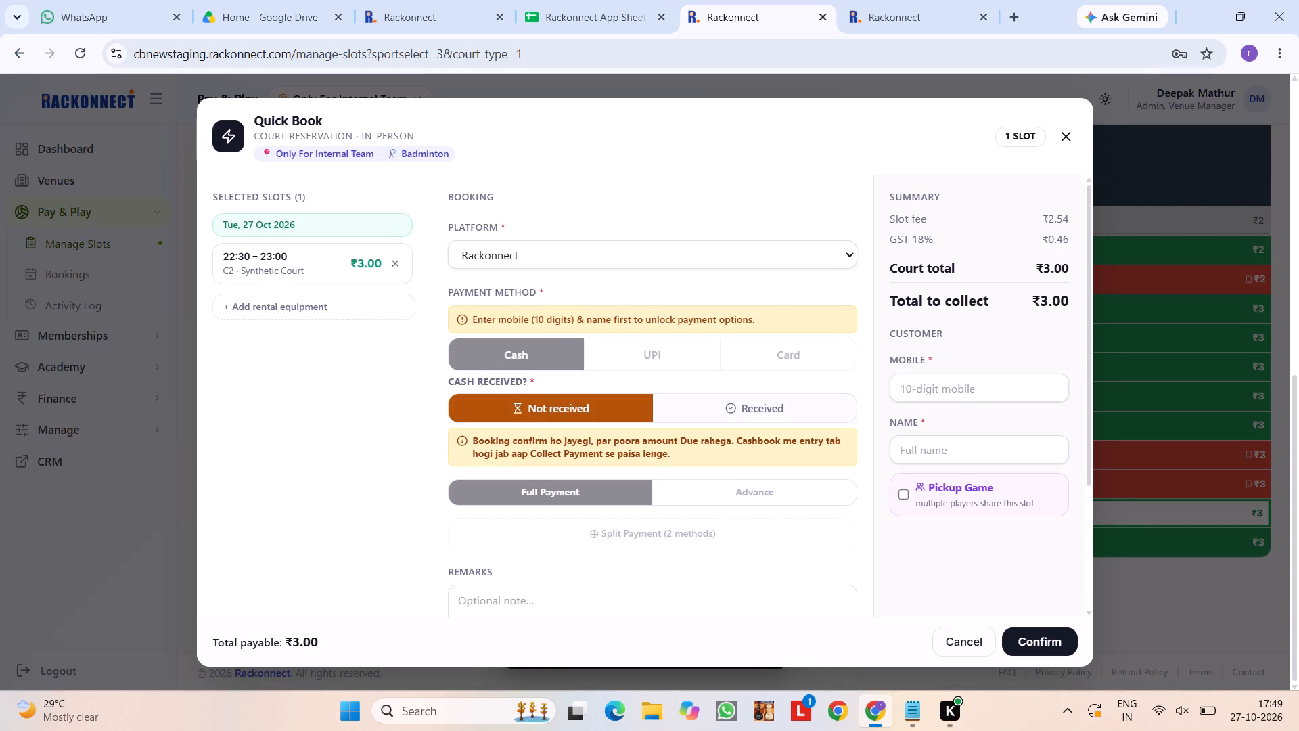
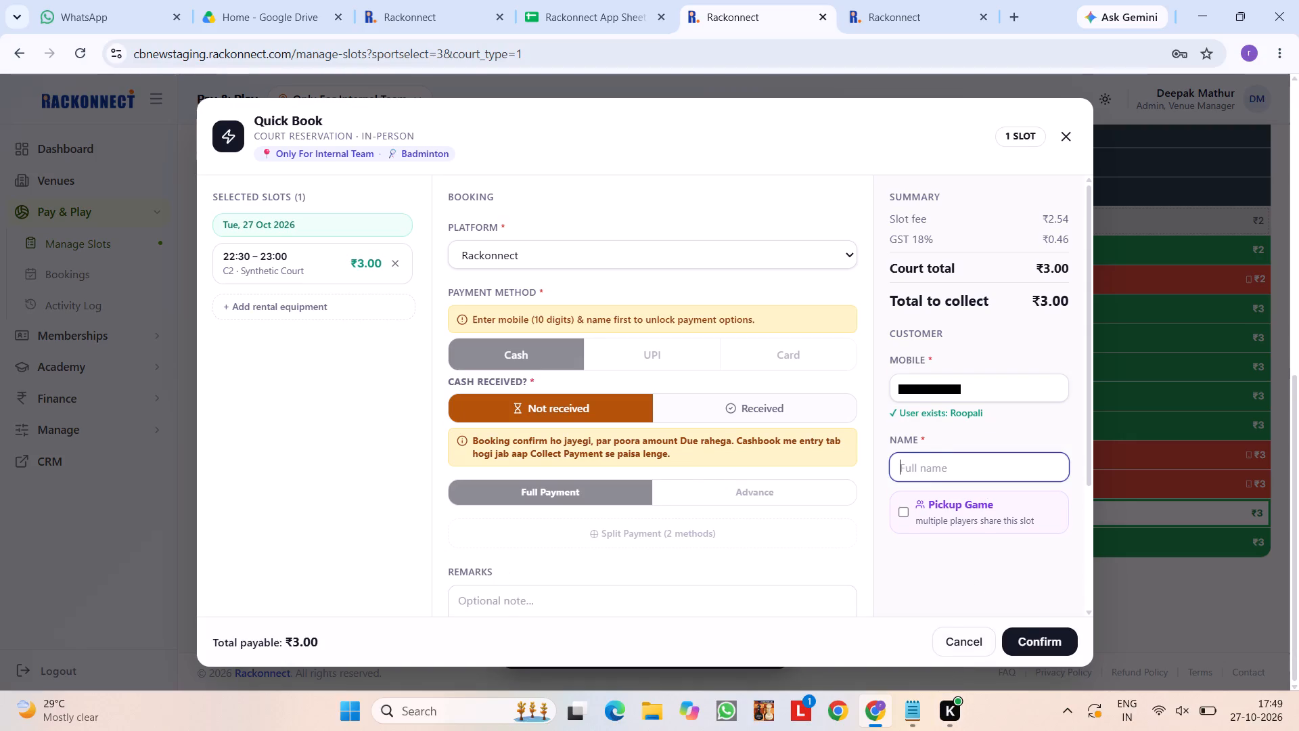
# Fill in the Quick Book form with customer name "website booking", full UPI payment with reference 6465, and the remark "test".
pyautogui.write('website booking')
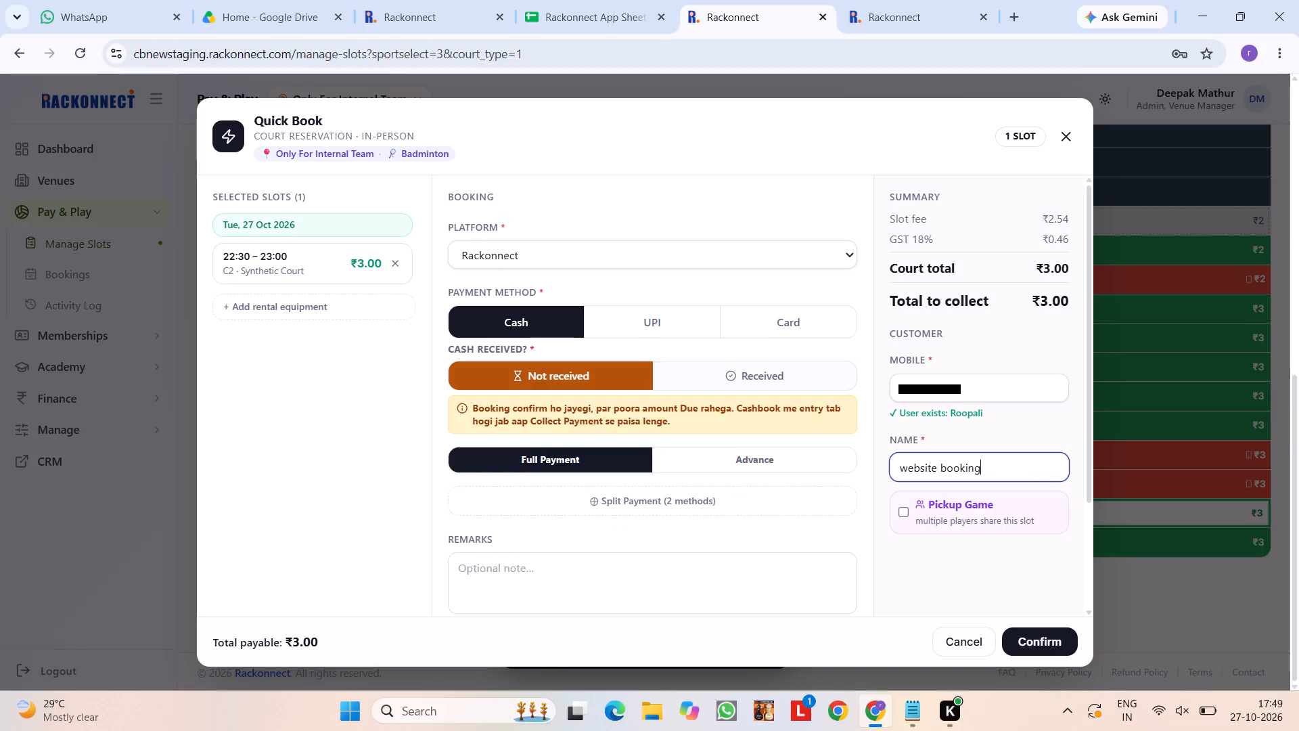
pyautogui.press('space')
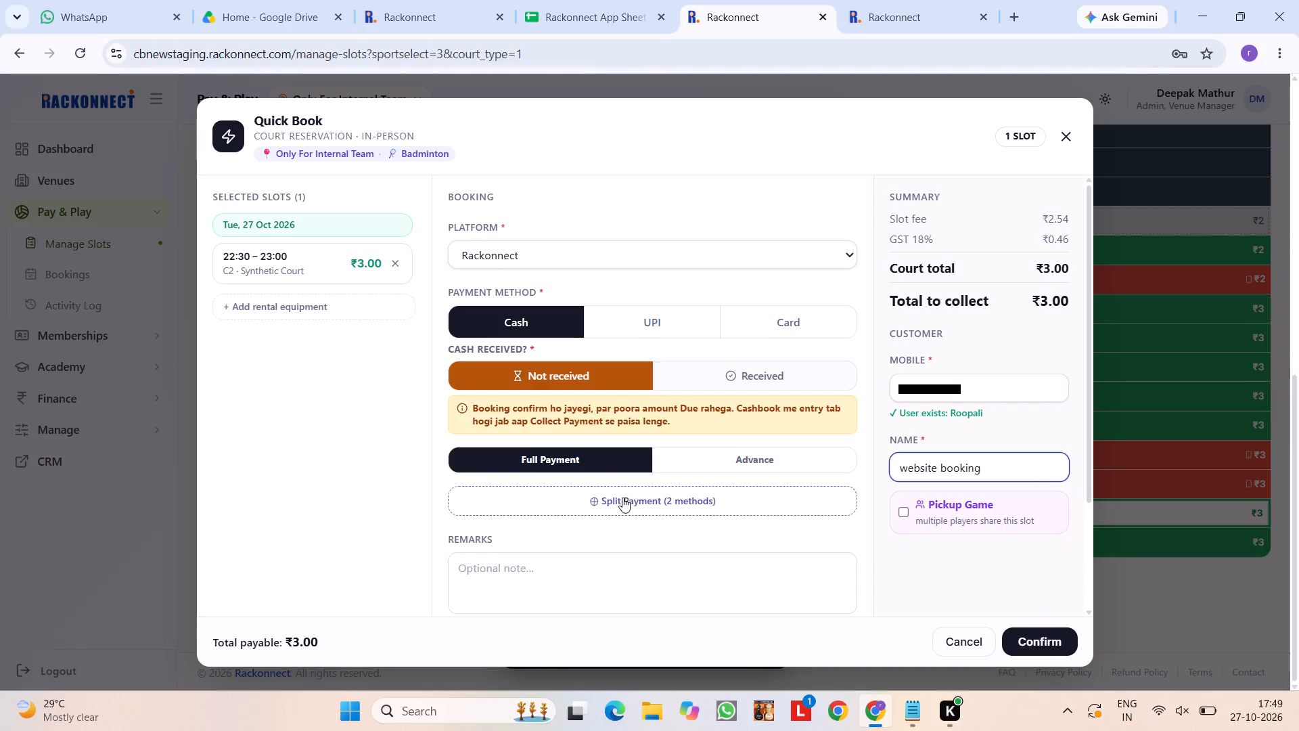
pyautogui.click(659, 334)
pyautogui.click(649, 360)
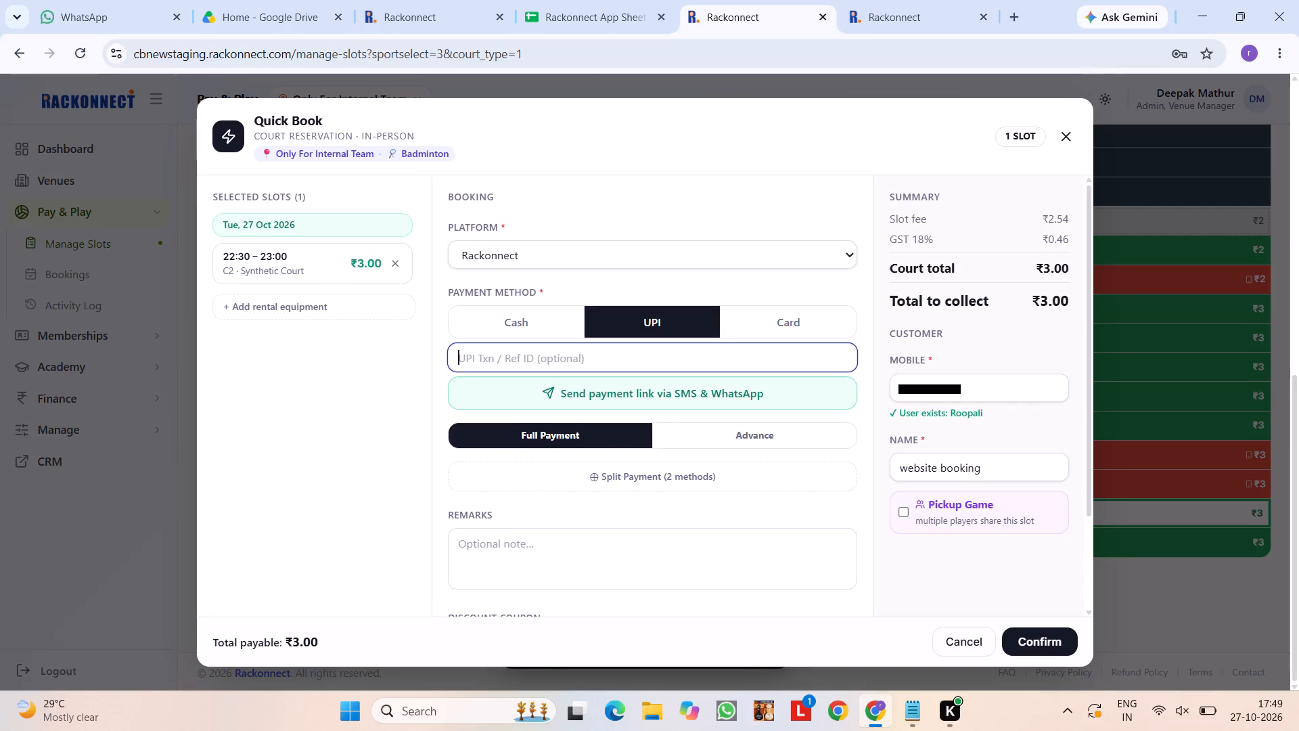
pyautogui.write('6465')
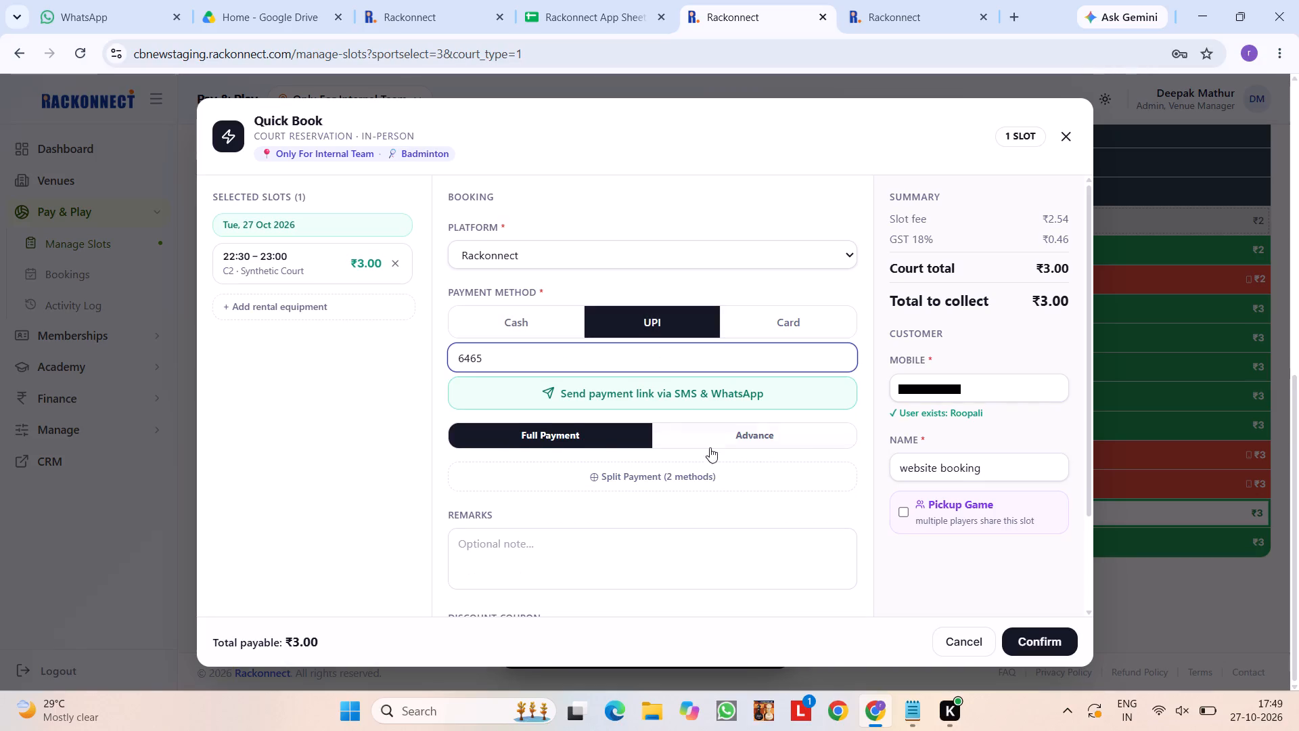
pyautogui.click(733, 497)
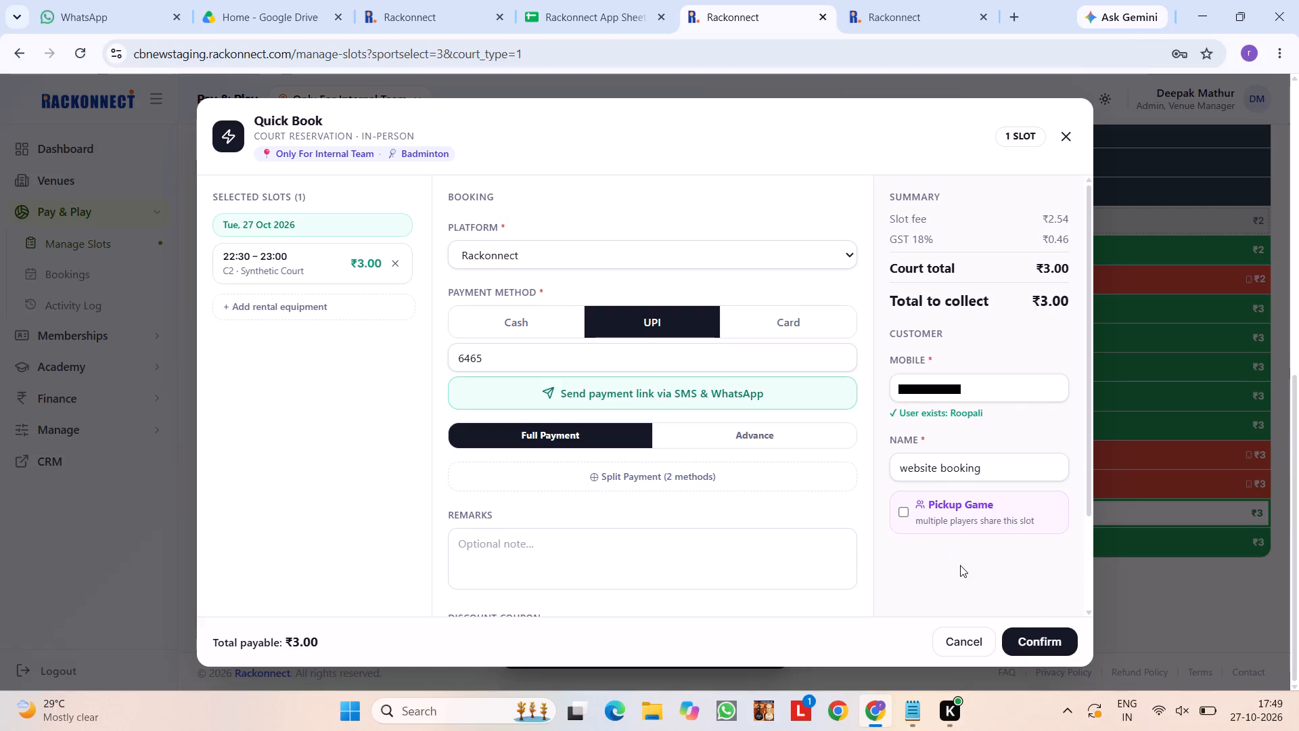
pyautogui.scroll(-3, 961, 567)
pyautogui.click(620, 416)
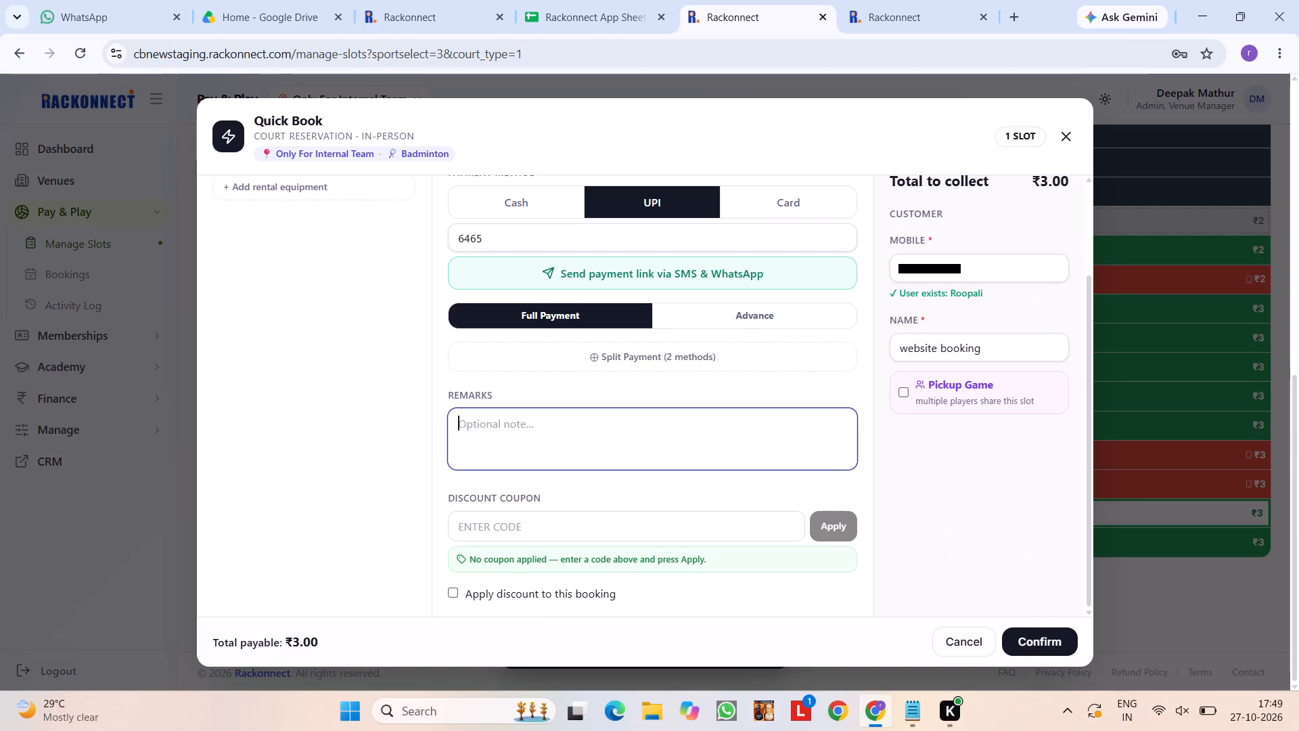
pyautogui.write('test')
pyautogui.press('space')
pyautogui.click(946, 524)
pyautogui.scroll(1, 946, 524)
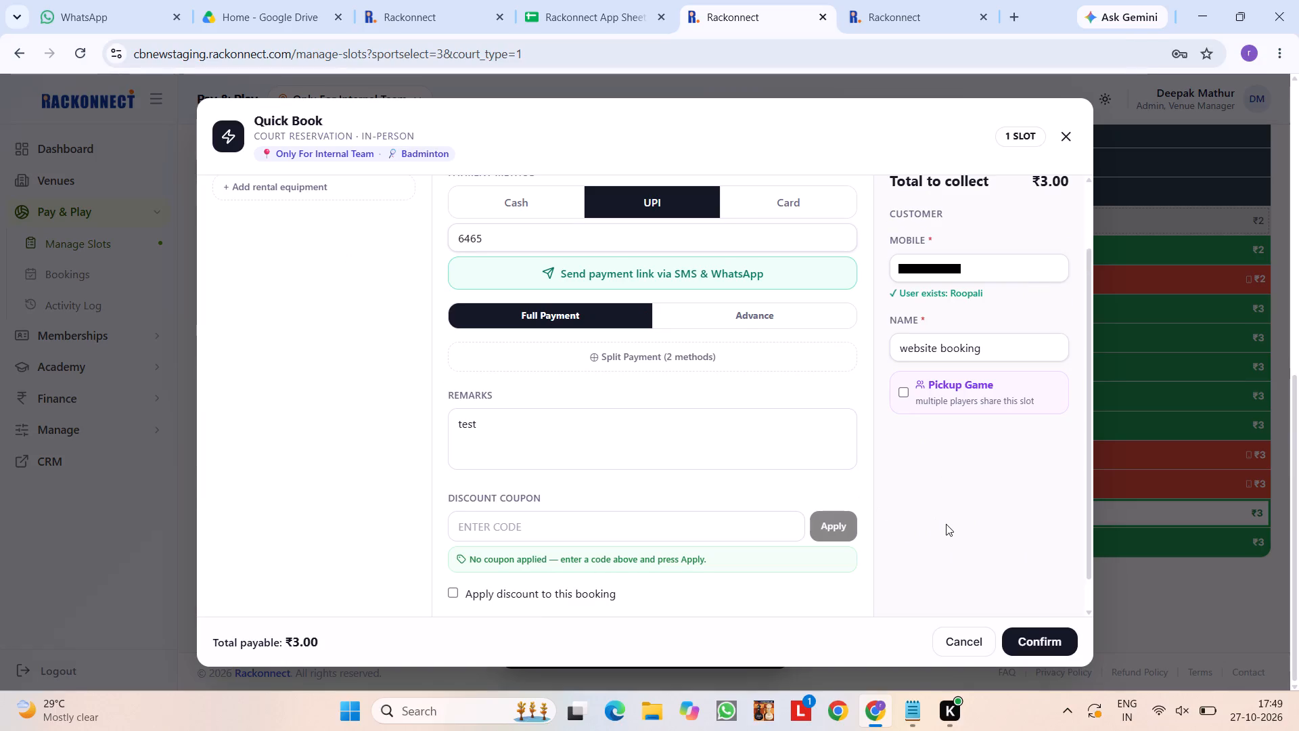
pyautogui.scroll(1, 946, 524)
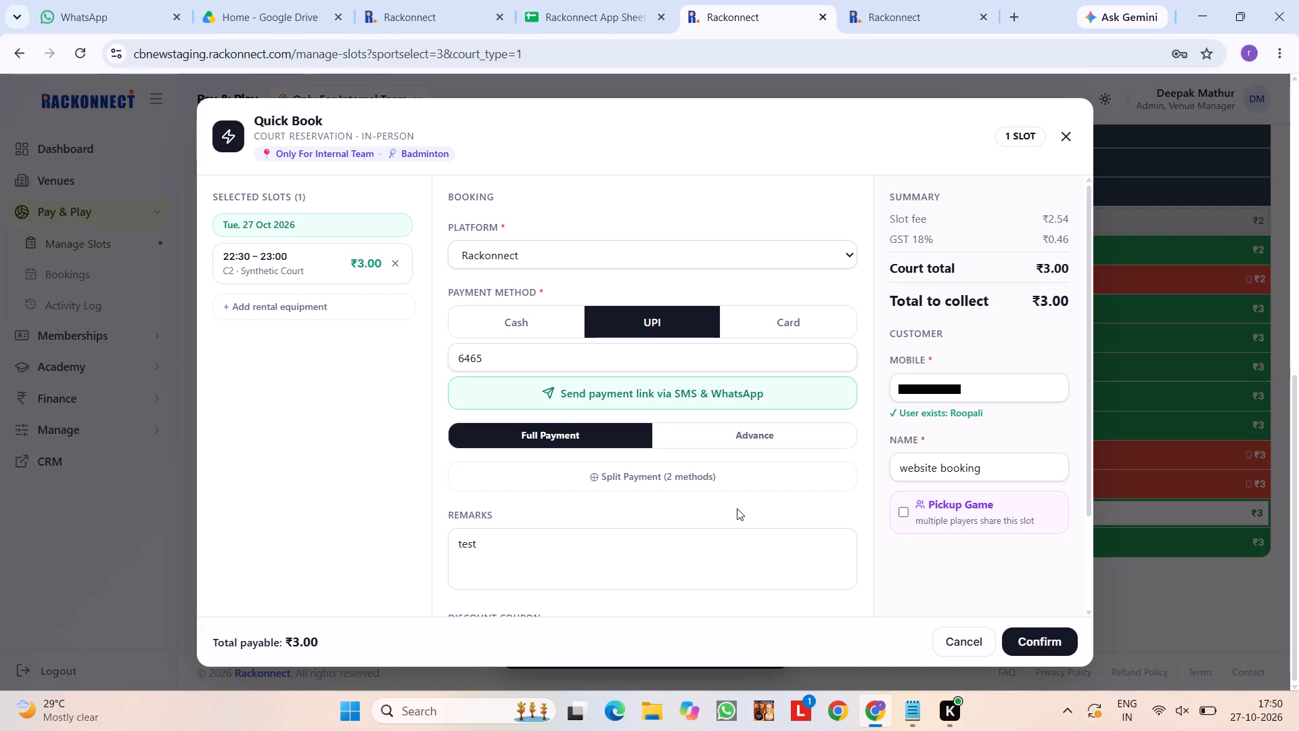
# Submit the 22:30–23:00 booking on Synthetic Court C2 and return to the slot grid.
pyautogui.click(1072, 634)
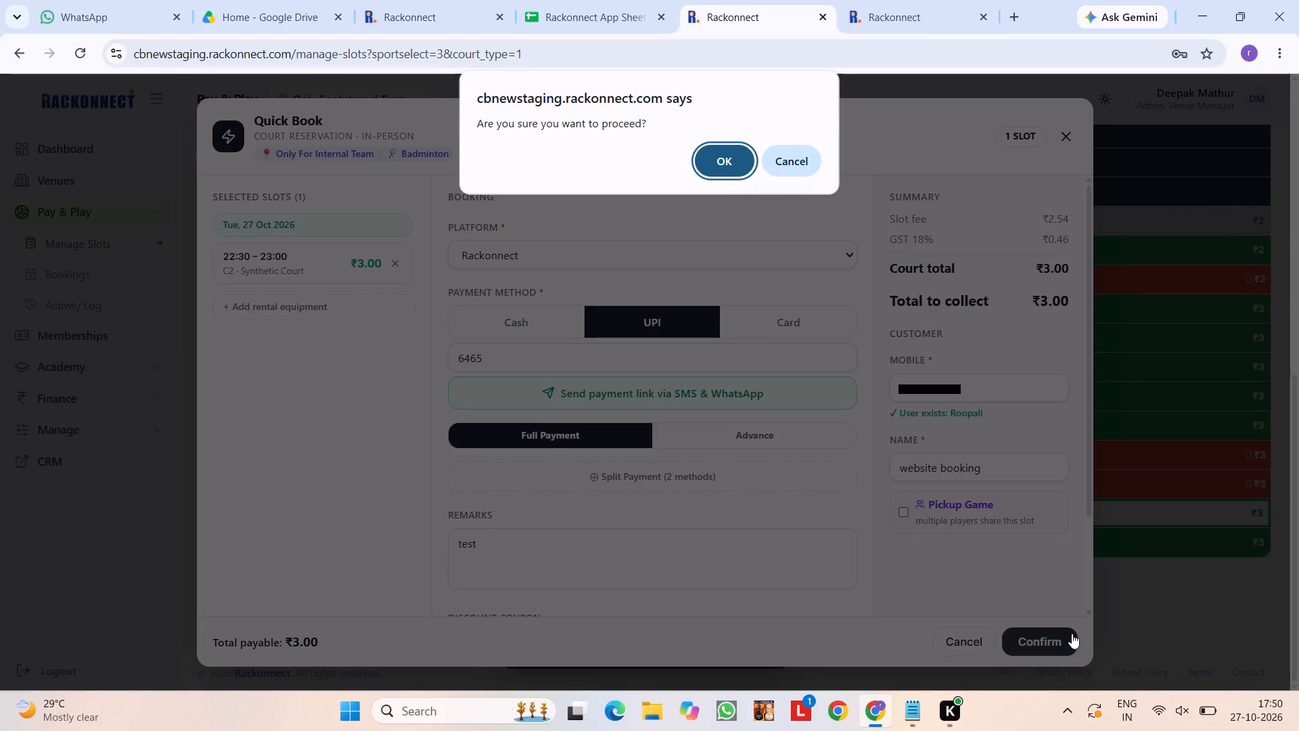
pyautogui.click(721, 159)
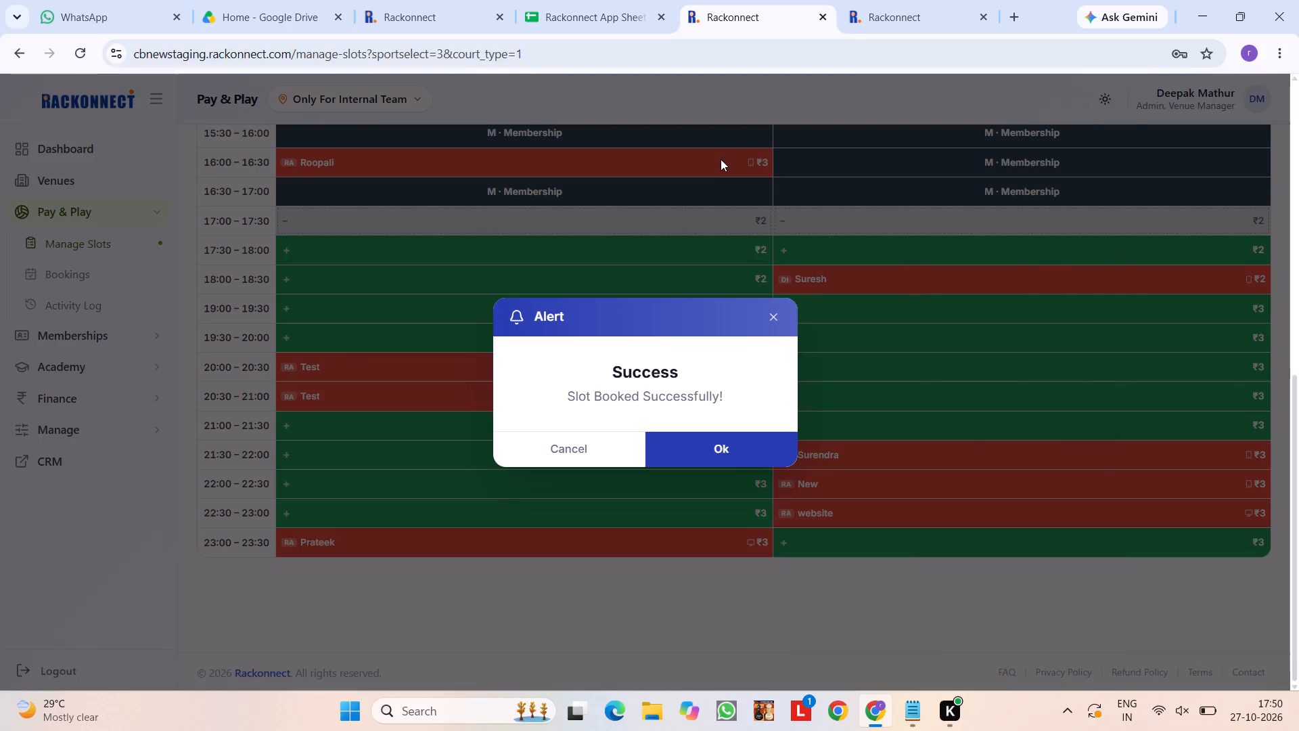
pyautogui.click(770, 429)
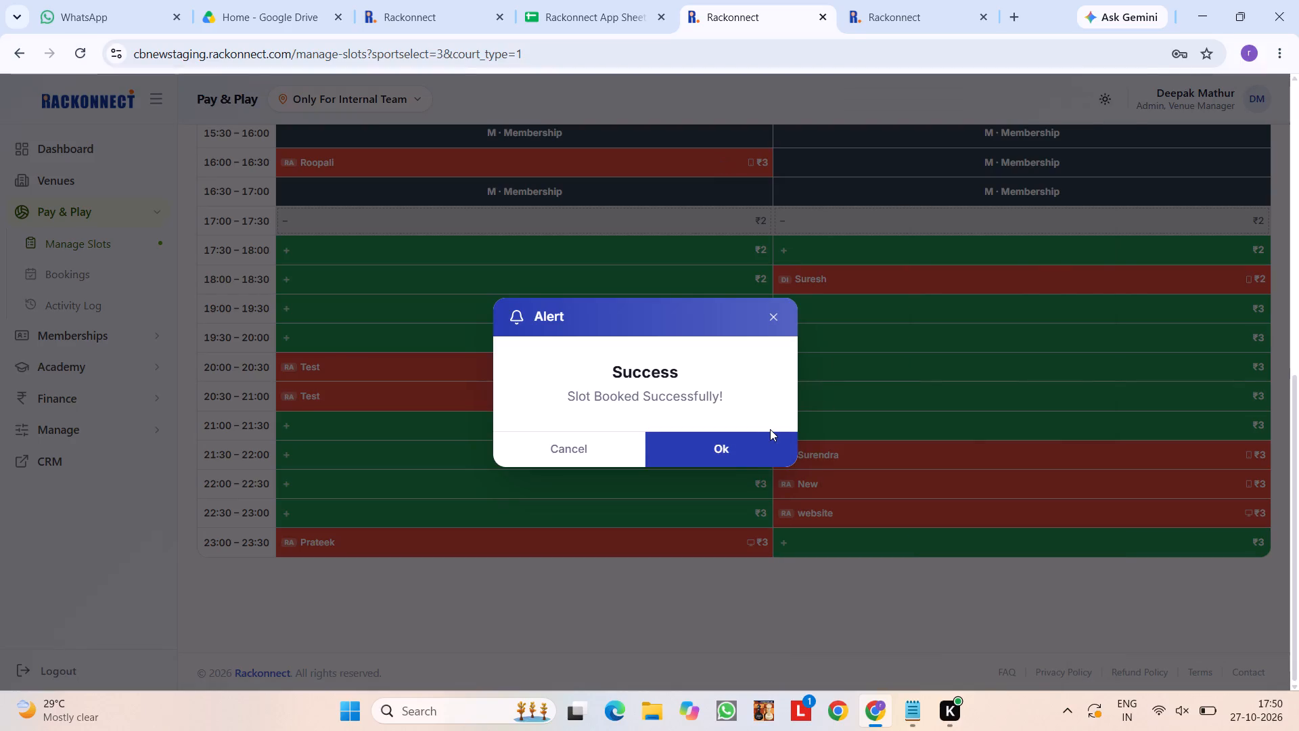
pyautogui.click(771, 445)
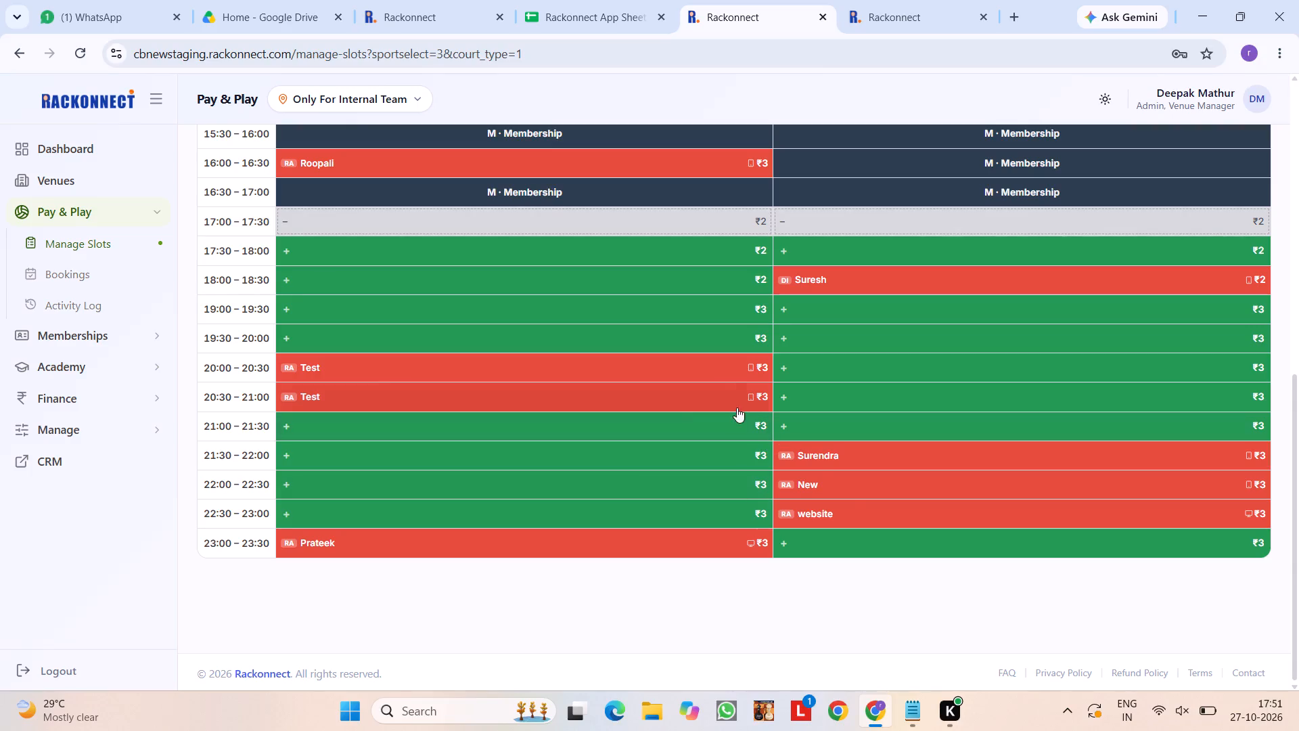
# Open the website booking at 22:30–23:00 on C2 and examine its charges, order information, remarks and payment history.
pyautogui.click(847, 518)
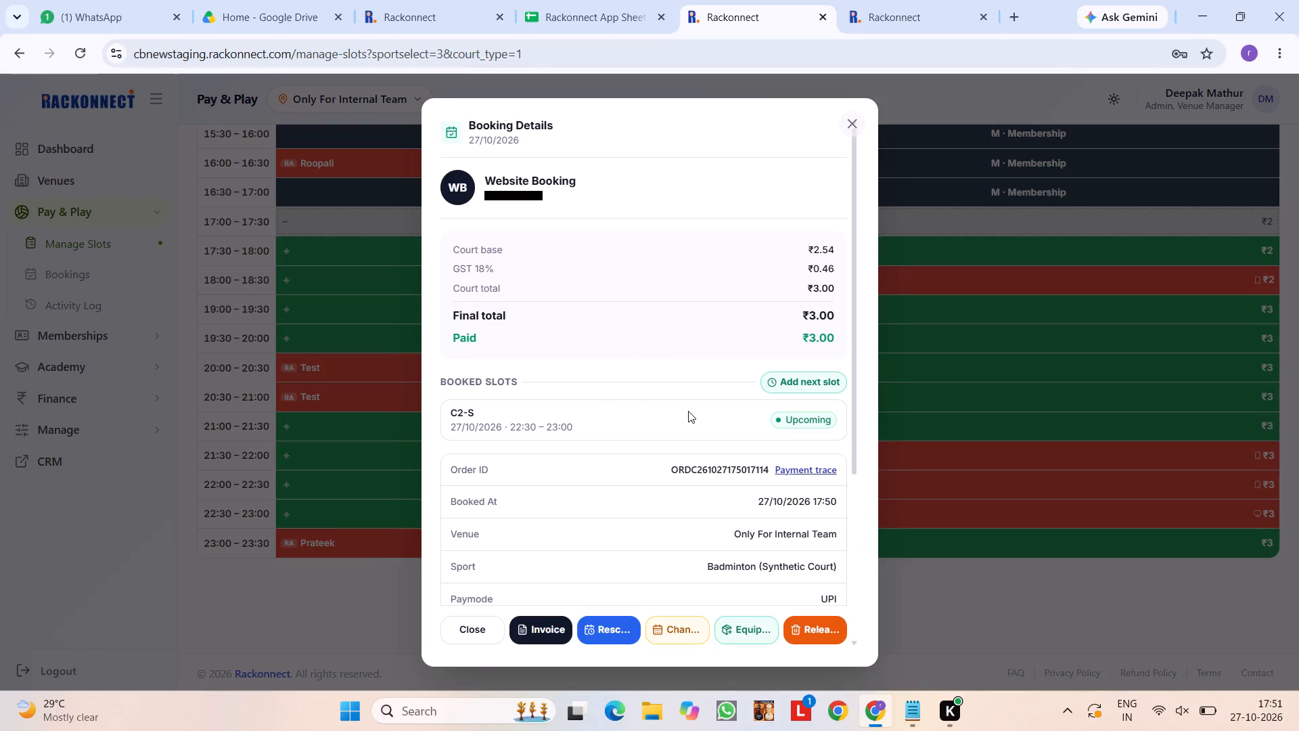
pyautogui.scroll(6, 688, 411)
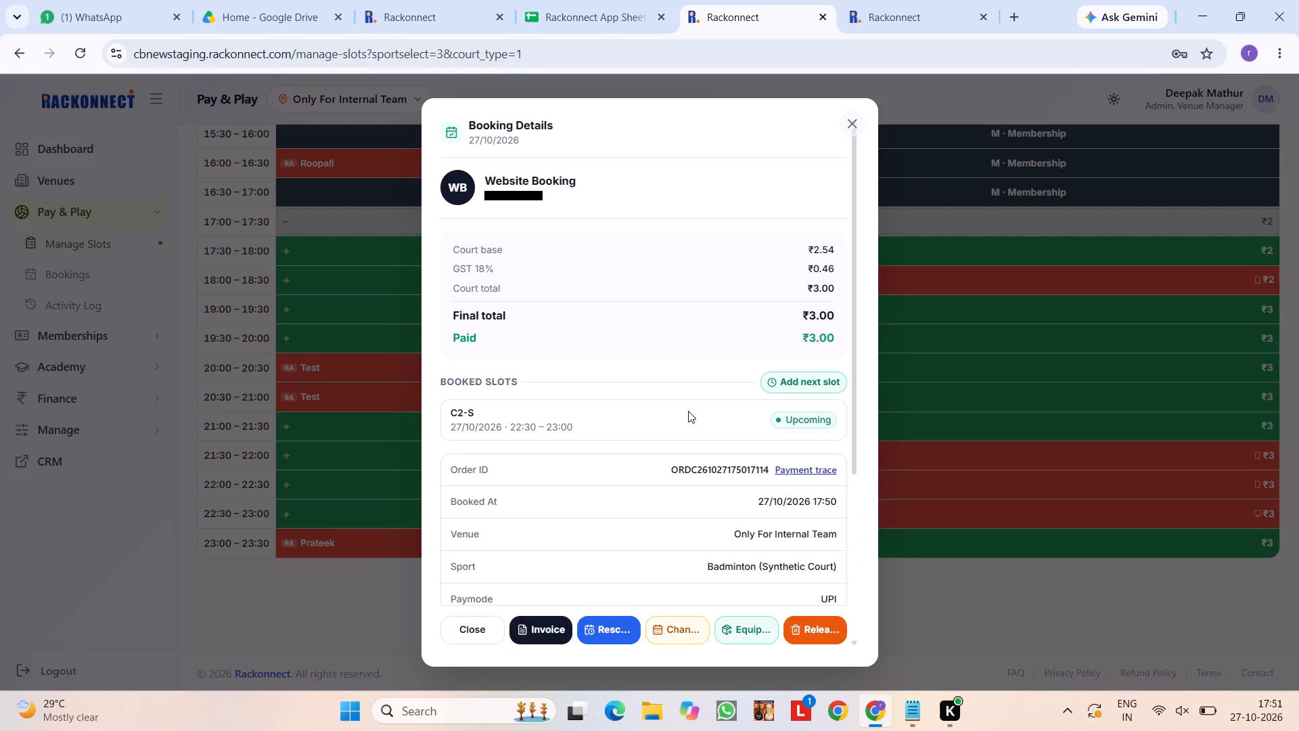
pyautogui.scroll(-4, 688, 411)
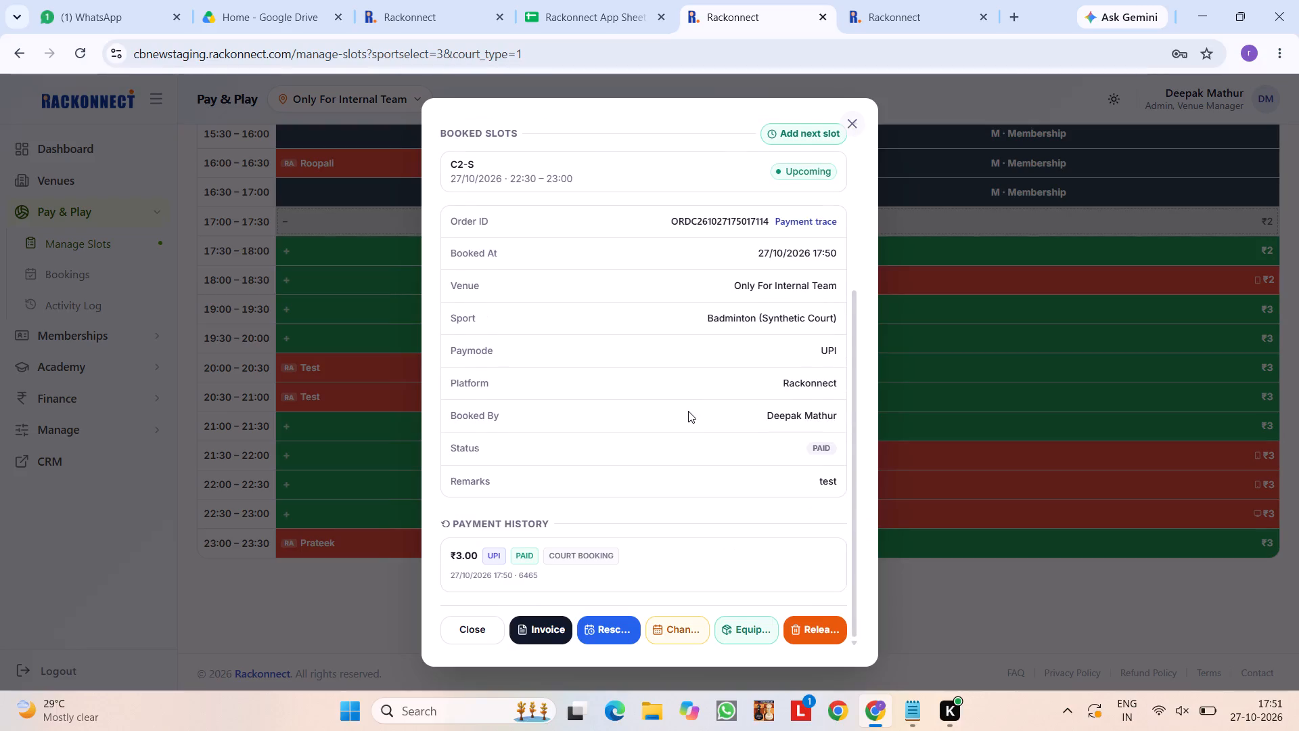
pyautogui.scroll(6, 688, 411)
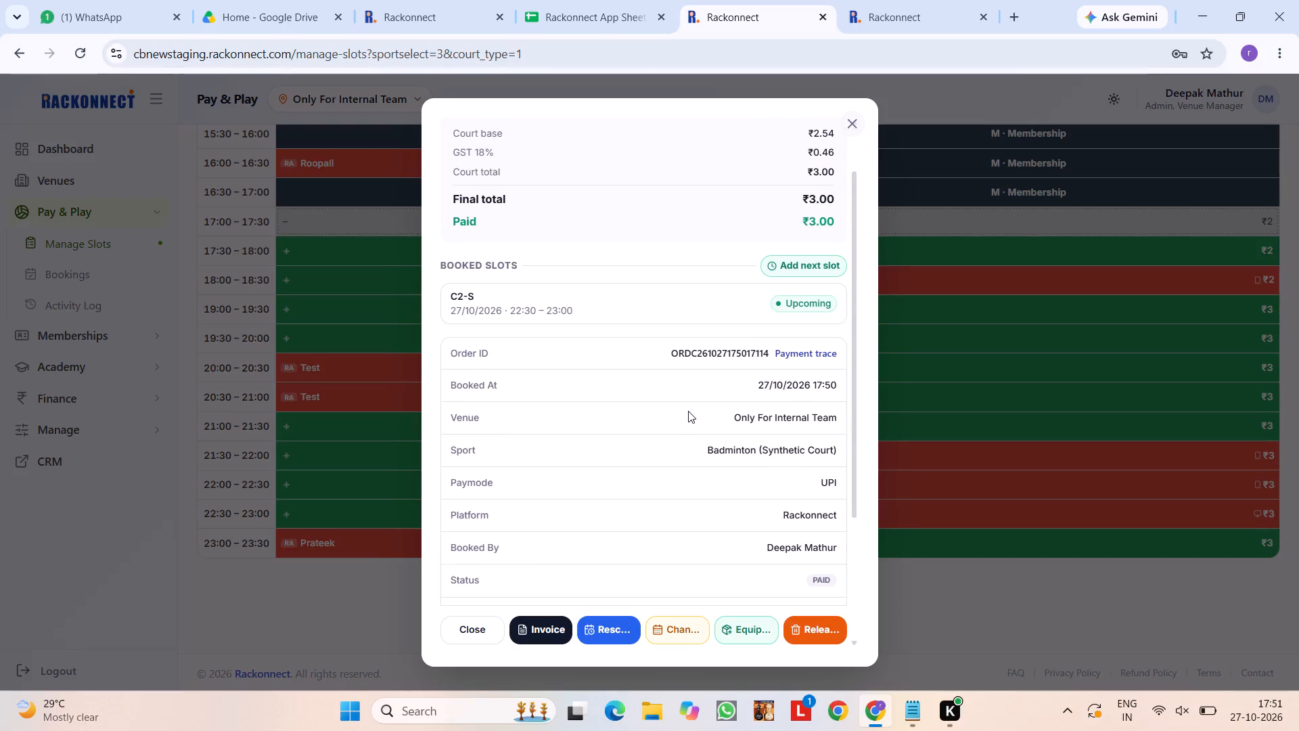
pyautogui.scroll(-3, 706, 449)
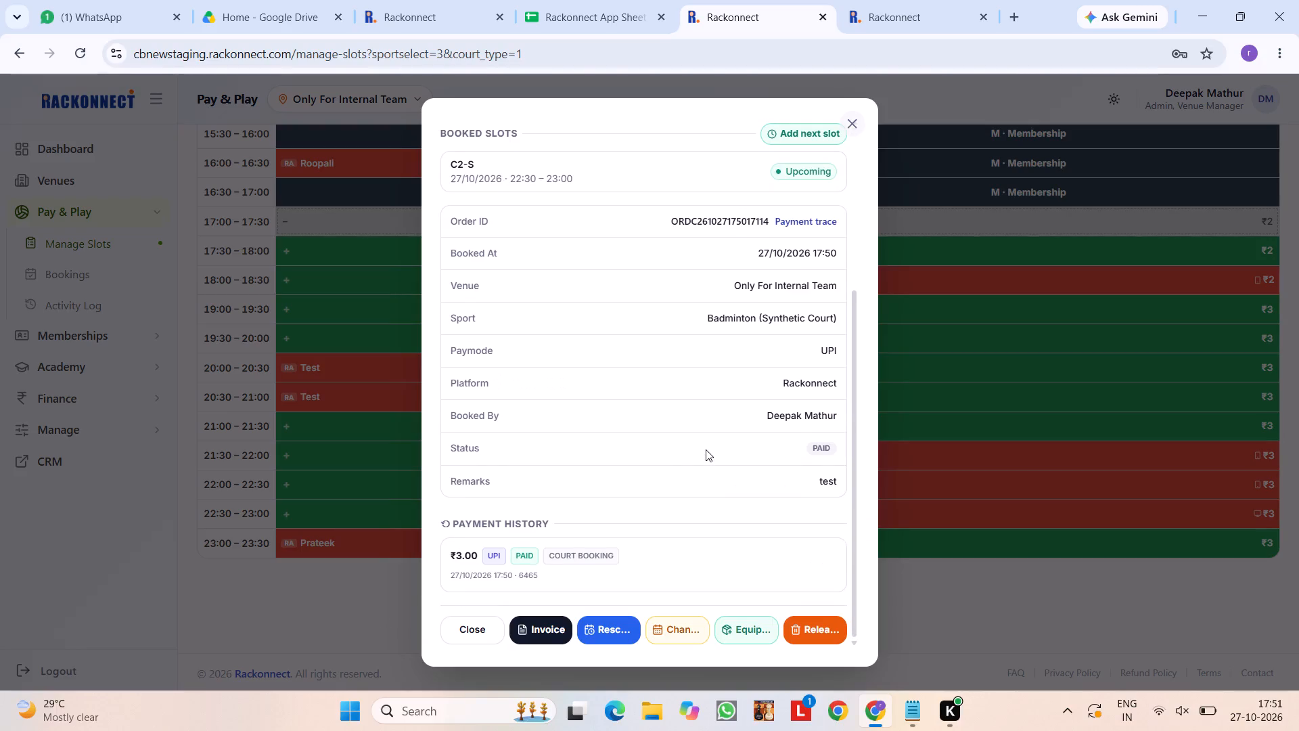
pyautogui.scroll(-1, 706, 449)
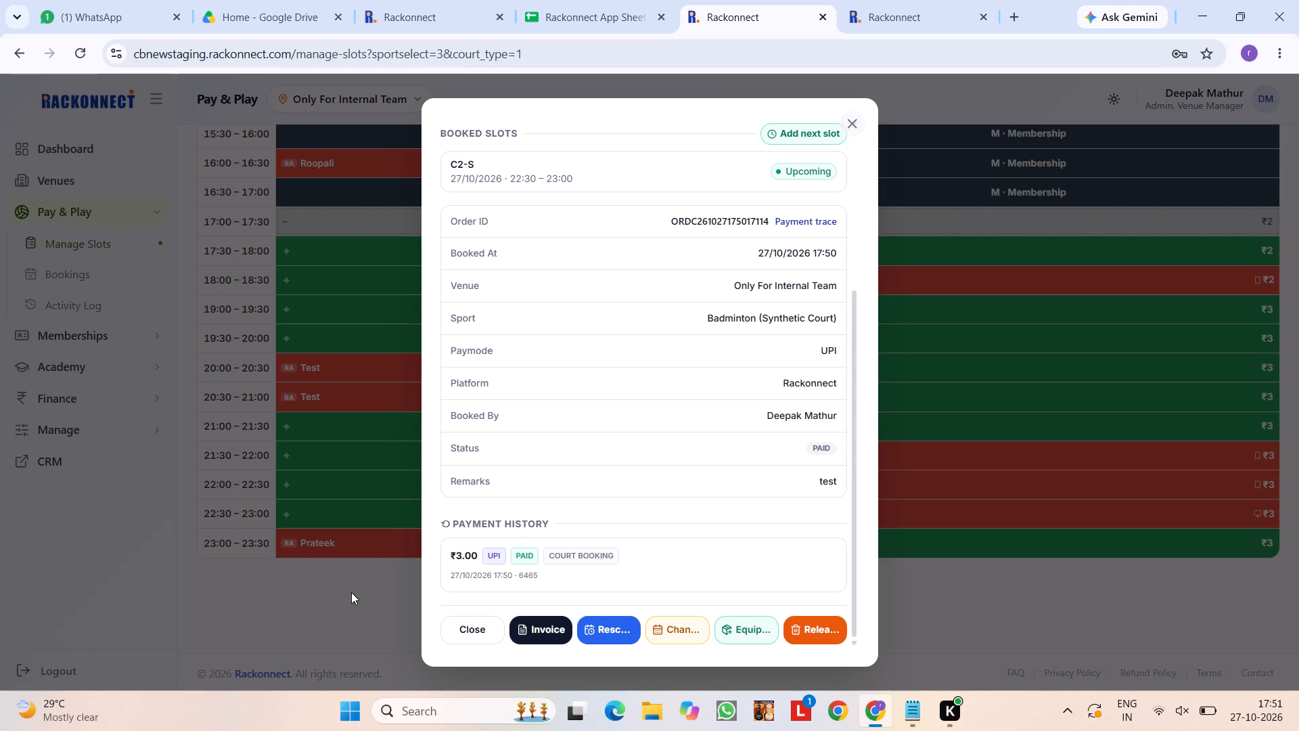
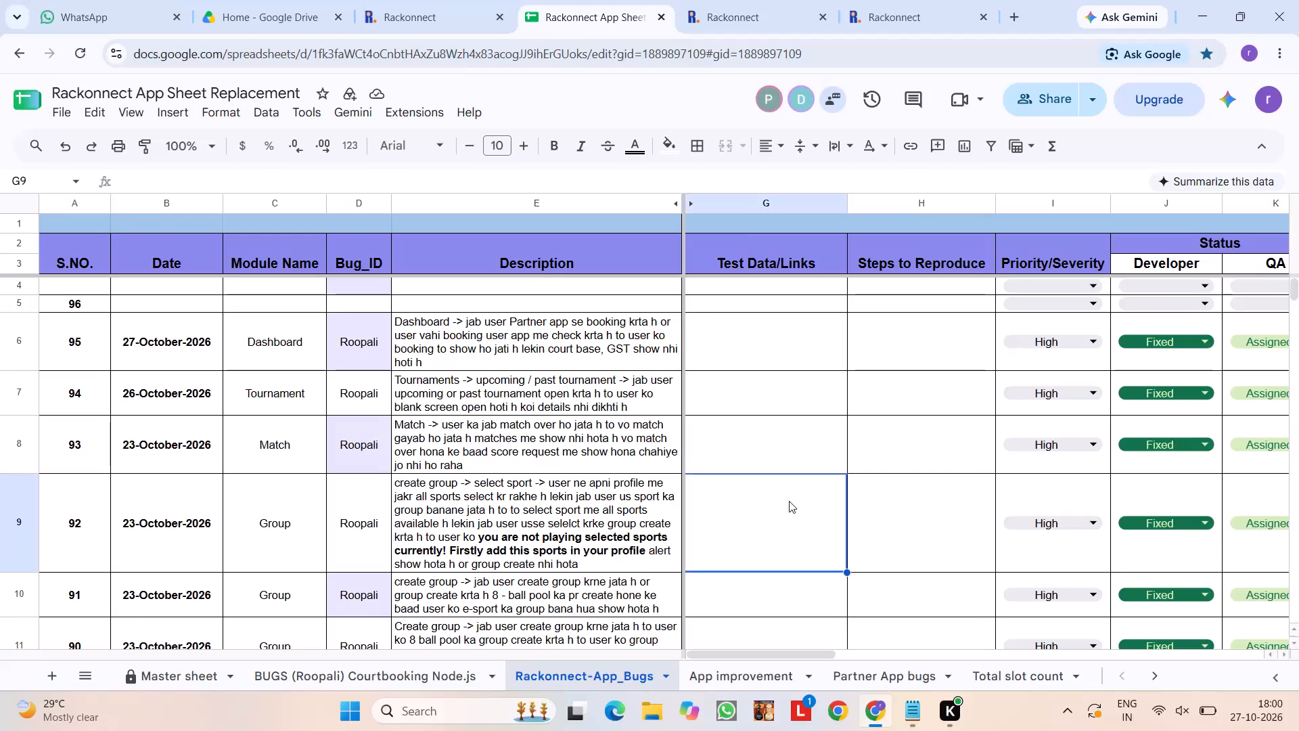
# Review the logged bugs in the Rackonnect-App_Bugs sheet from entry 95 down to 78, checking descriptions, priorities and developer/QA statuses.
pyautogui.scroll(1, 789, 501)
pyautogui.scroll(-1, 789, 501)
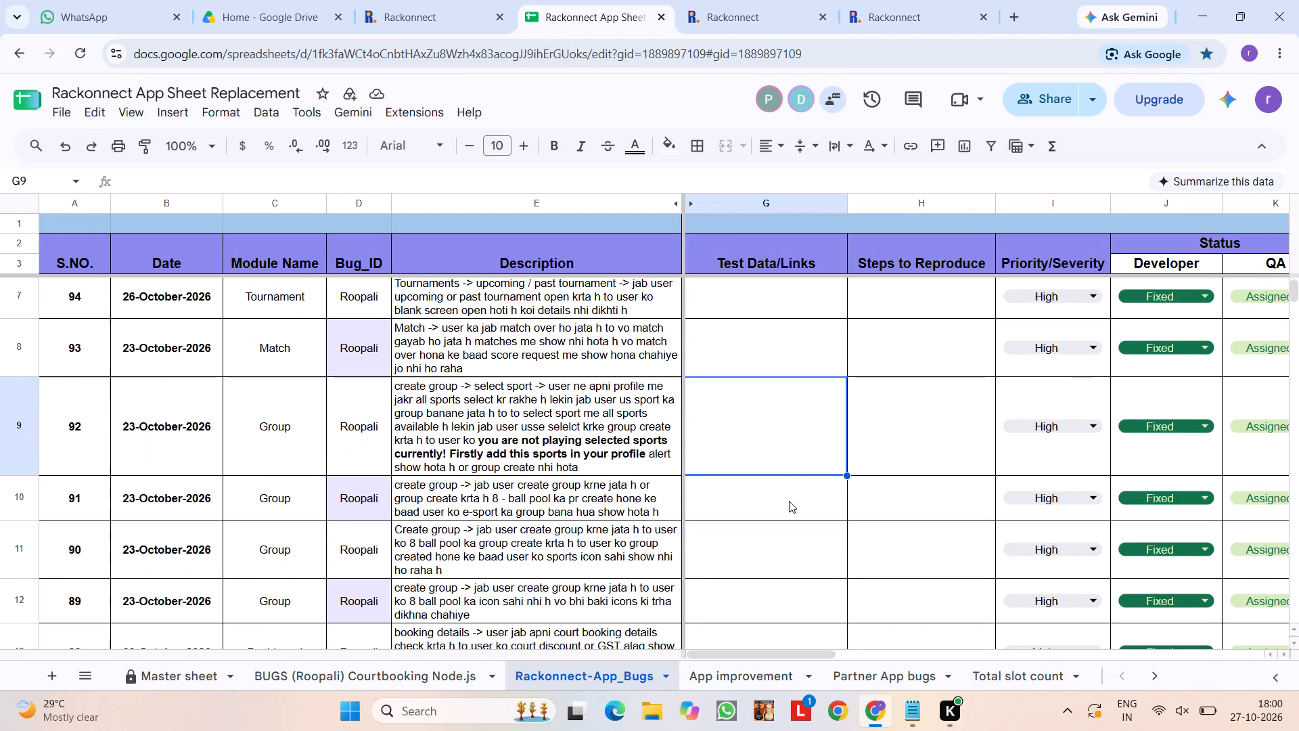
pyautogui.scroll(-1, 789, 501)
pyautogui.click(891, 512)
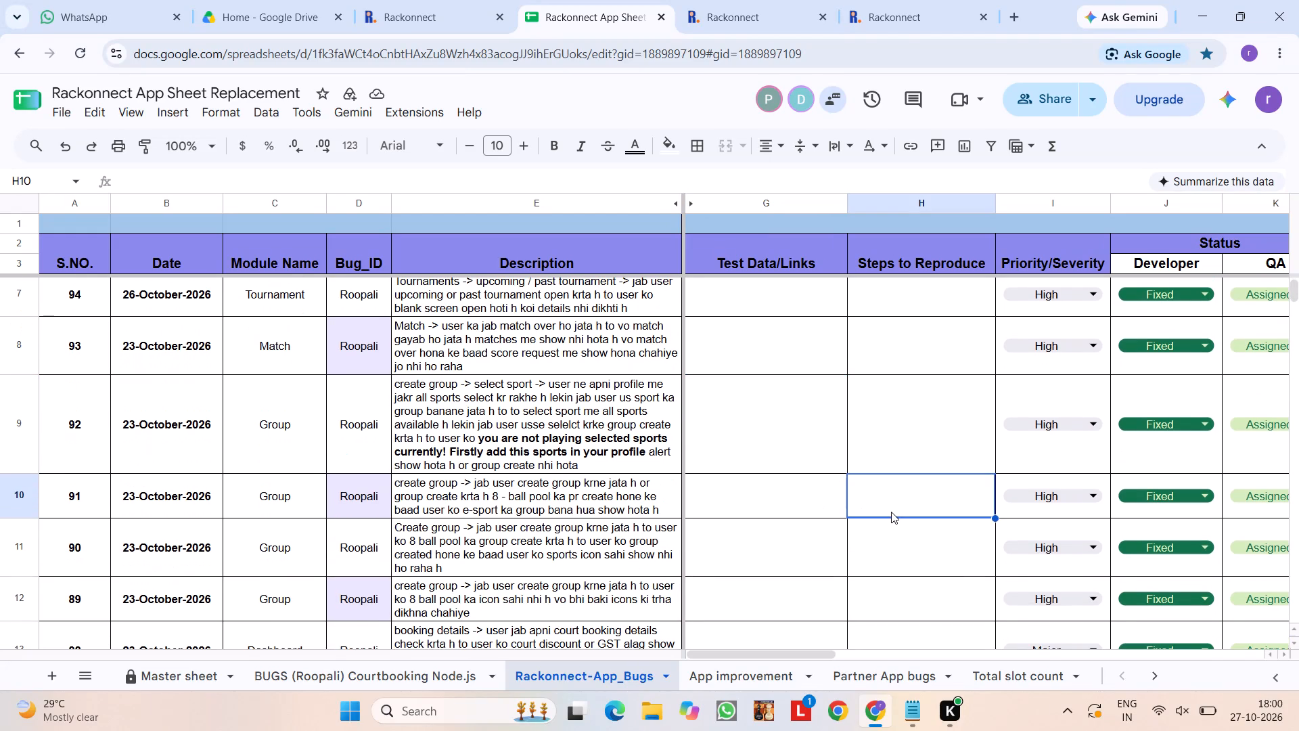
pyautogui.click(413, 686)
pyautogui.click(594, 669)
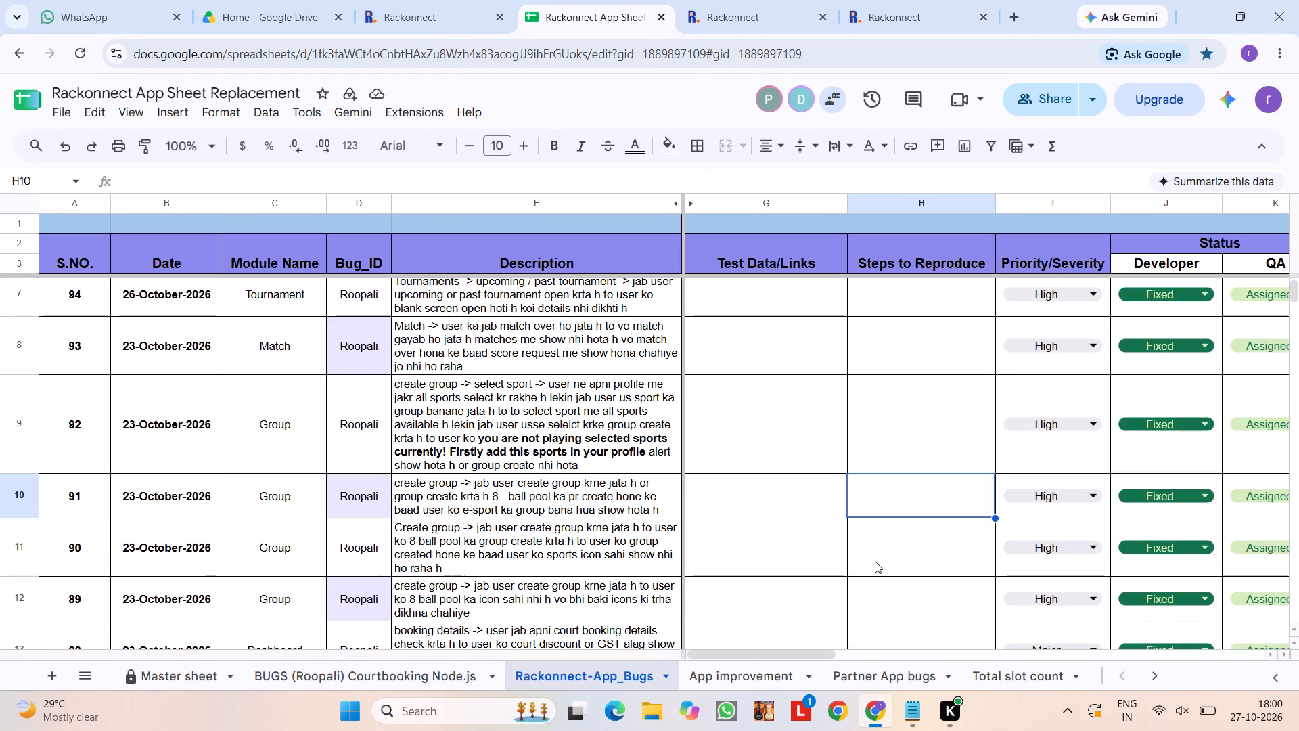
pyautogui.scroll(-5, 875, 561)
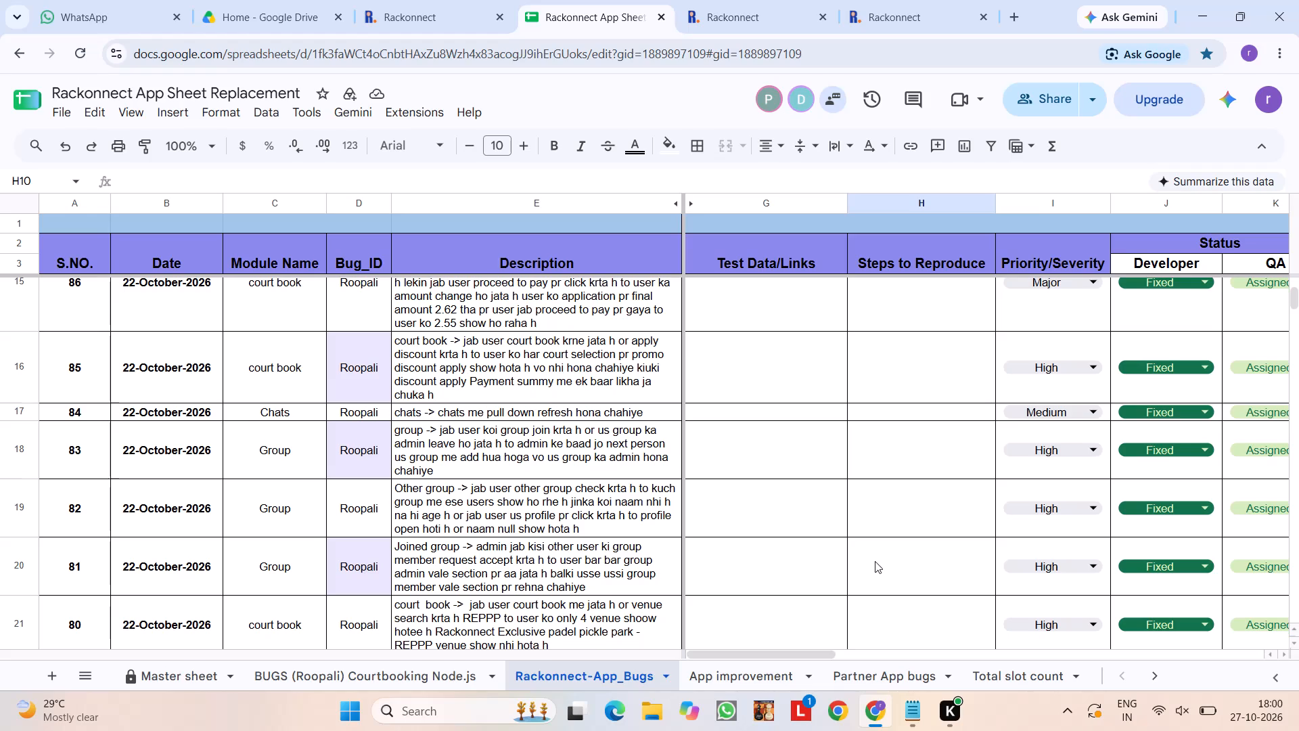
pyautogui.hscroll(3, 875, 561)
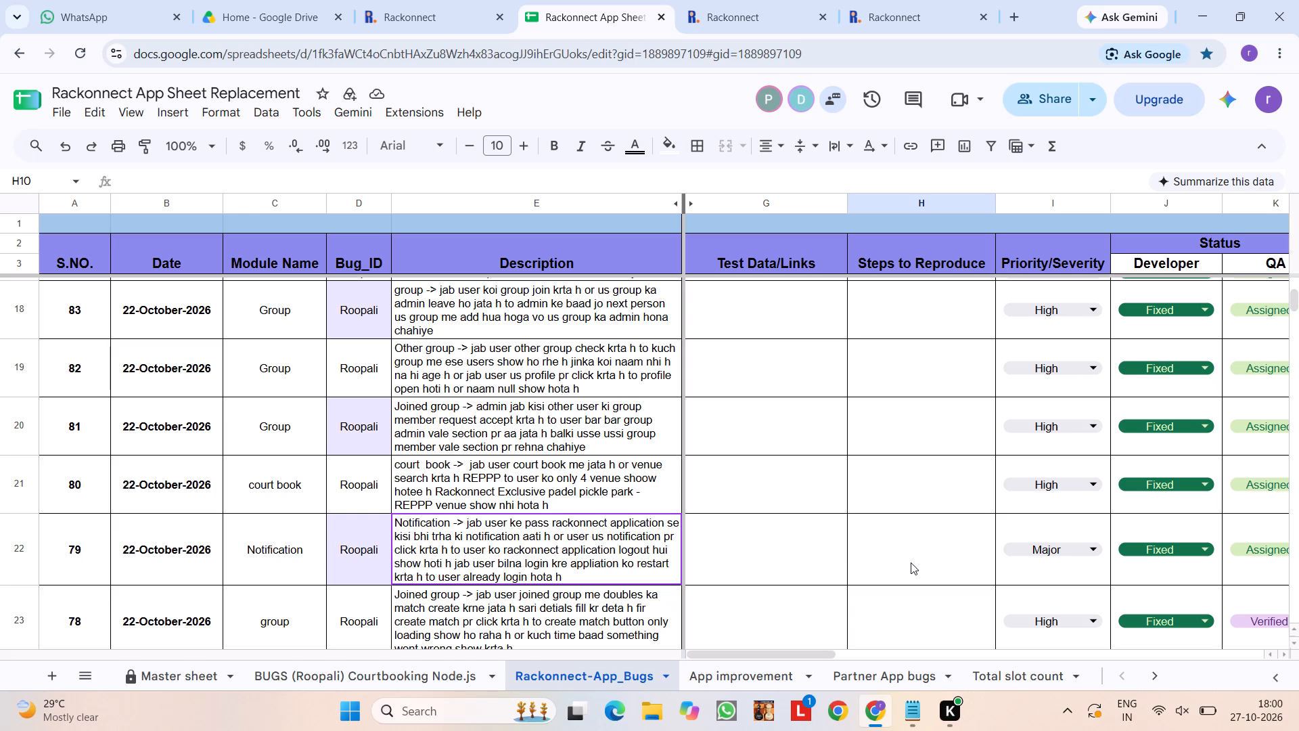
pyautogui.hscroll(1, 911, 562)
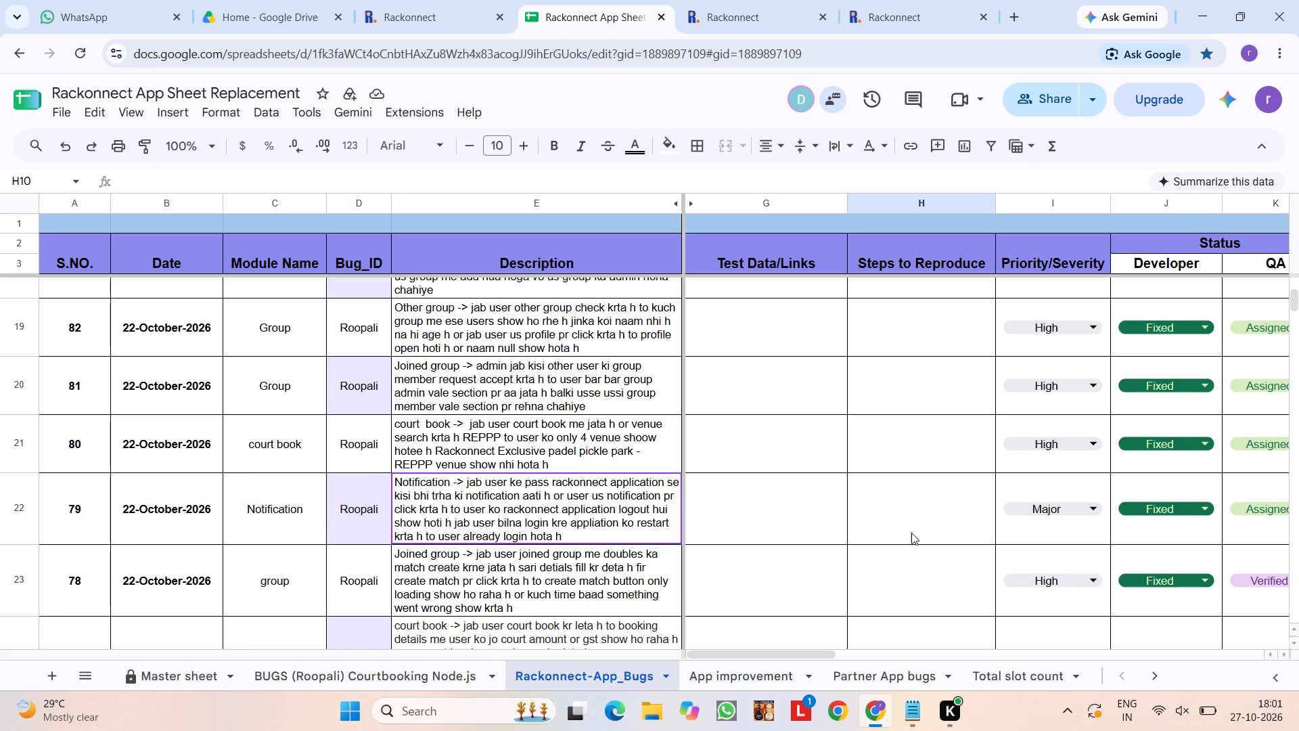
pyautogui.click(911, 533)
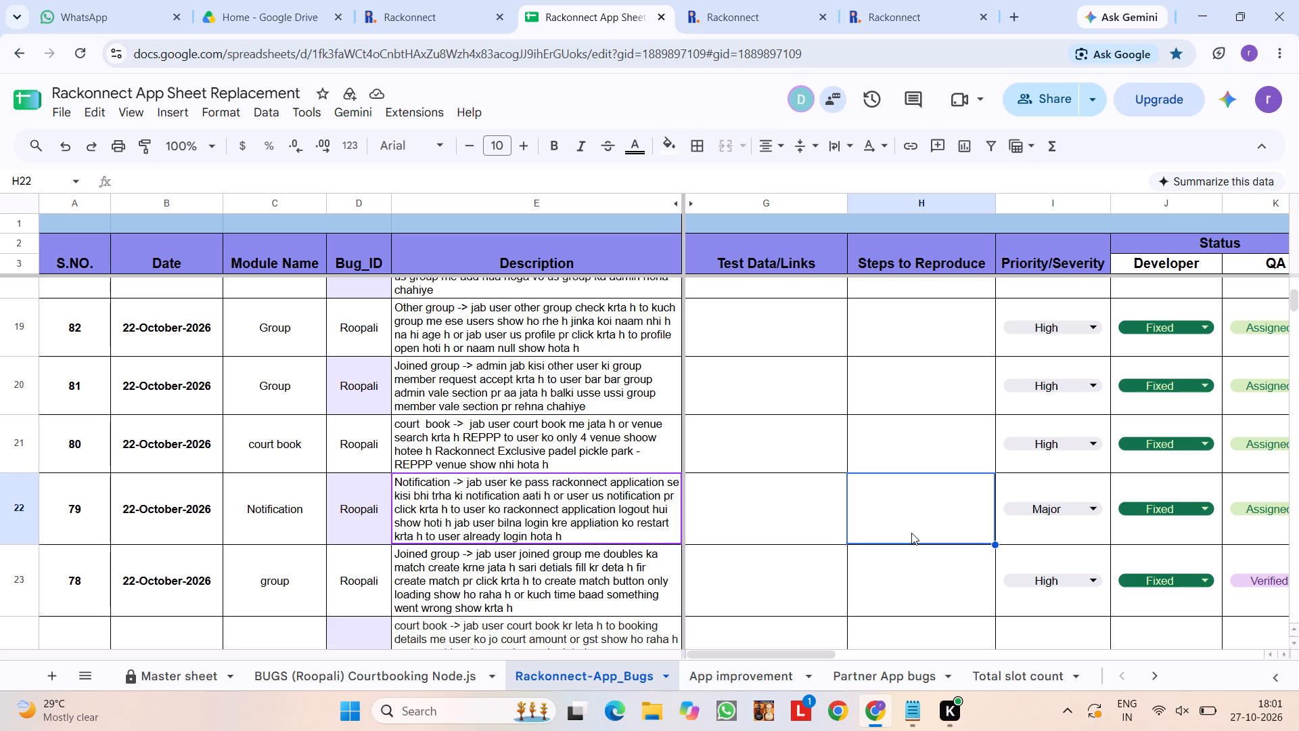
pyautogui.scroll(1, 911, 524)
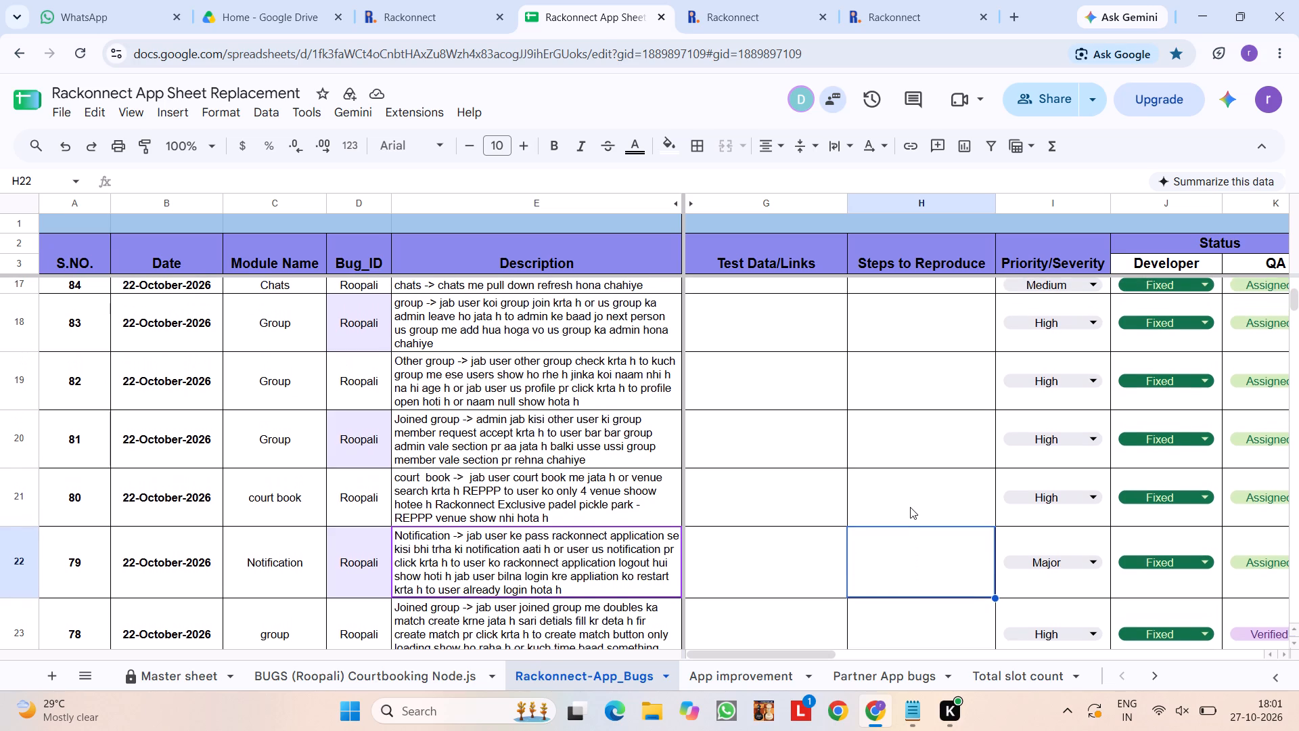
pyautogui.click(910, 507)
pyautogui.click(911, 558)
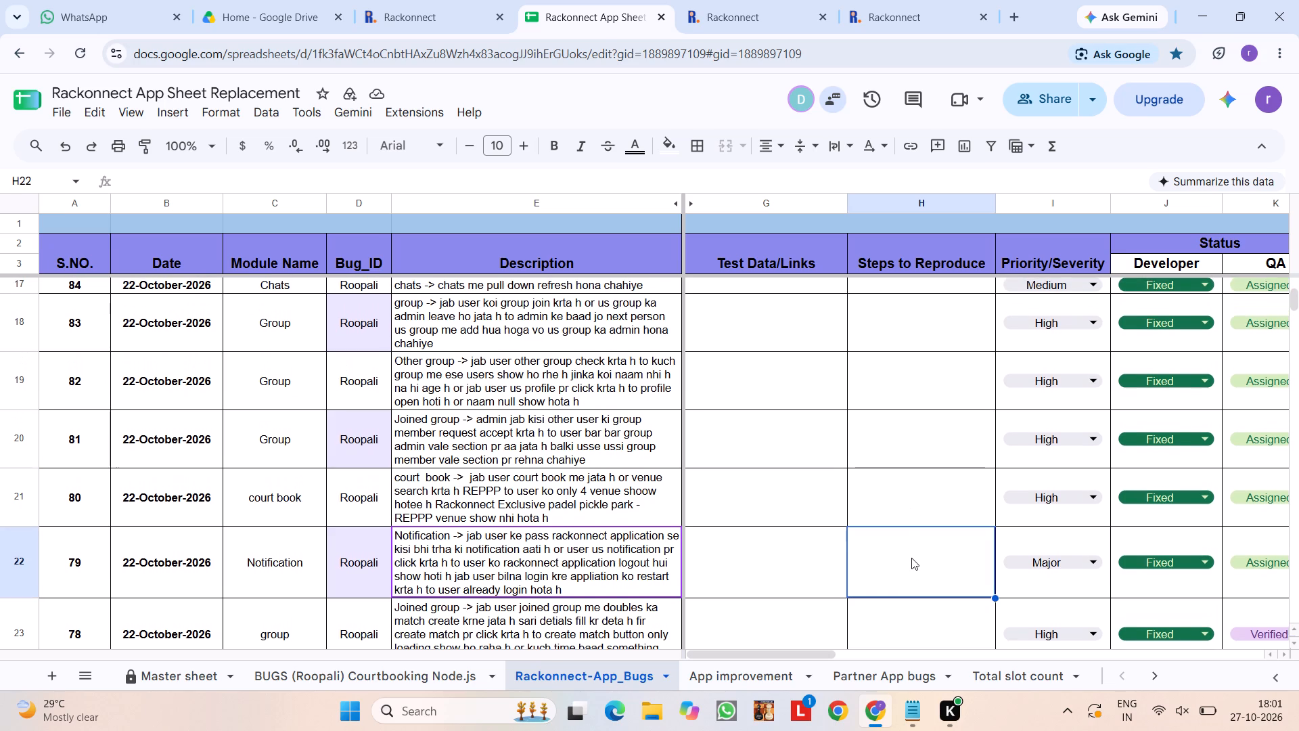
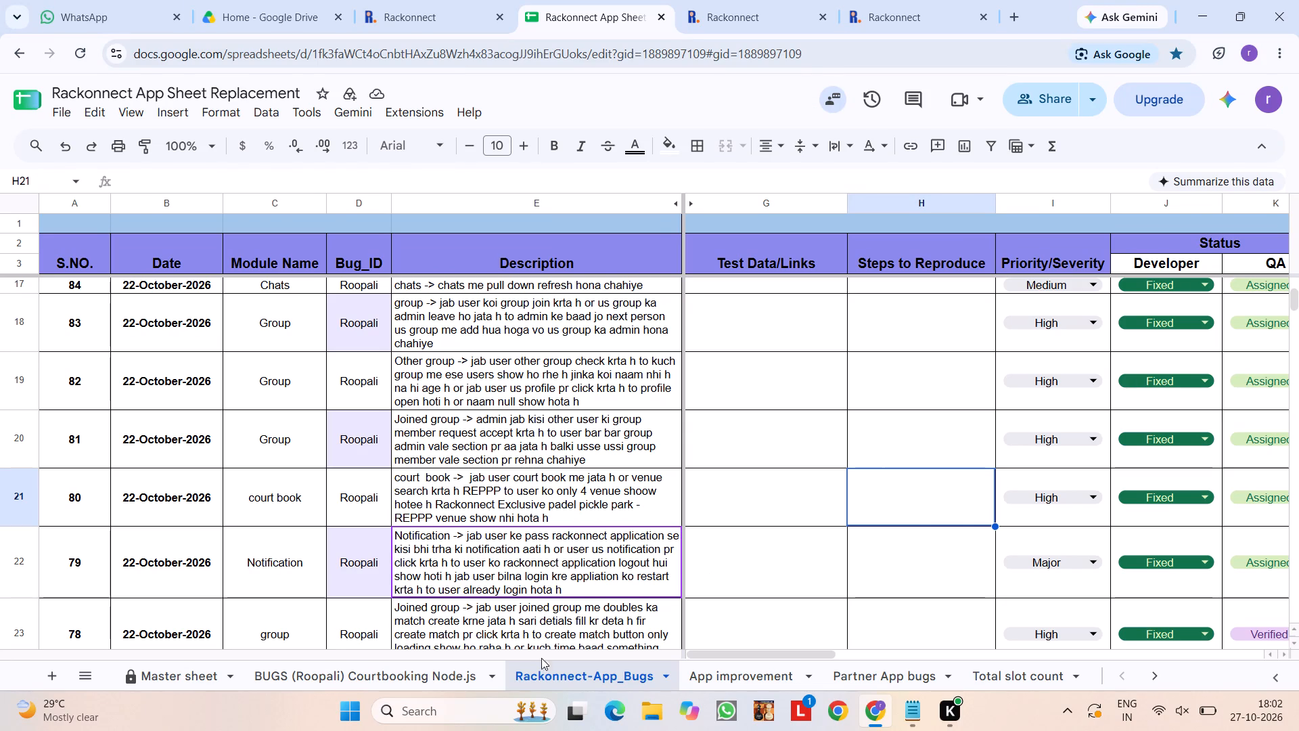
# In the Courtbooking Node.js bugs sheet, set the QA status of bug 322 to Verified.
pyautogui.click(438, 687)
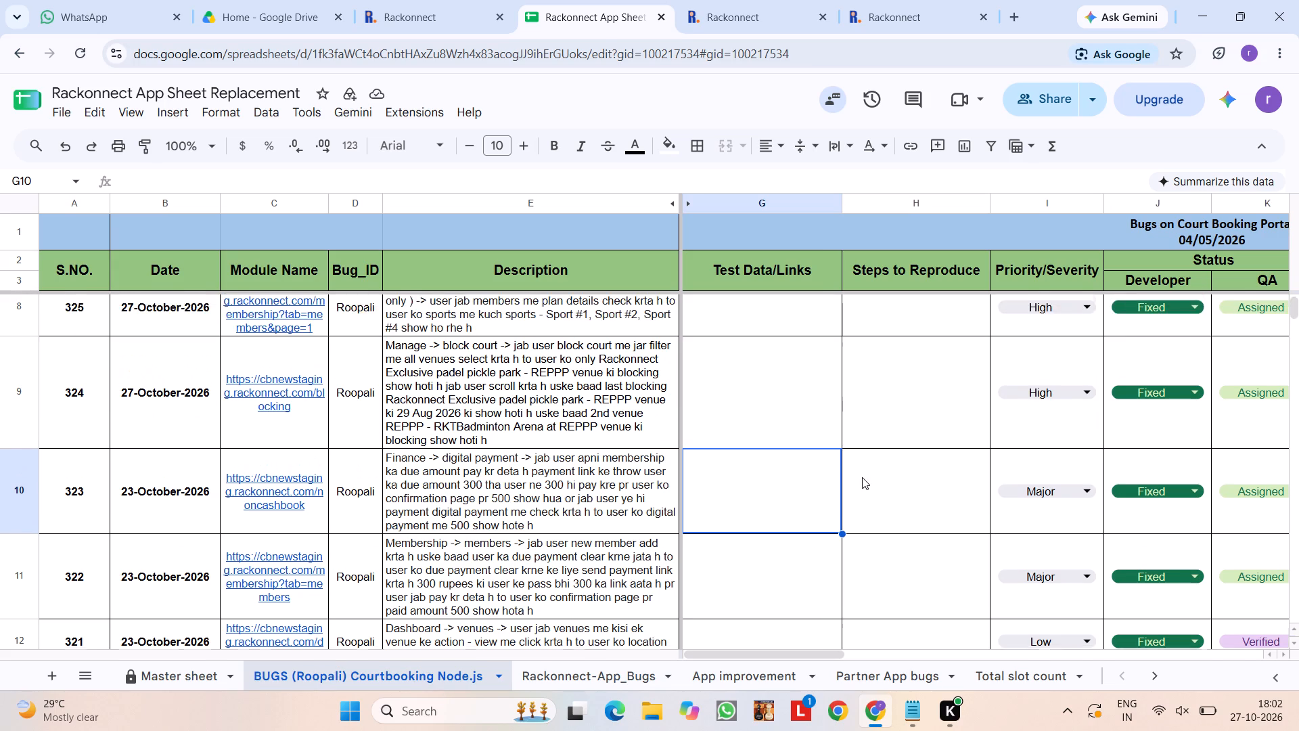
pyautogui.click(896, 481)
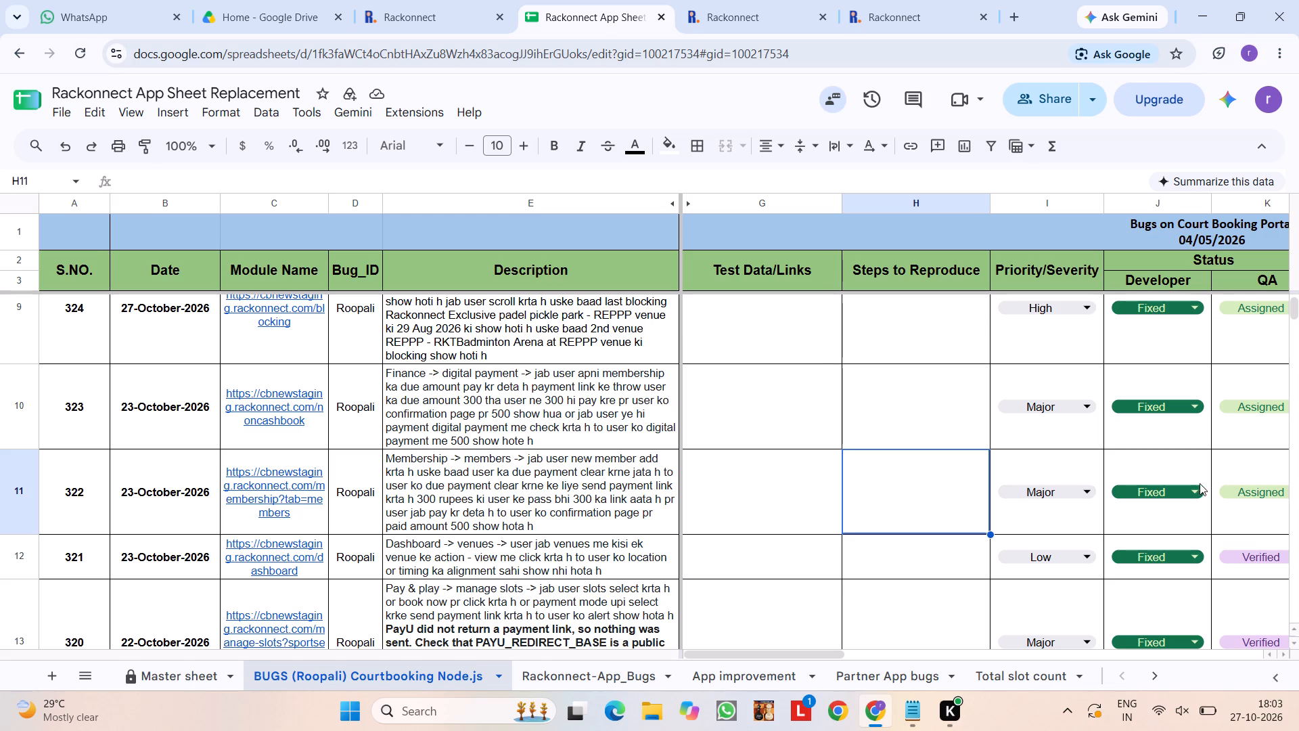
pyautogui.click(1244, 491)
pyautogui.scroll(-4, 1240, 606)
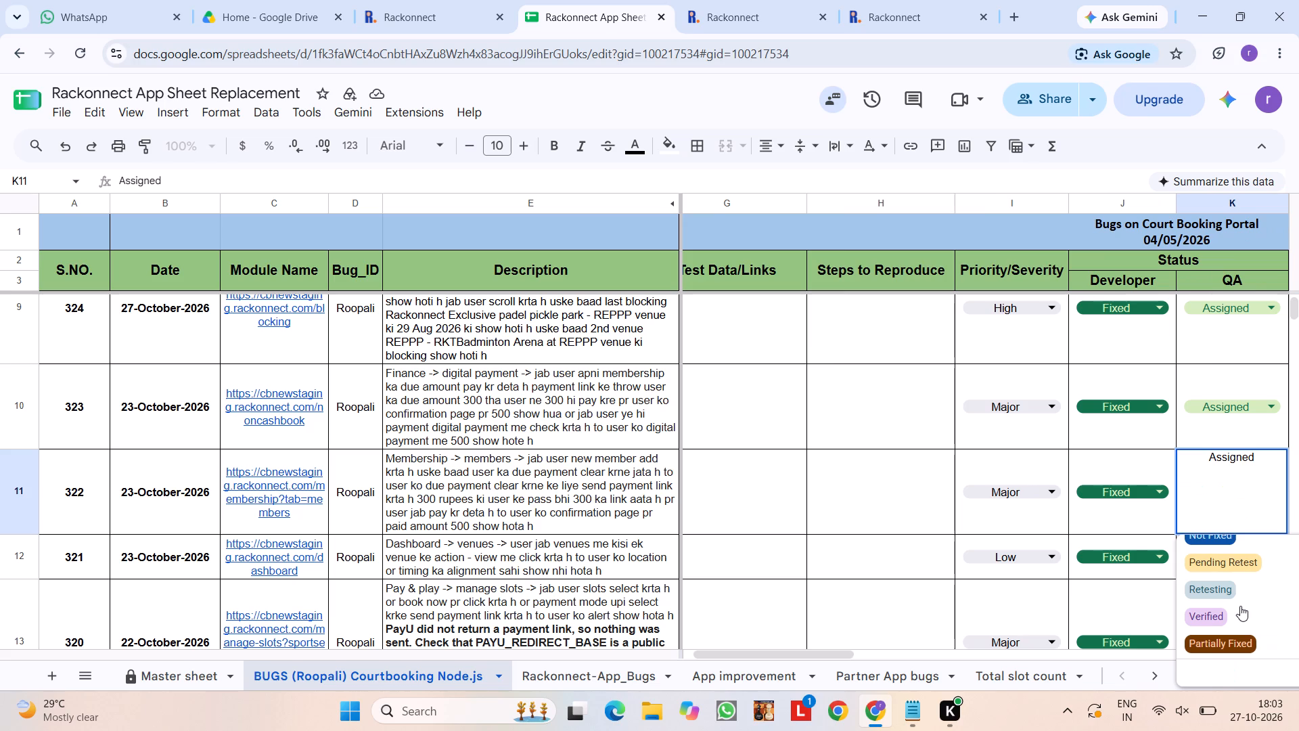
pyautogui.click(1231, 611)
# Copy the description of bug 322 about the membership due payment link.
pyautogui.click(626, 500)
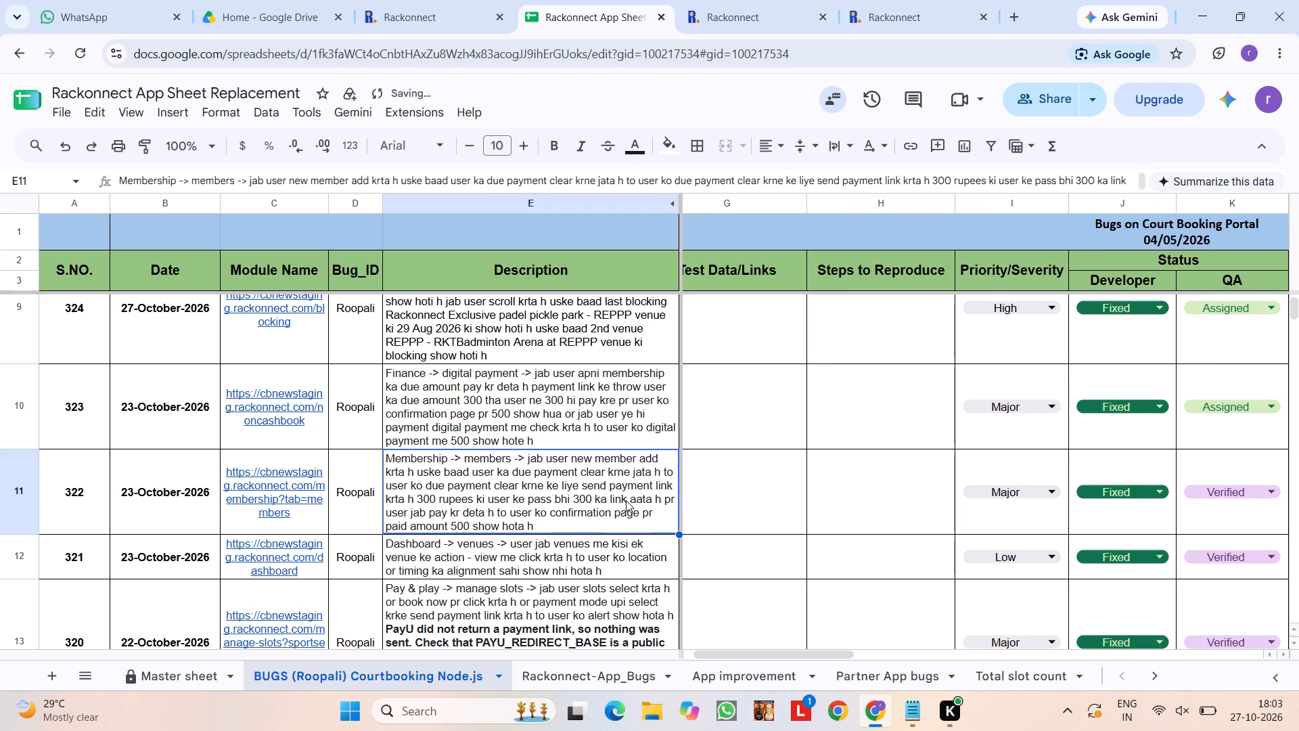
pyautogui.hotkey('ctrl', 'c')
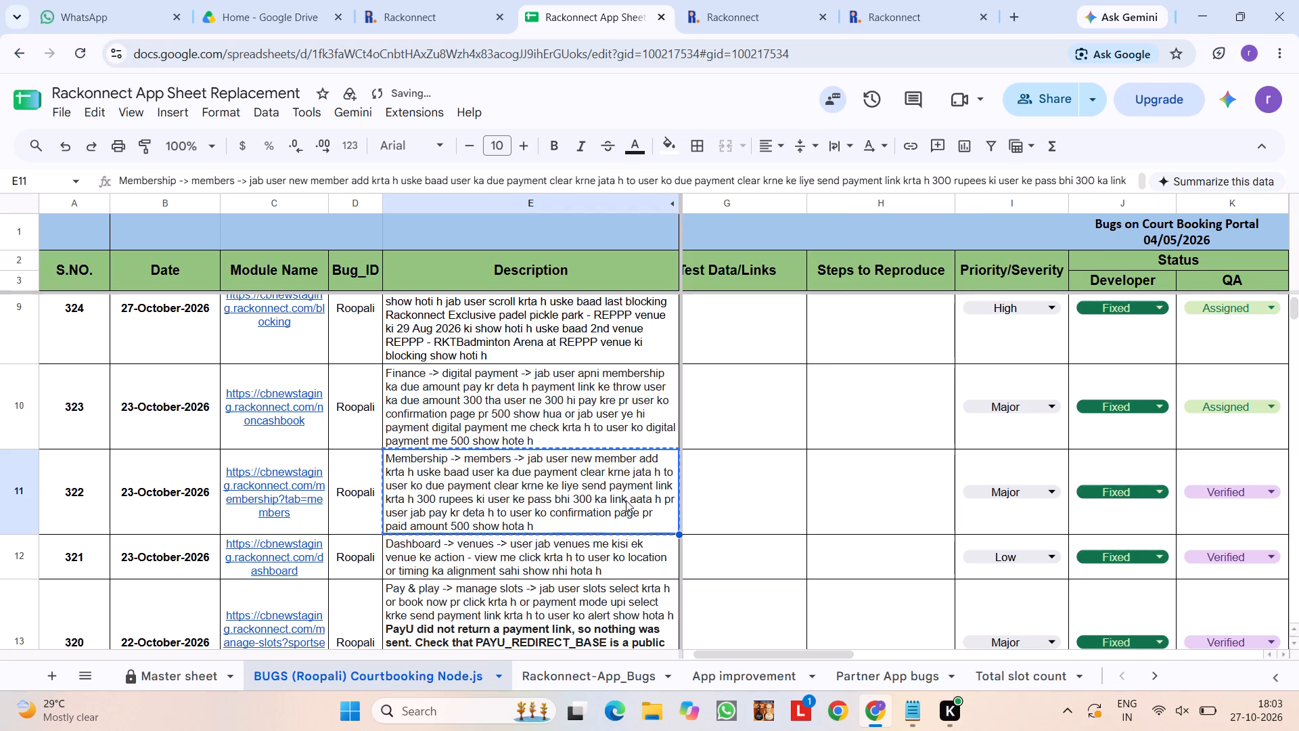
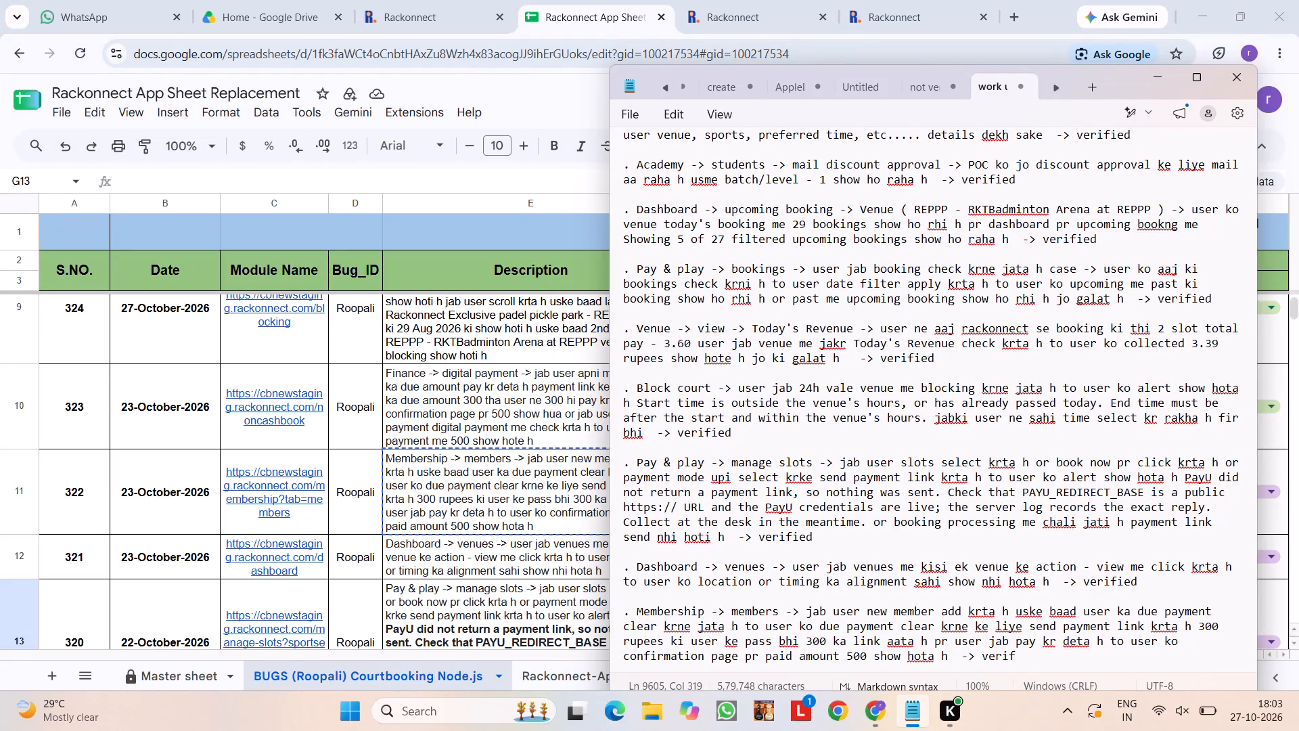
# Complete the bug 322 entry in the work notes with the status verified and start a new bullet below it.
pyautogui.write('ied')
pyautogui.press('Return')
pyautogui.press('Return')
pyautogui.write('.')
pyautogui.press('space')
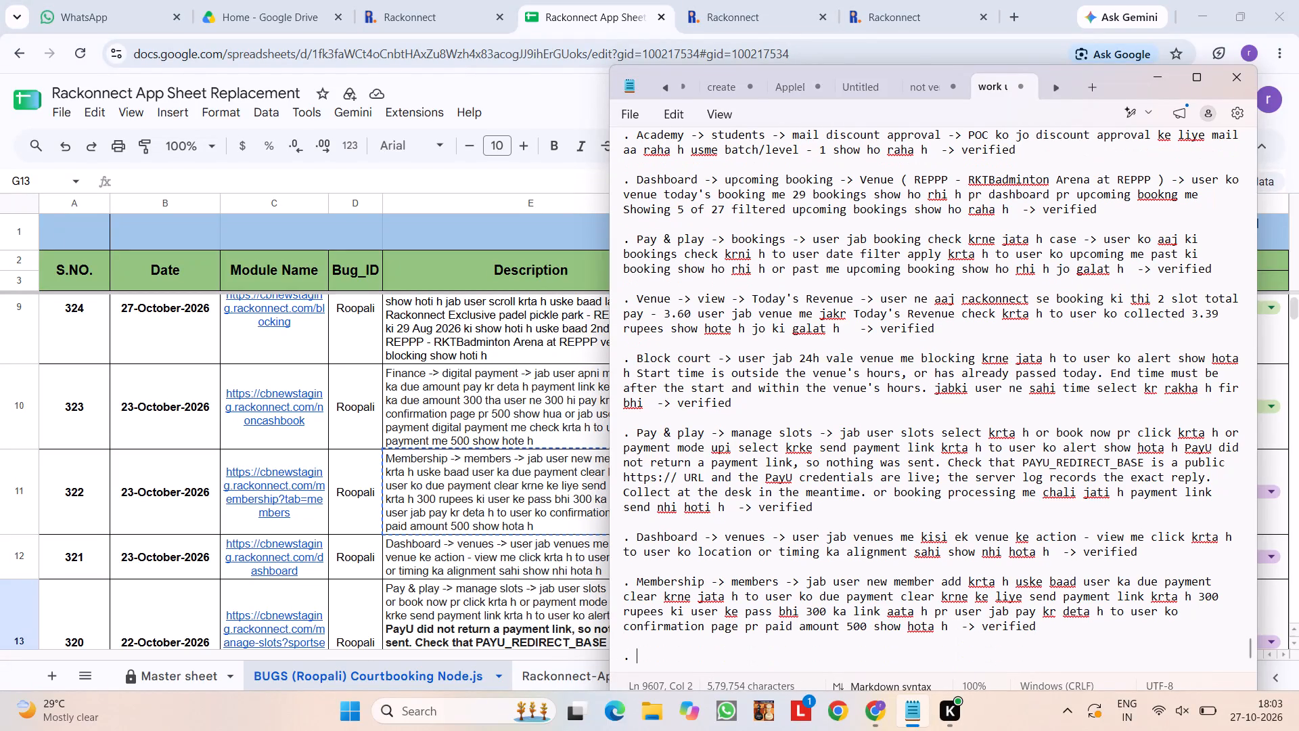
# In the Courtbooking Node.js bugs sheet, set the QA status of bug 323 to Verified.
pyautogui.click(547, 504)
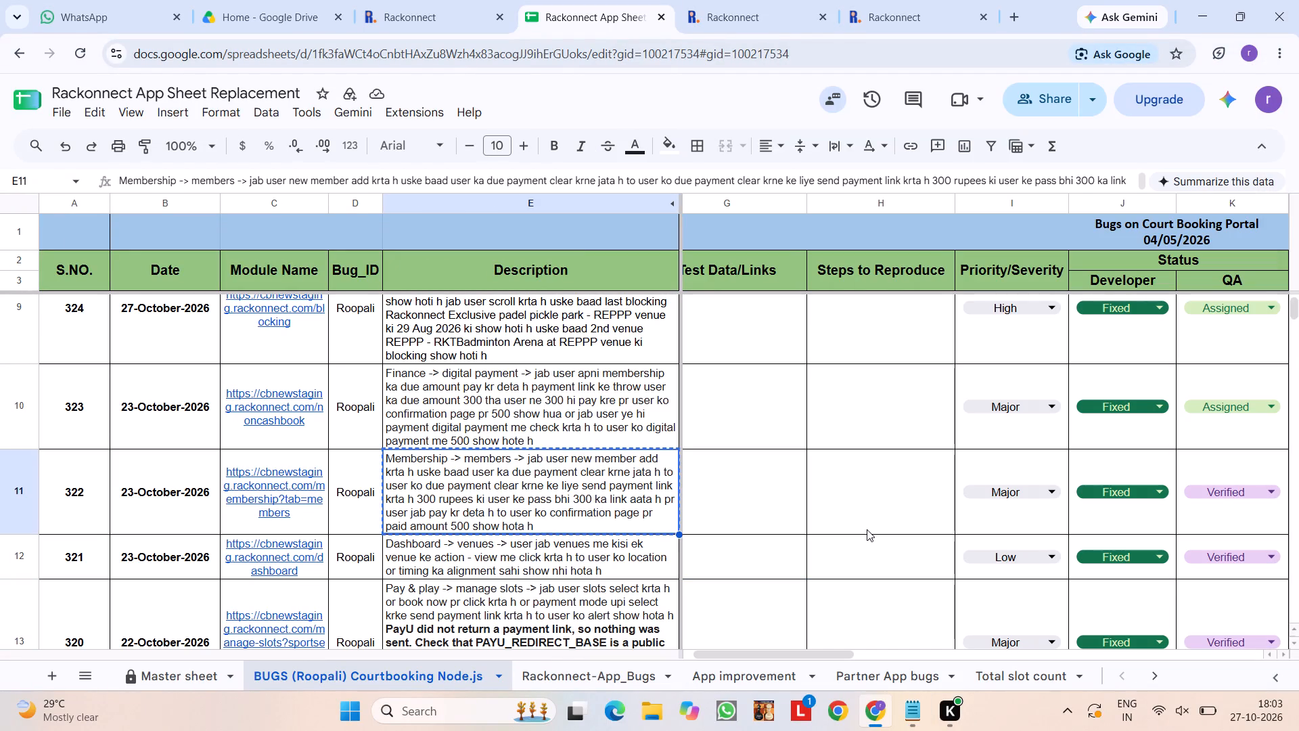
pyautogui.scroll(4, 869, 528)
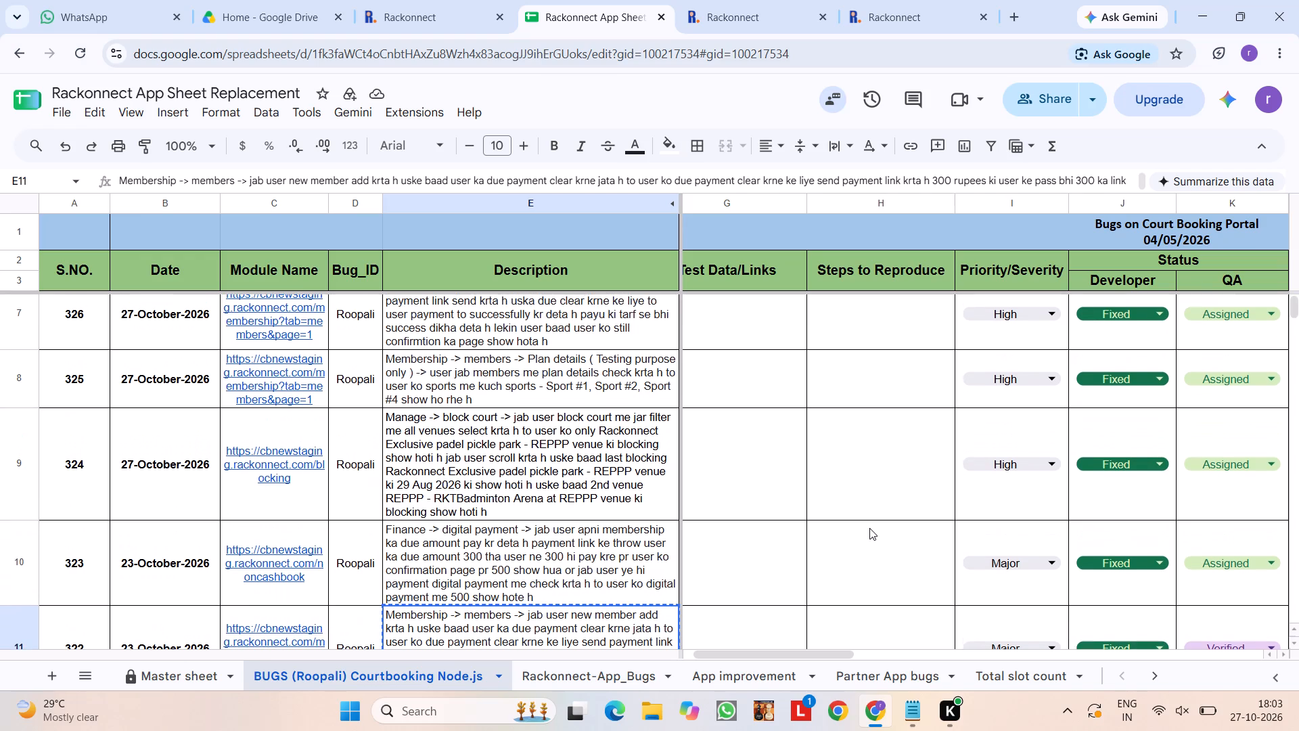
pyautogui.click(871, 573)
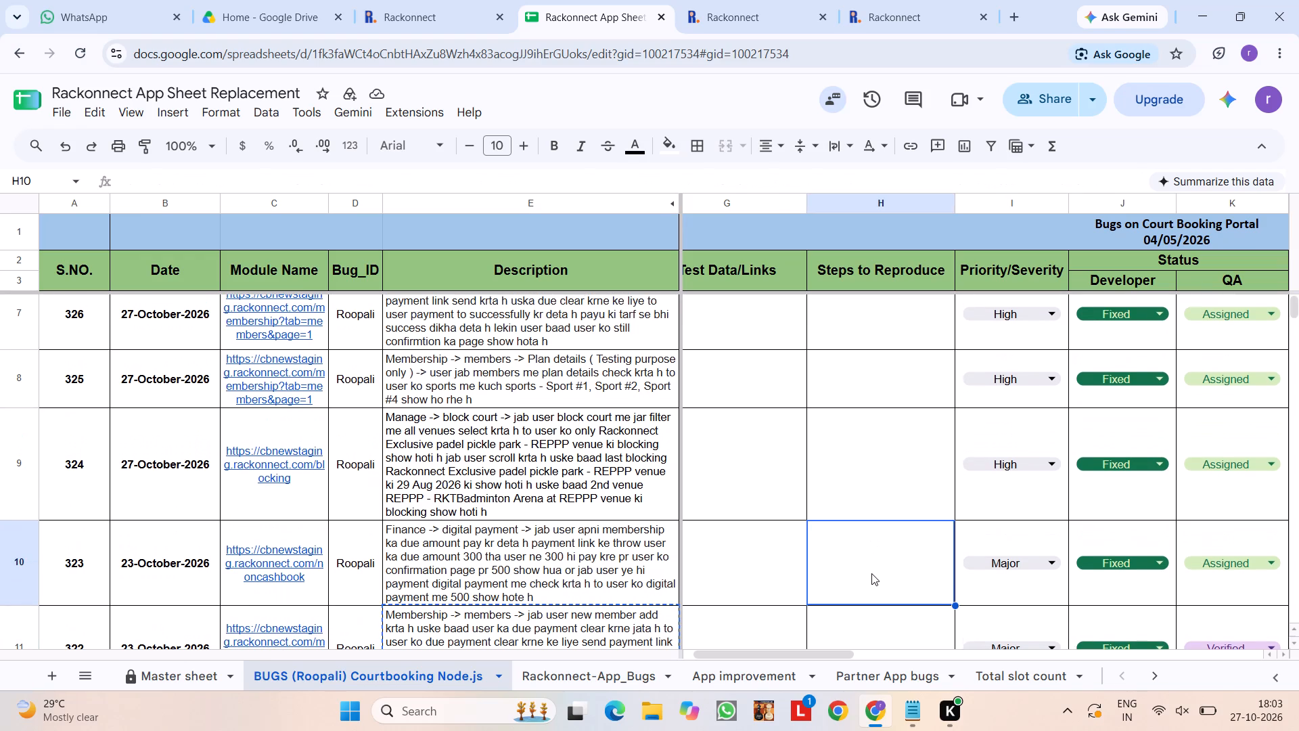
pyautogui.scroll(-2, 871, 573)
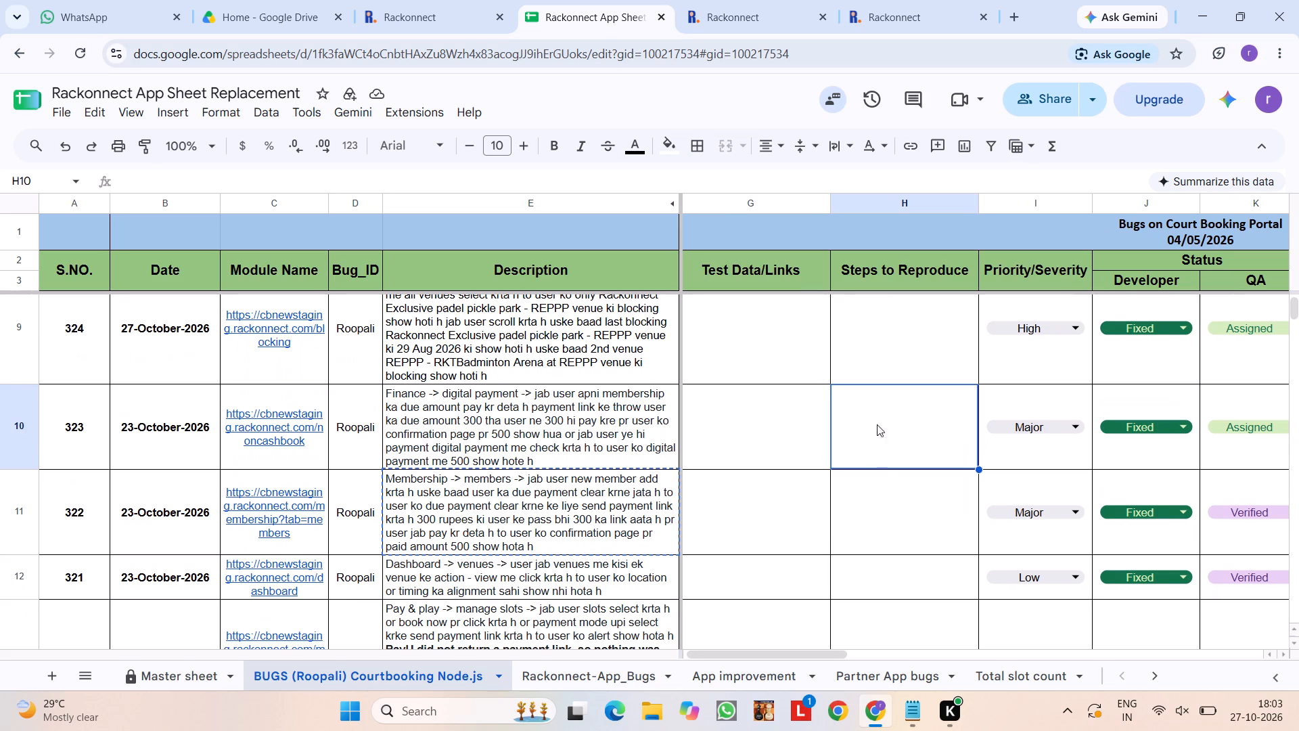
pyautogui.click(480, 0)
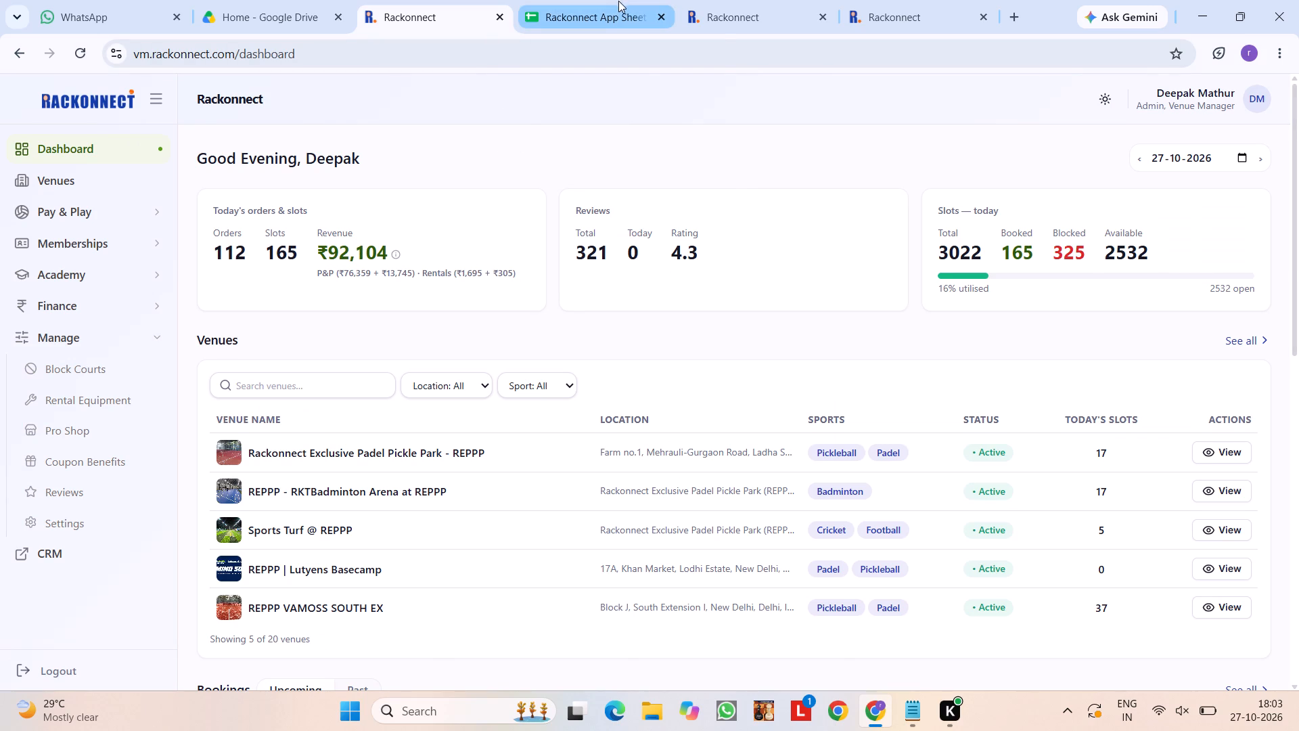
pyautogui.click(618, 0)
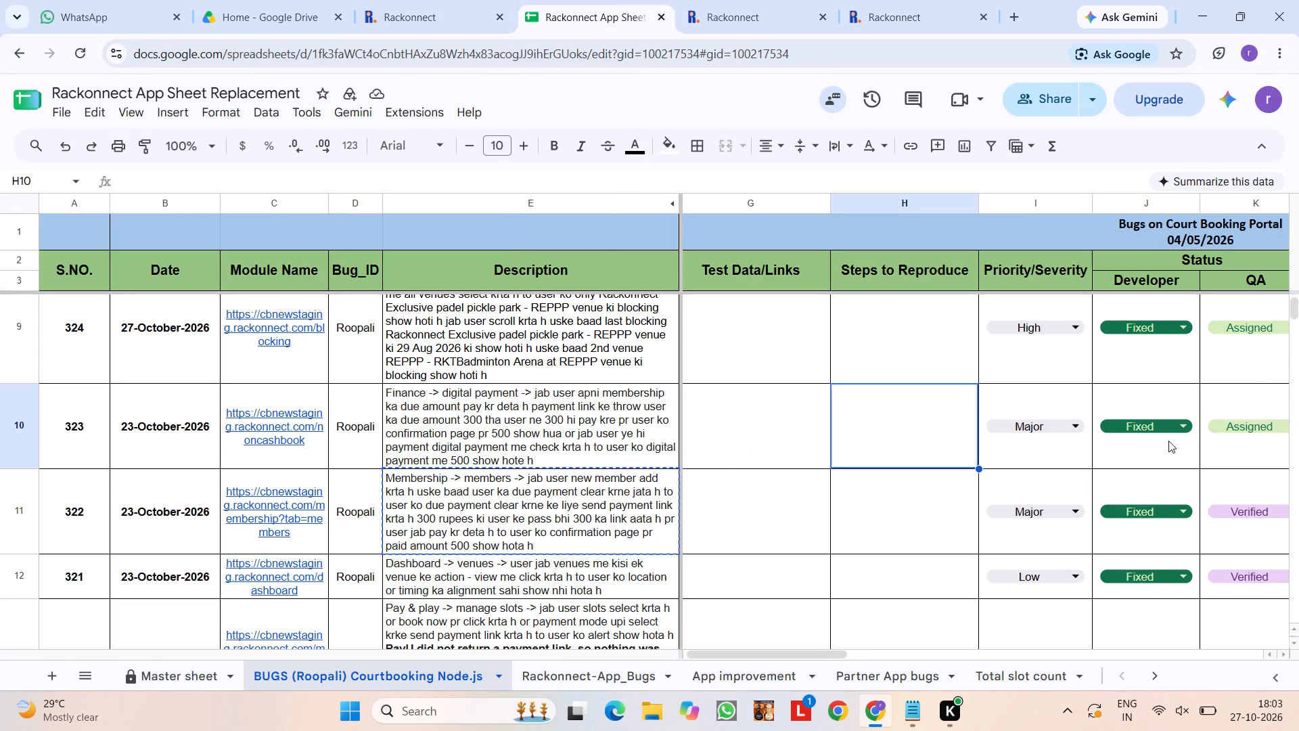
pyautogui.click(1239, 426)
pyautogui.scroll(-4, 1246, 527)
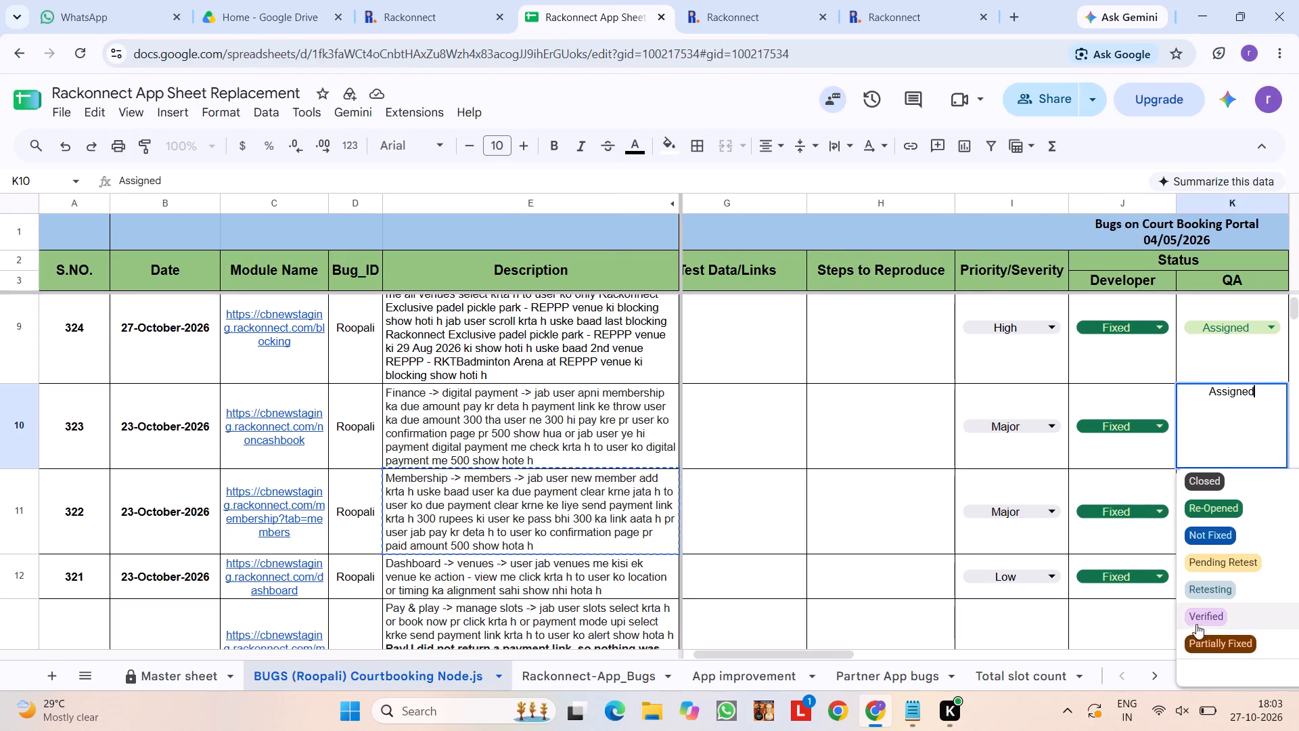
pyautogui.click(1200, 619)
# Copy the description of bug 323 into the Notepad work notes, append "-> verified", and start a new bullet.
pyautogui.click(637, 438)
pyautogui.hotkey('ctrl', 'c')
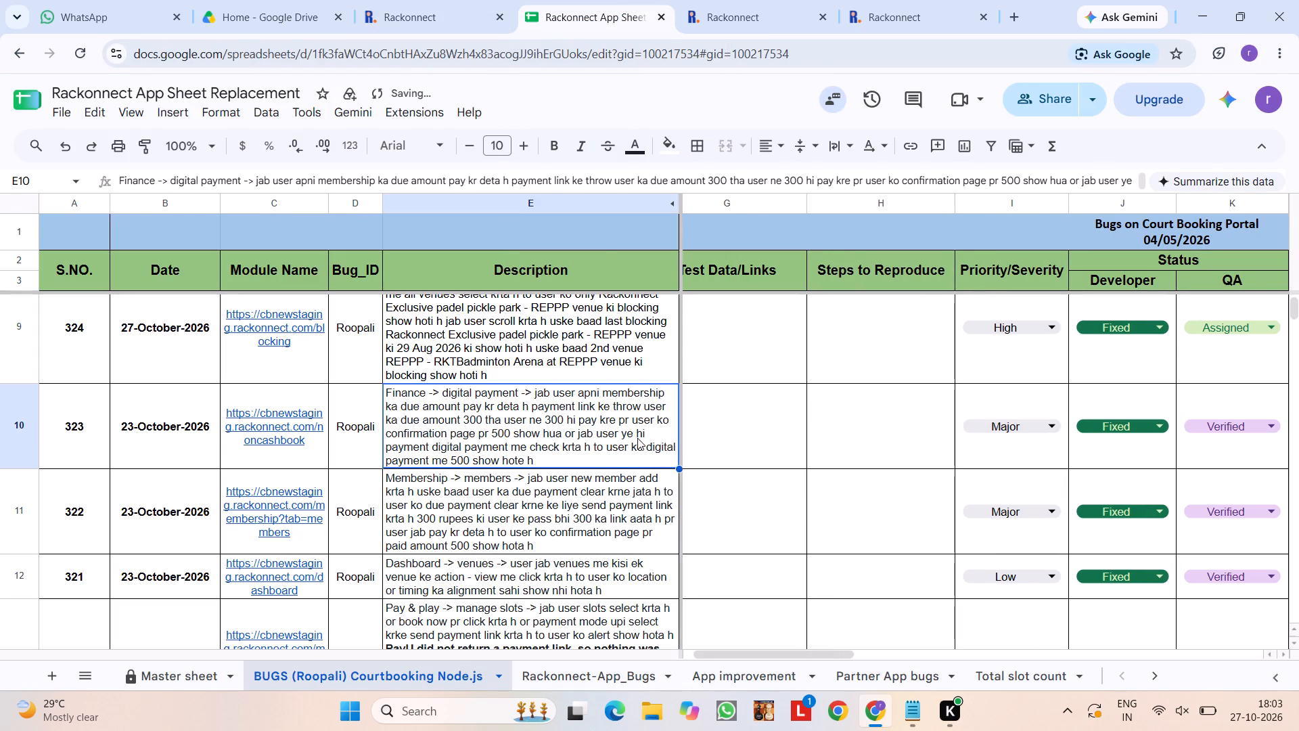
pyautogui.hotkey('alt', 'Tab')
pyautogui.hotkey('ctrl', 'v')
pyautogui.press('space')
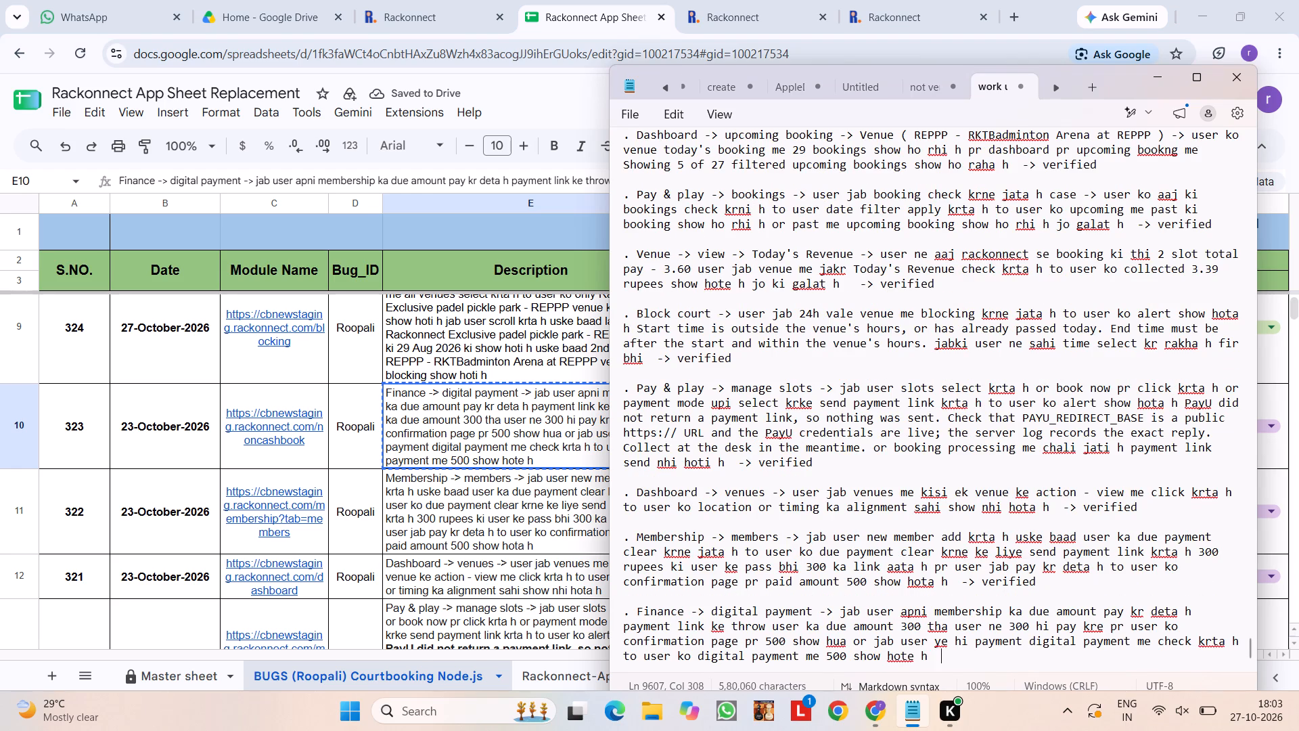
pyautogui.write('-> verified')
pyautogui.press('Return')
pyautogui.press('Return')
pyautogui.write('.')
pyautogui.press('space')
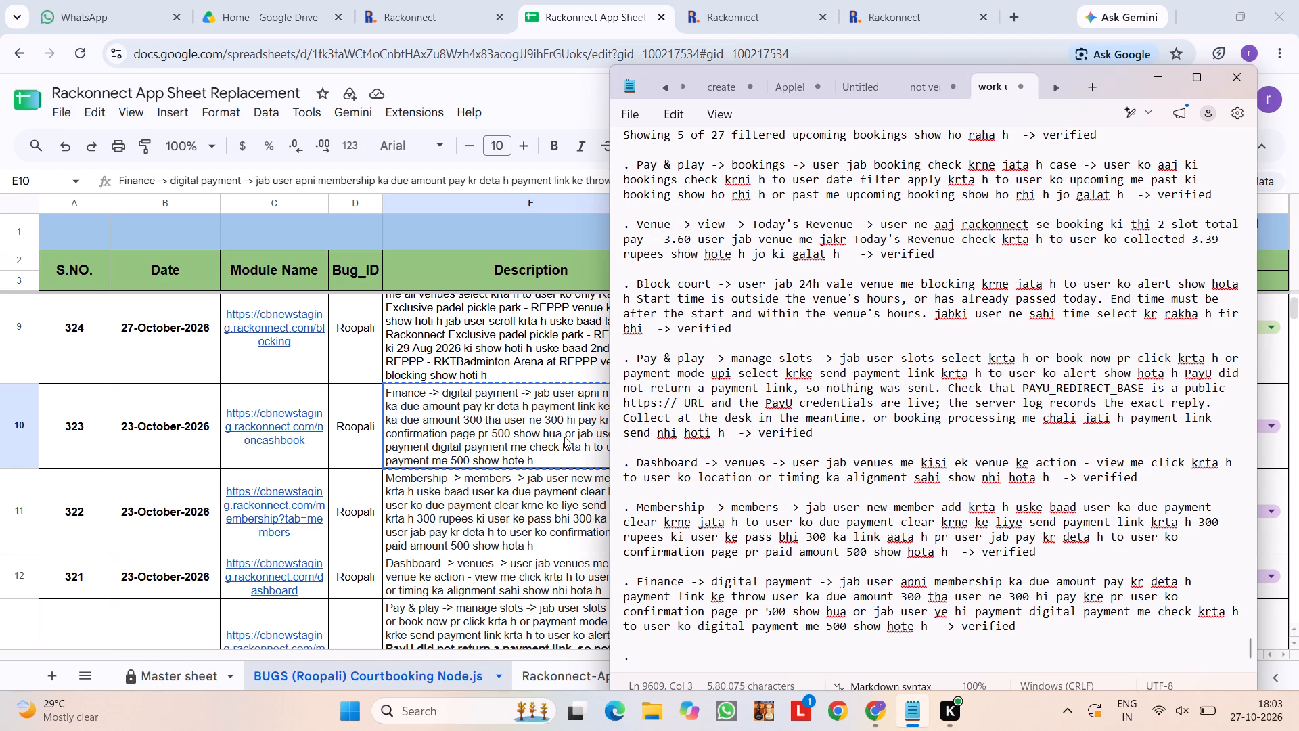
# Look through the bugs sheet from bug 328 down to bug 300, examining descriptions and QA statuses for bugs still needing a retest.
pyautogui.click(564, 437)
pyautogui.scroll(1, 792, 397)
pyautogui.hscroll(2, 792, 397)
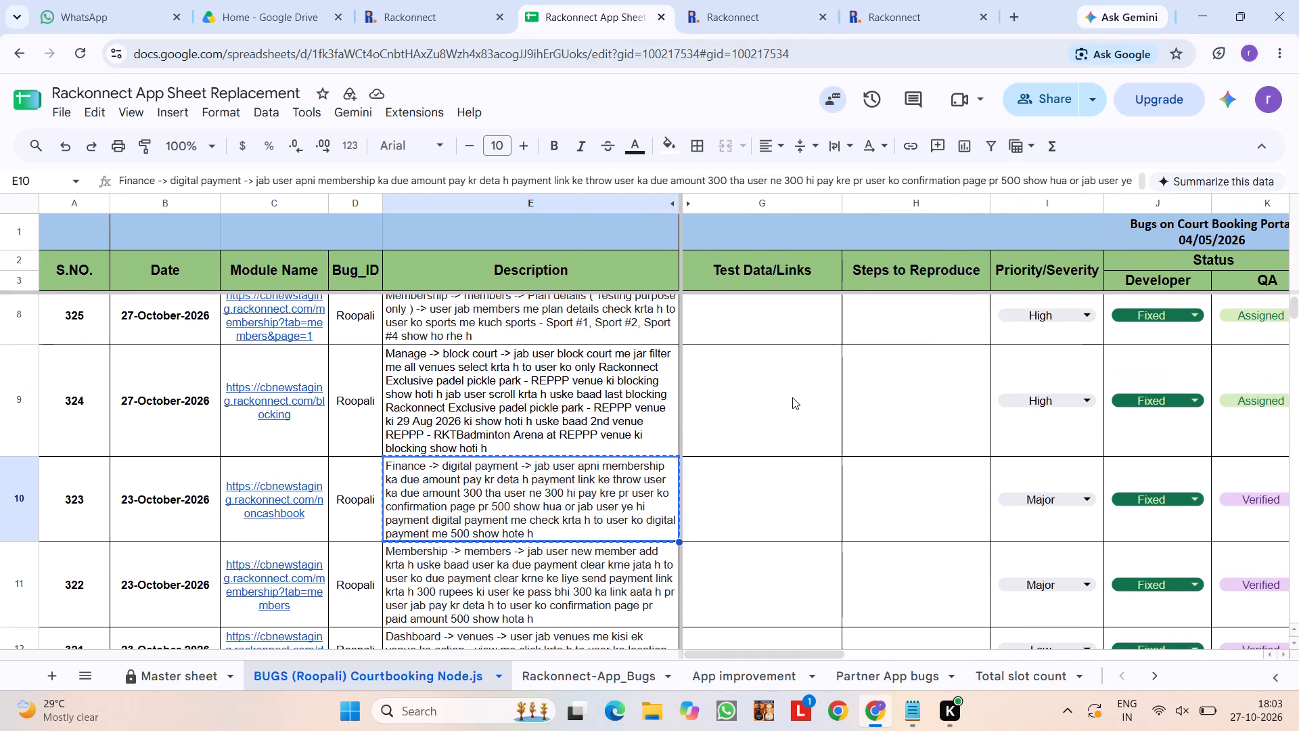
pyautogui.click(865, 427)
pyautogui.scroll(1, 865, 427)
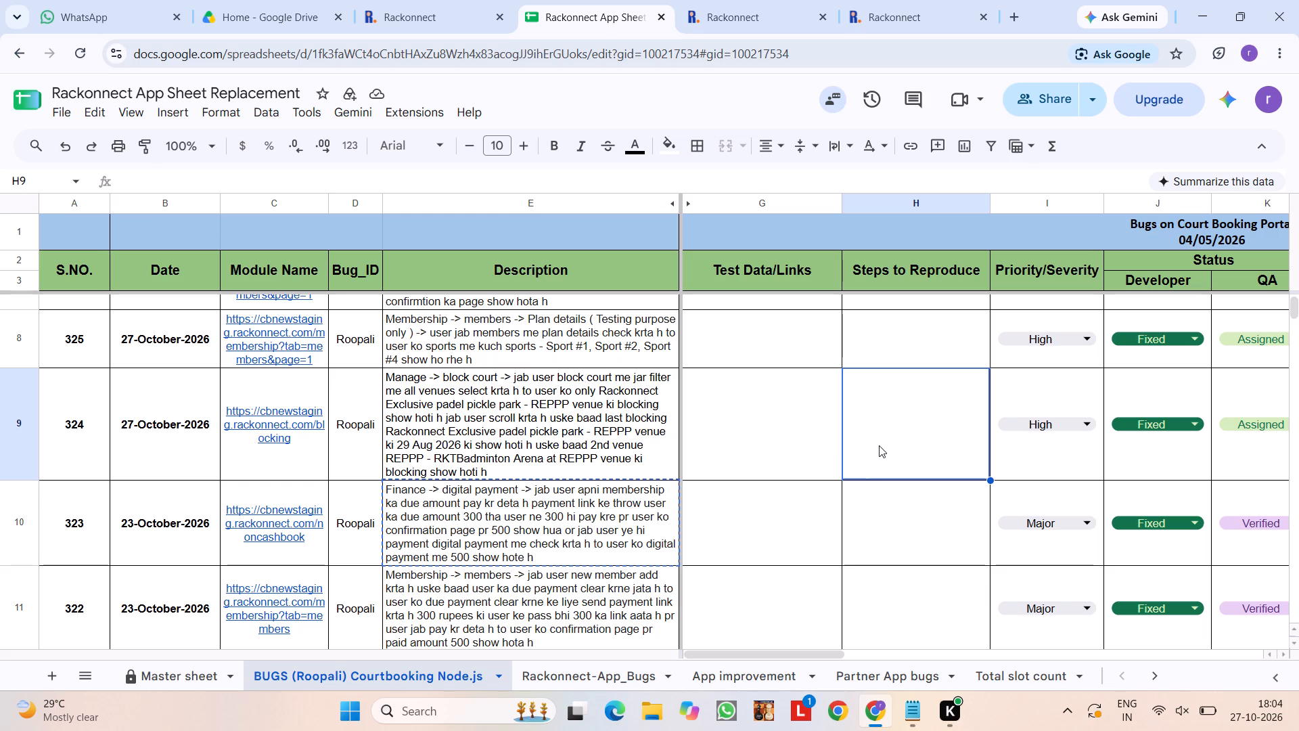
pyautogui.scroll(4, 877, 503)
pyautogui.scroll(-1, 877, 503)
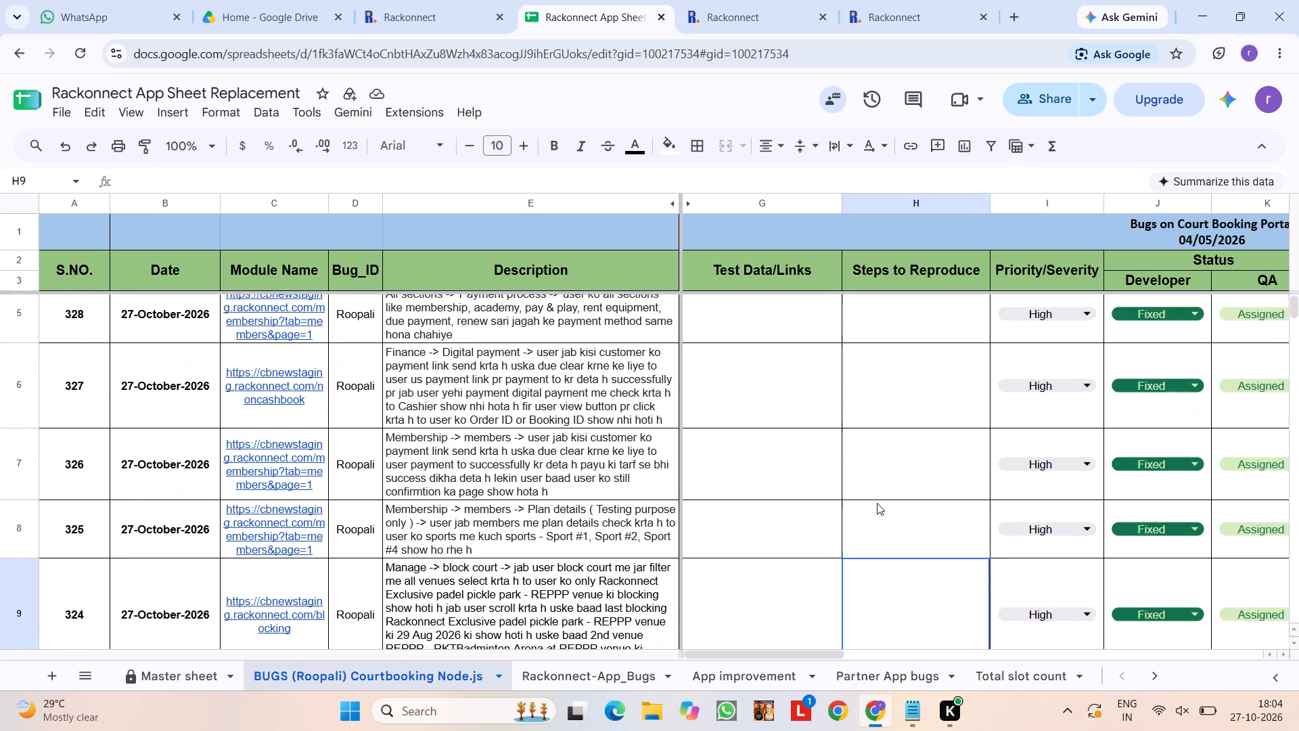
pyautogui.scroll(-9, 877, 503)
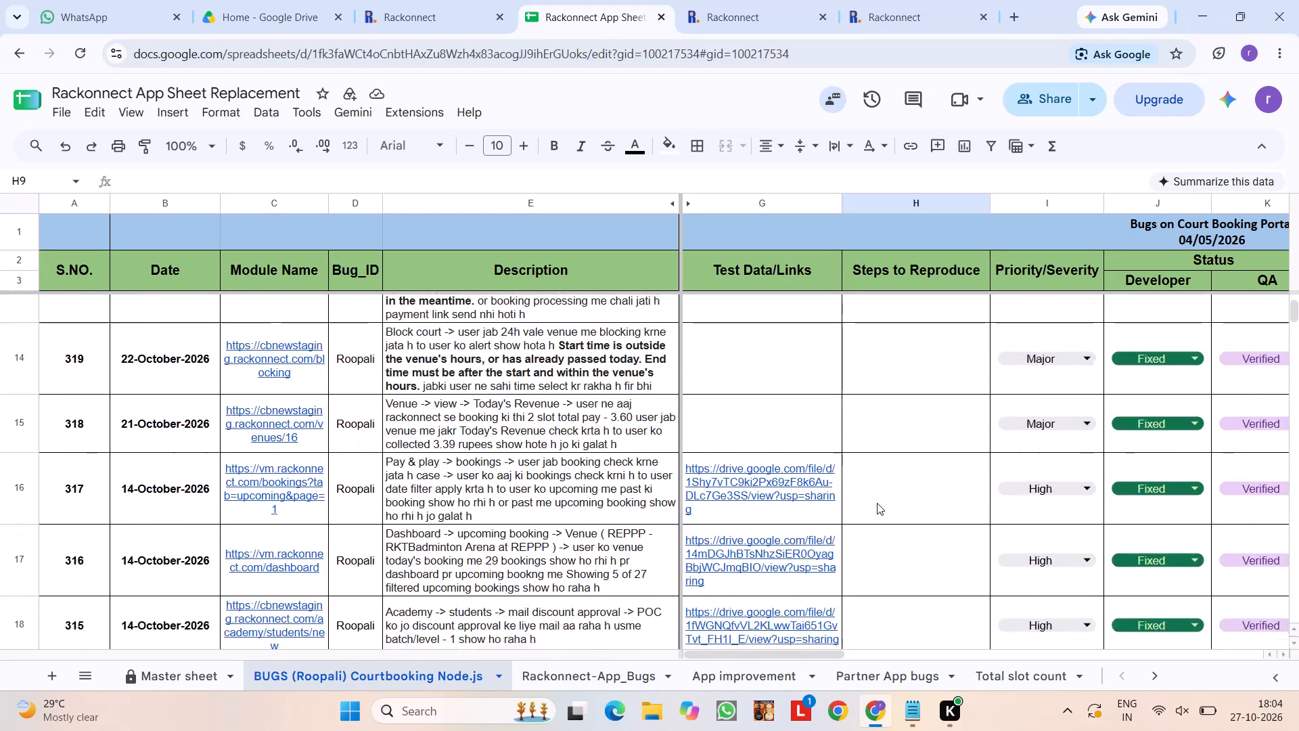
pyautogui.scroll(-9, 877, 503)
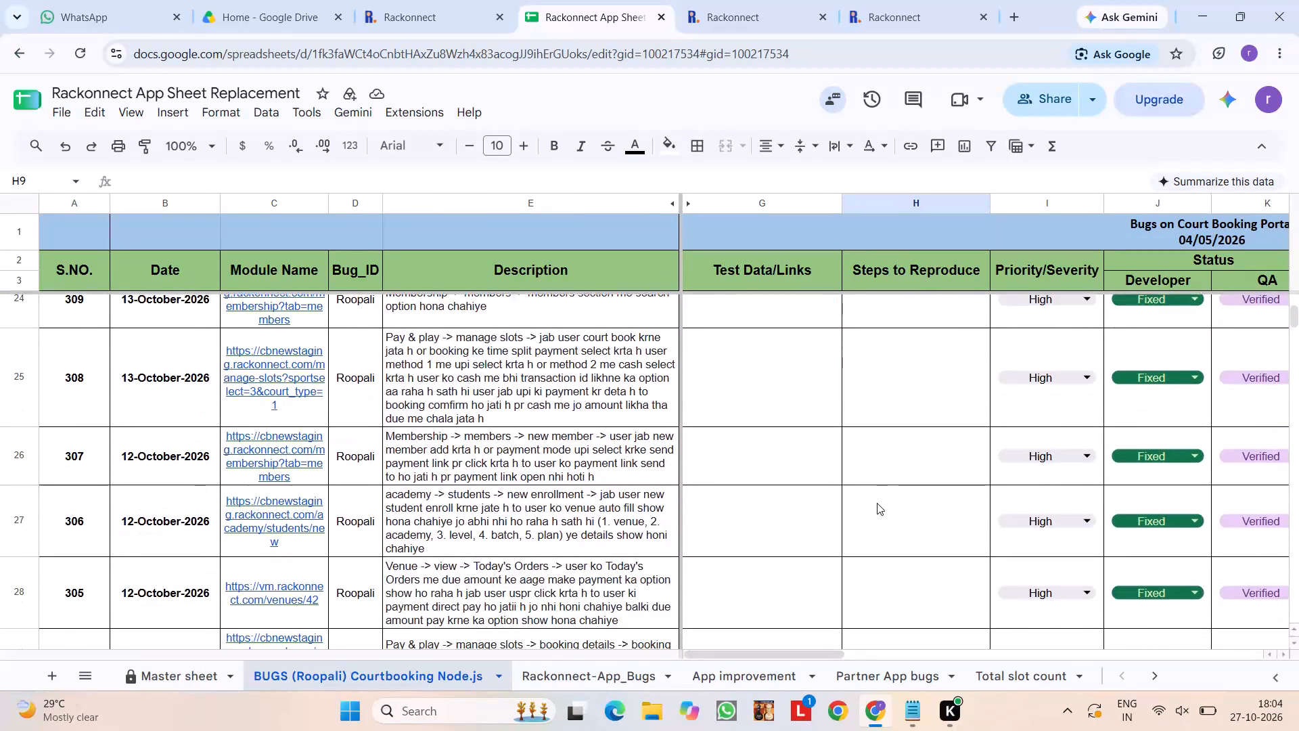
pyautogui.scroll(-4, 877, 503)
pyautogui.scroll(1, 877, 503)
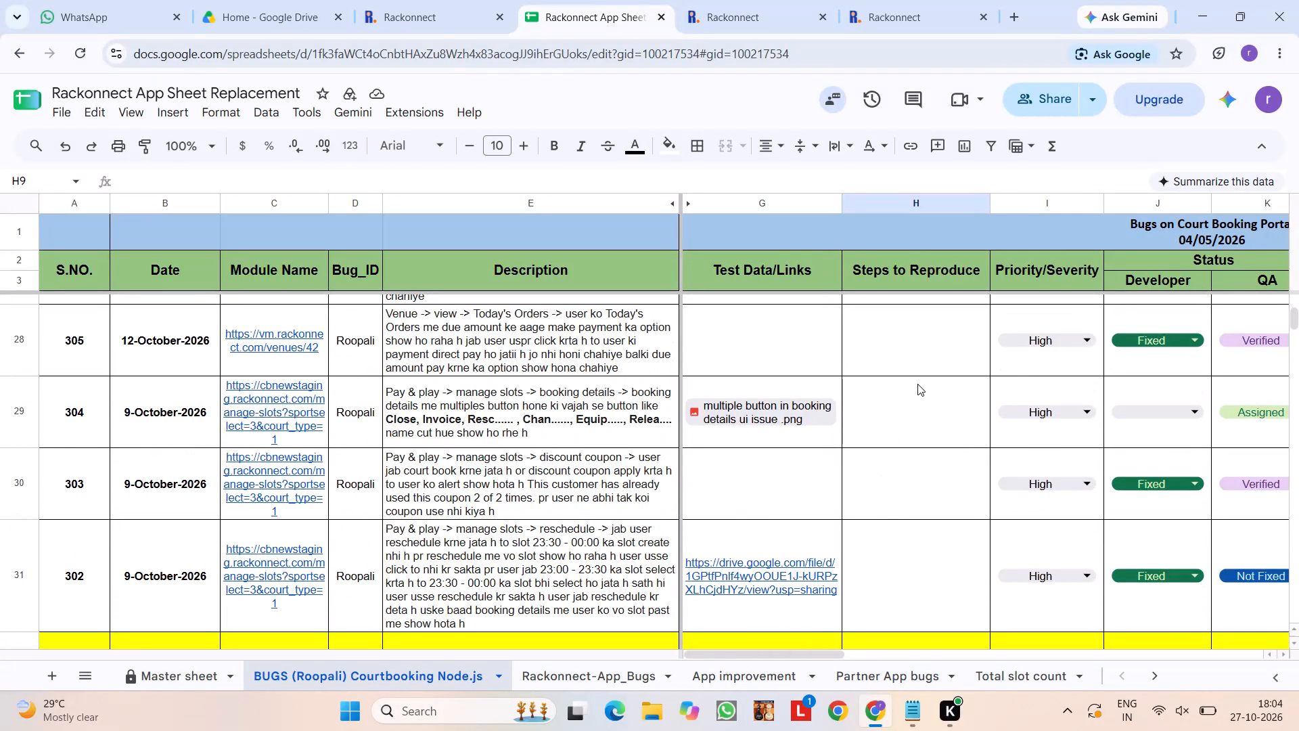
pyautogui.scroll(-1, 838, 451)
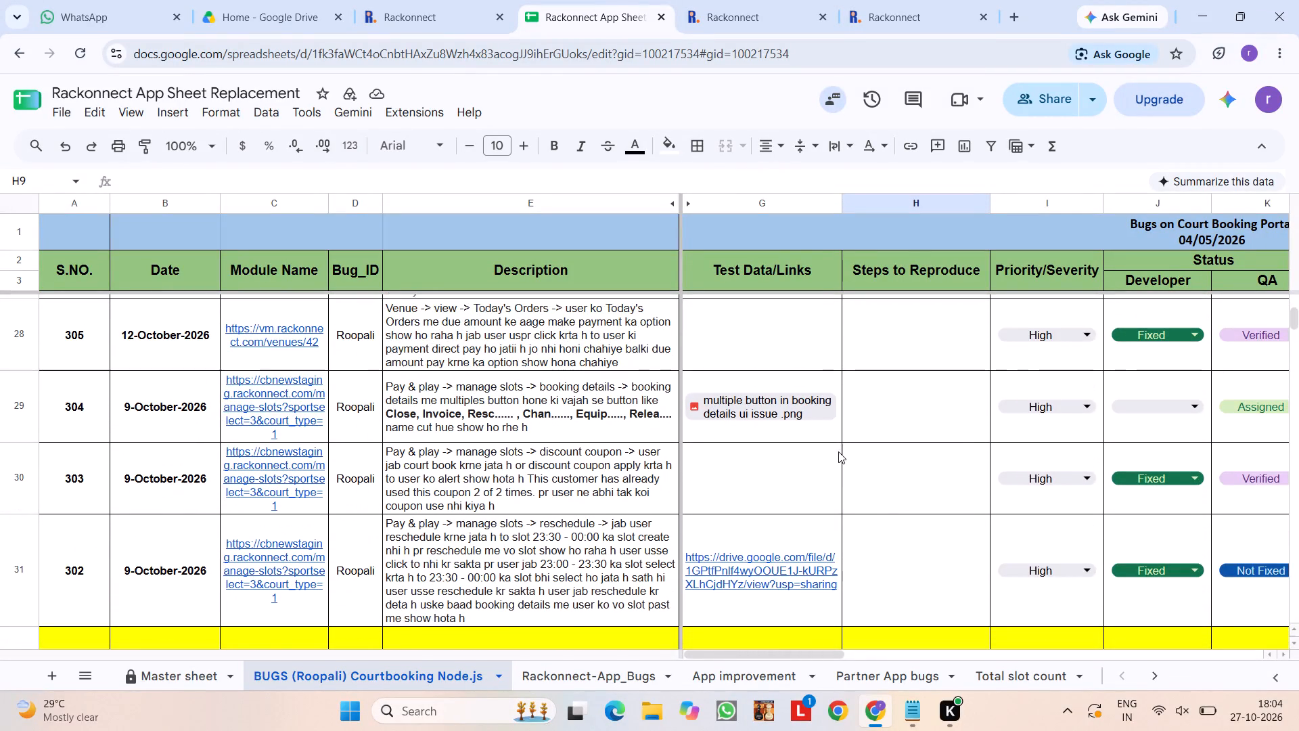
pyautogui.scroll(-1, 838, 451)
pyautogui.scroll(-1, 912, 472)
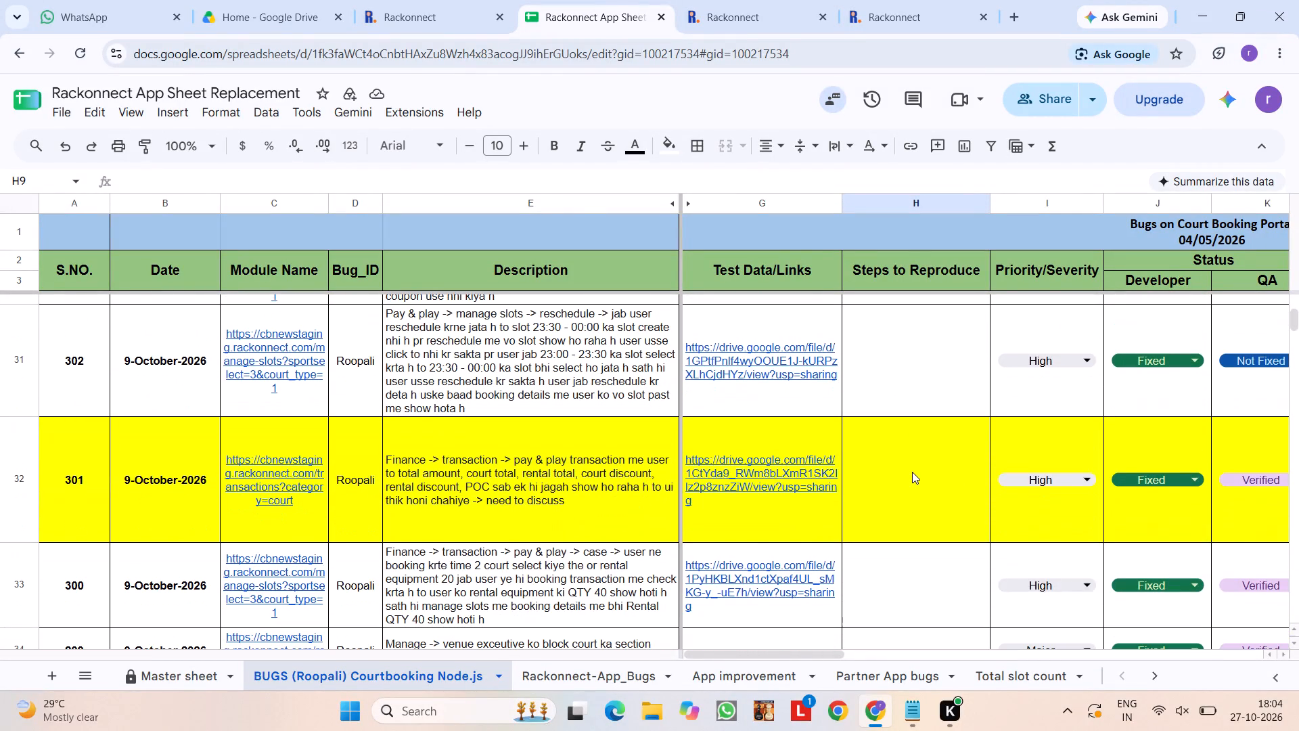
# On the staging Manage Slots page, examine the button labels in the booking details of the 22:30–23:00 website booking.
pyautogui.click(762, 0)
pyautogui.click(682, 491)
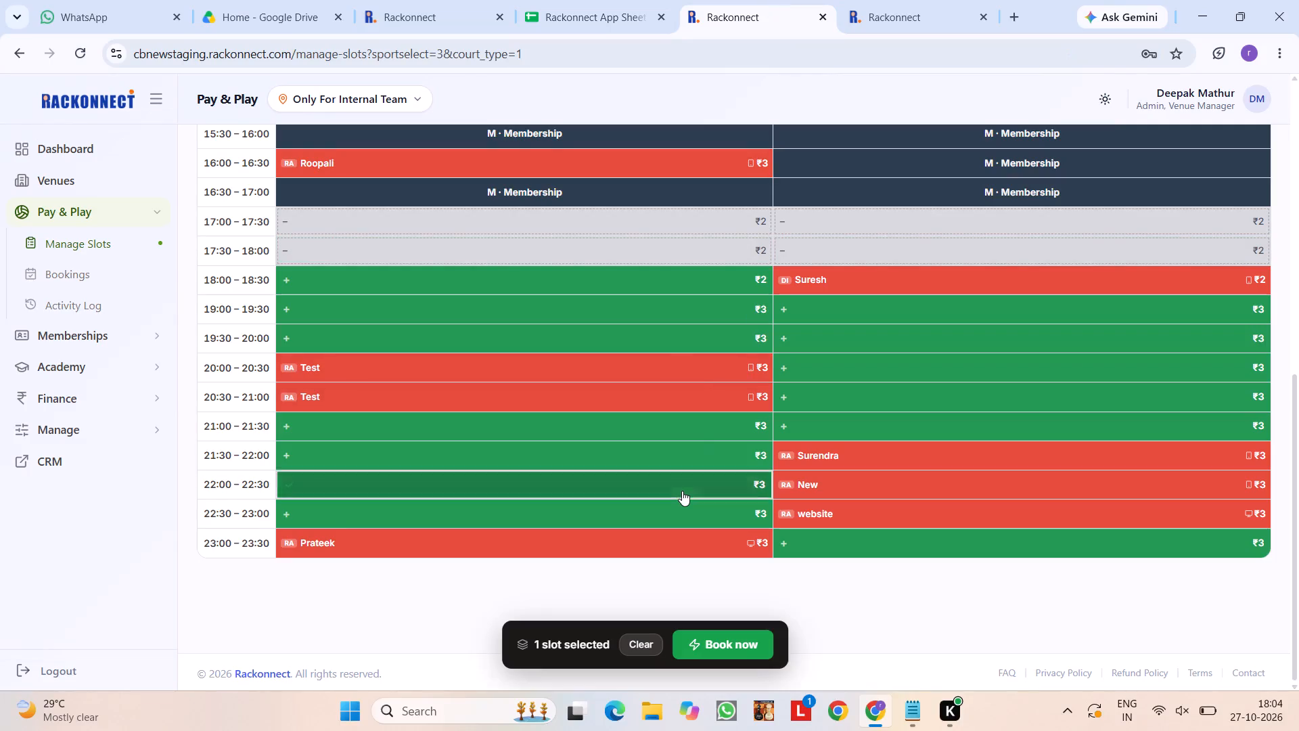
pyautogui.click(681, 488)
pyautogui.click(834, 502)
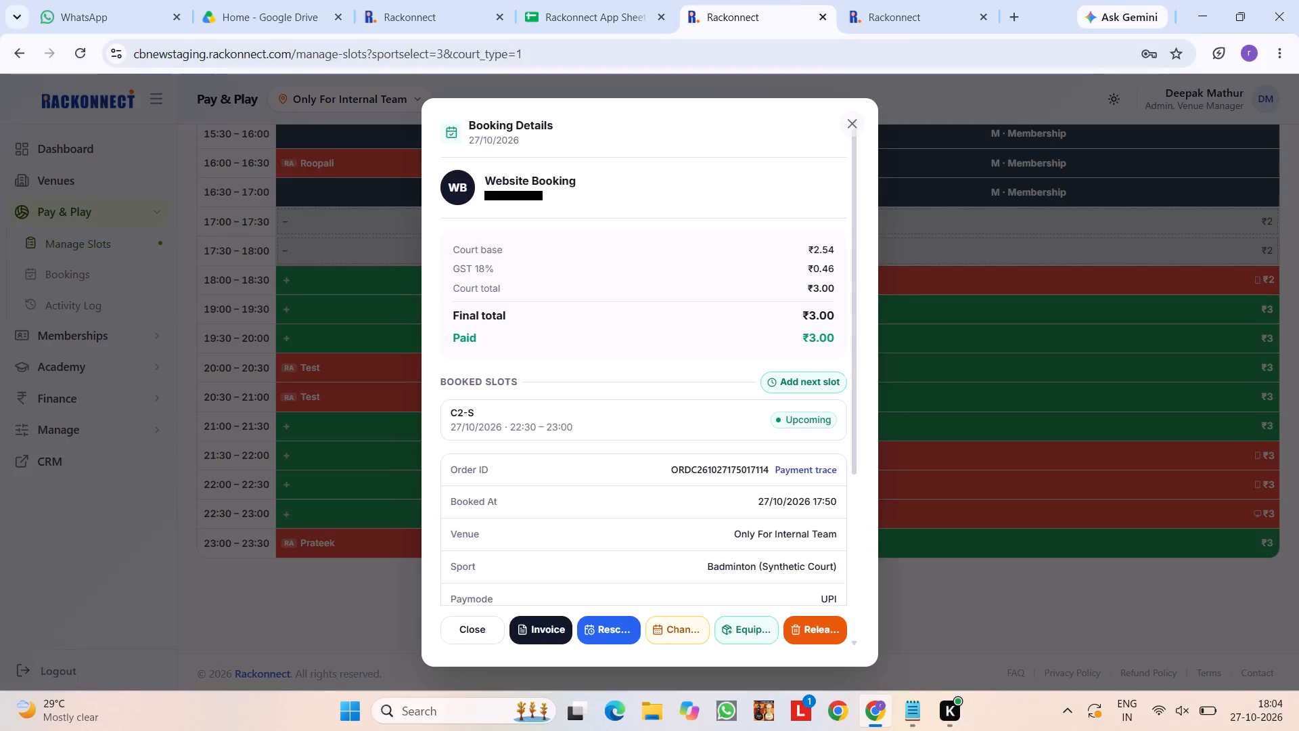
pyautogui.click(972, 497)
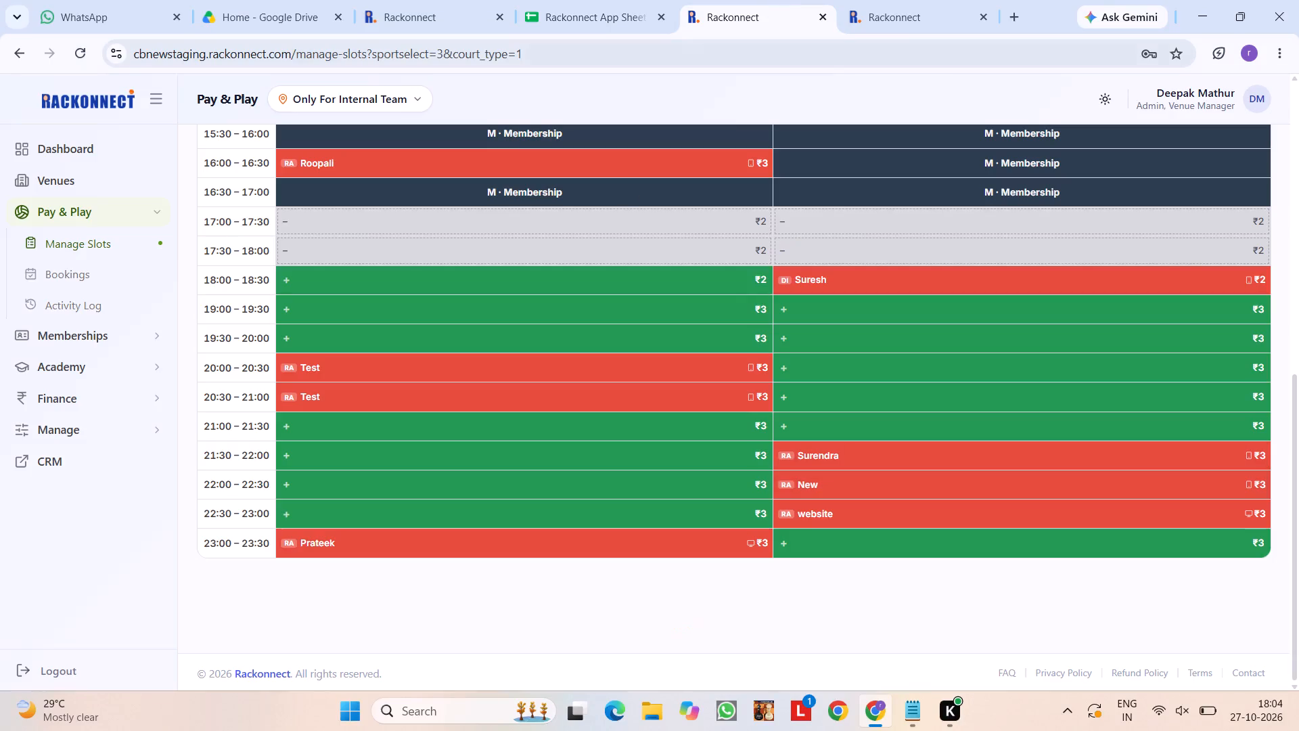
# Back in the bugs sheet, set the QA status of bug 293 about the failed-payment screen to Verified.
pyautogui.click(550, 0)
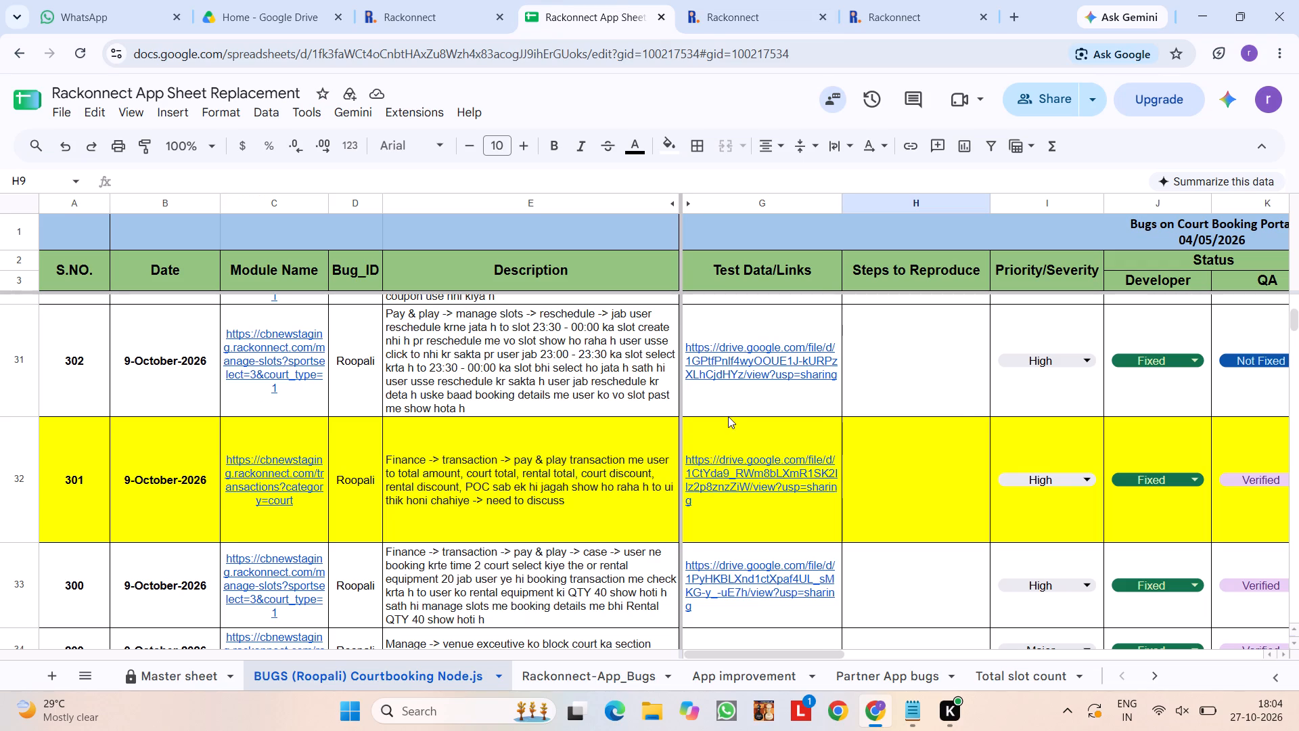
pyautogui.scroll(-1, 886, 478)
pyautogui.scroll(1, 886, 478)
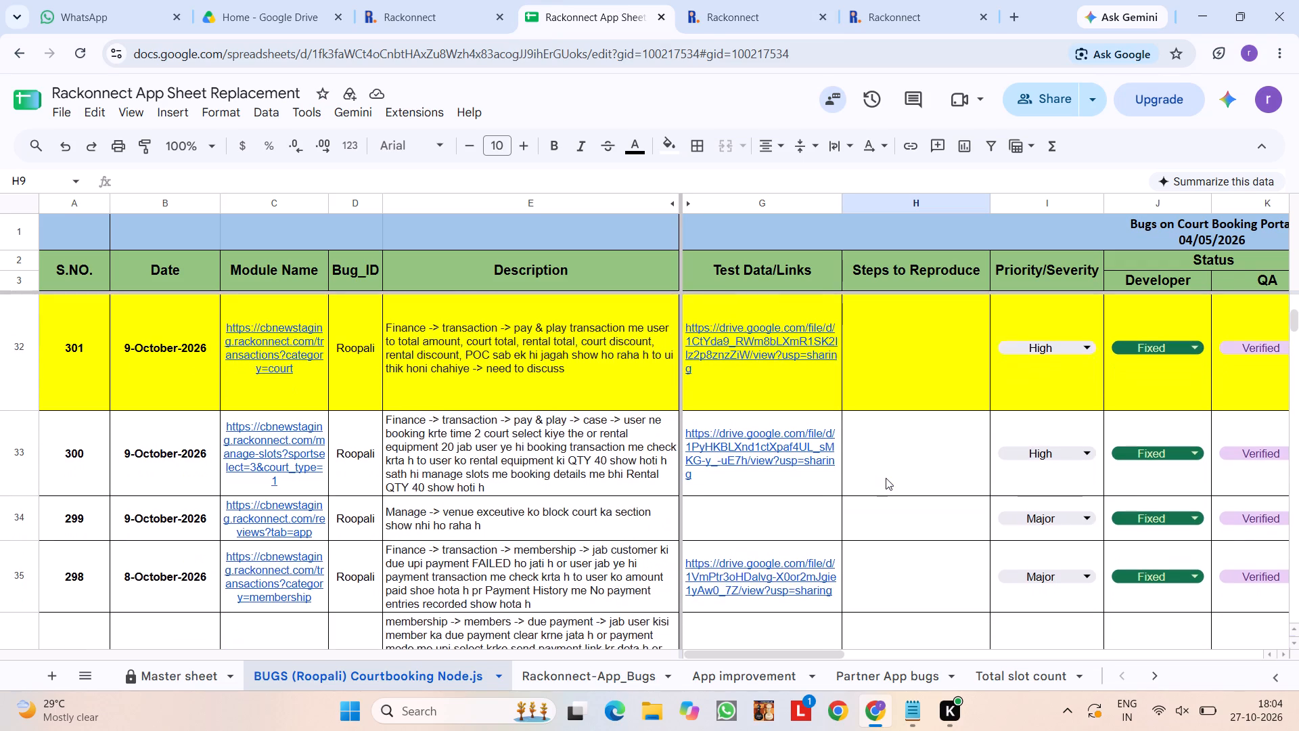
pyautogui.scroll(1, 886, 478)
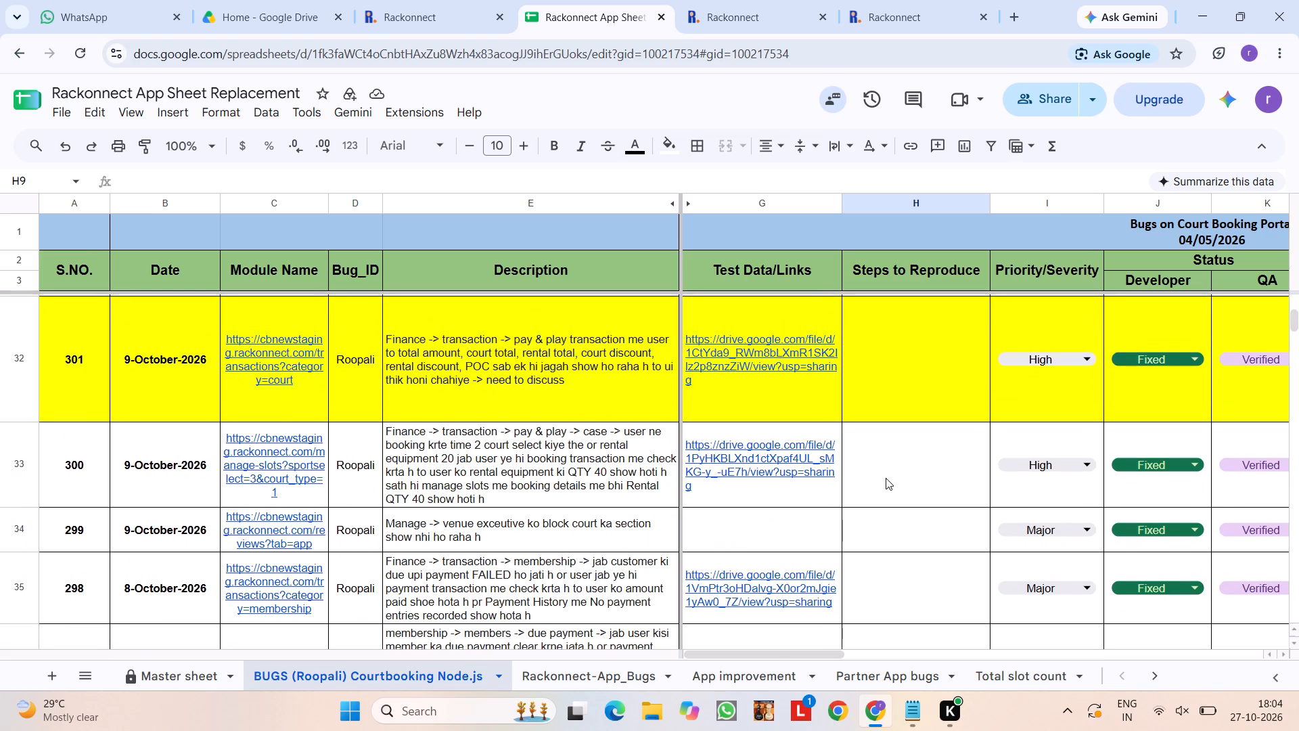
pyautogui.scroll(-2, 886, 478)
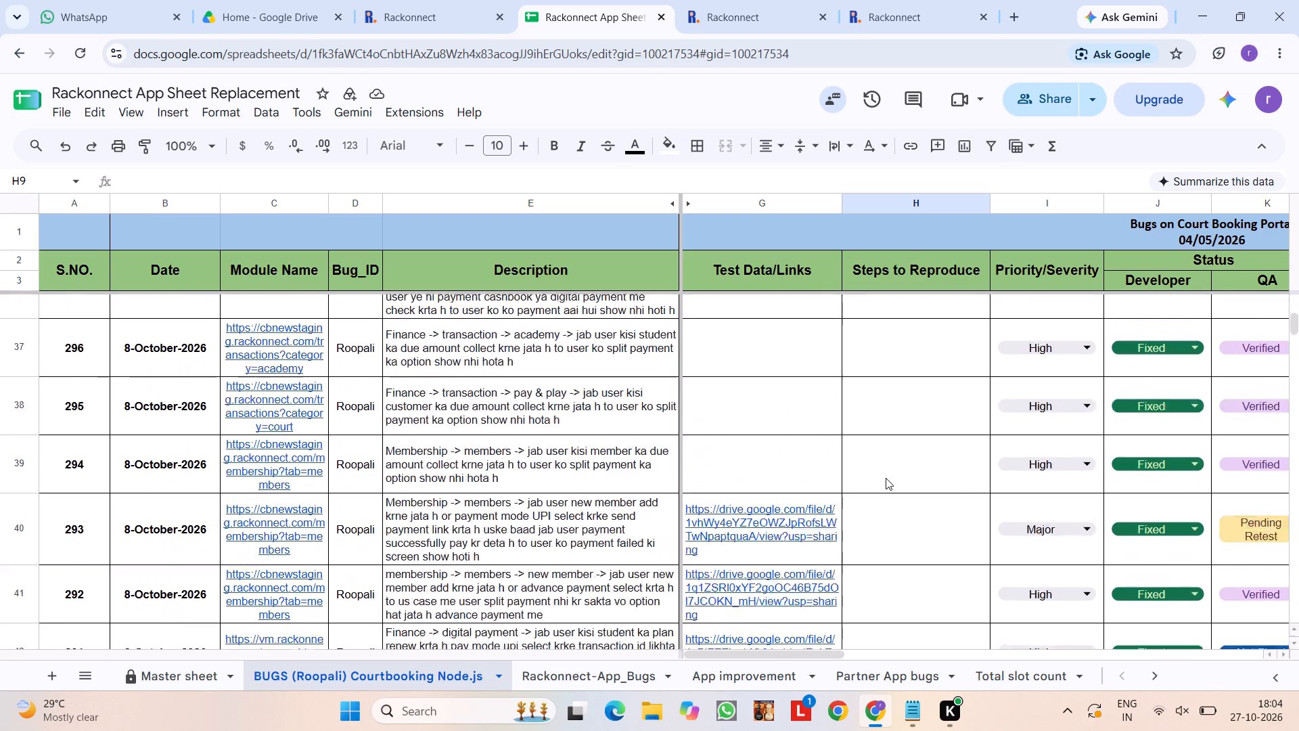
pyautogui.scroll(-4, 886, 478)
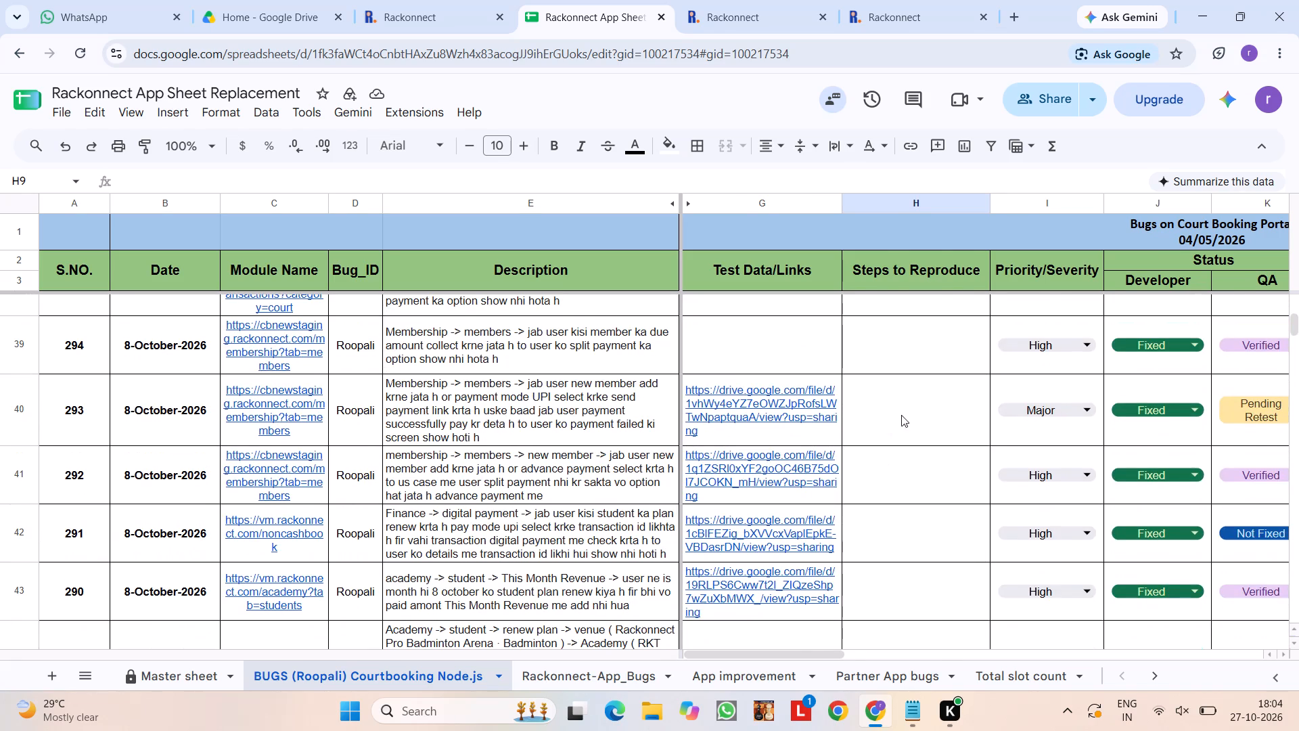
pyautogui.hscroll(-3, 901, 415)
pyautogui.hscroll(3, 901, 415)
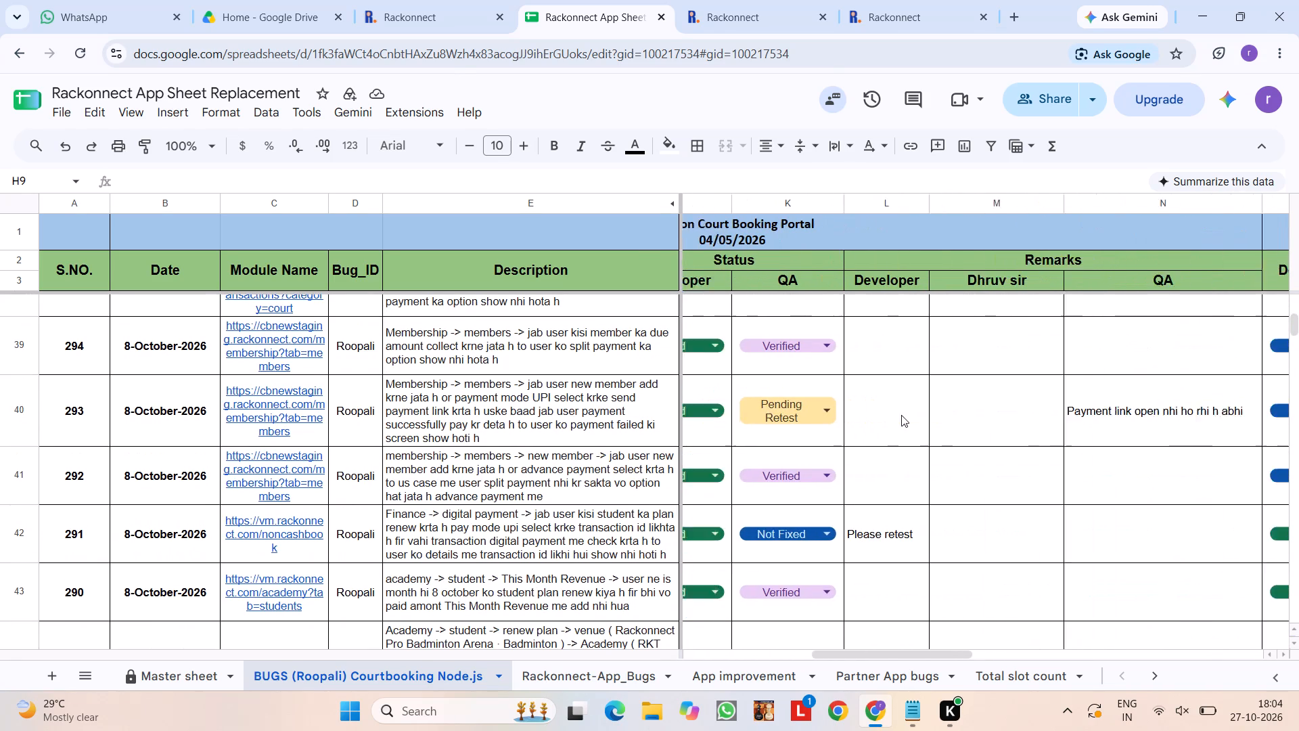
pyautogui.hscroll(2, 901, 415)
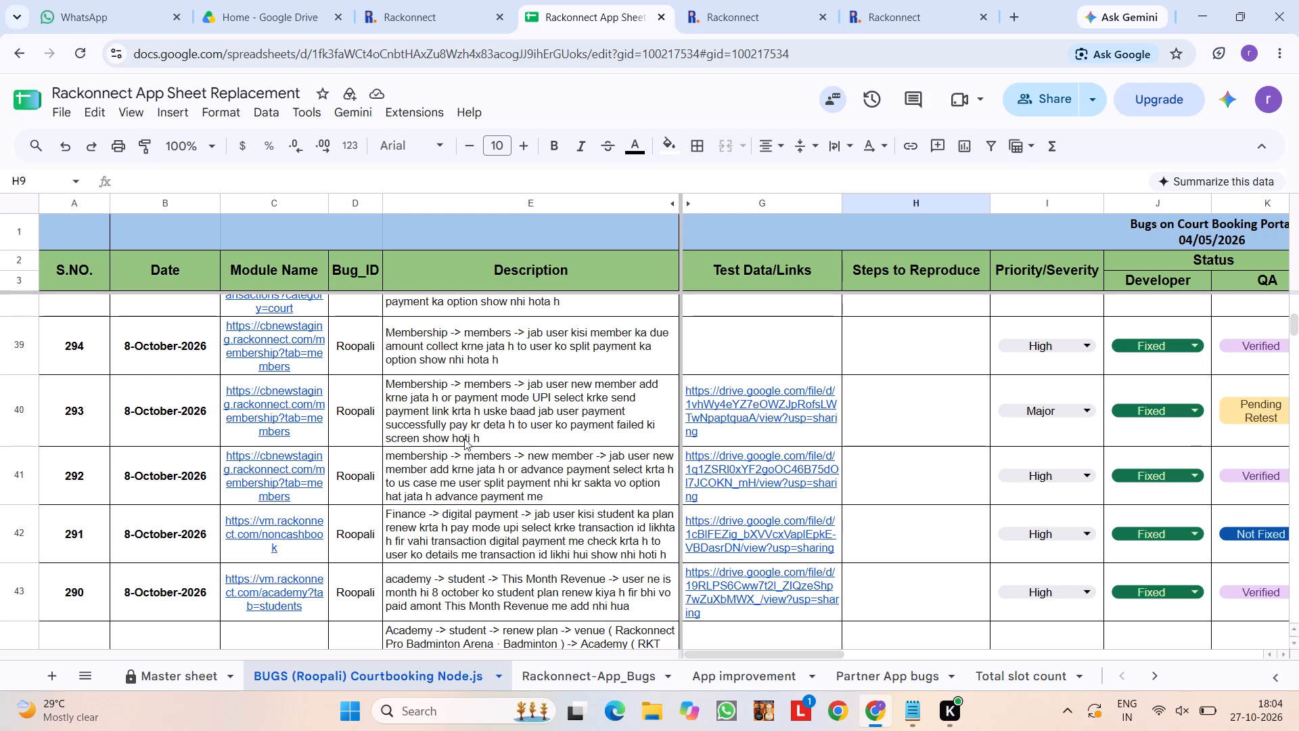
pyautogui.click(1249, 411)
pyautogui.scroll(-2, 1239, 560)
pyautogui.click(1239, 616)
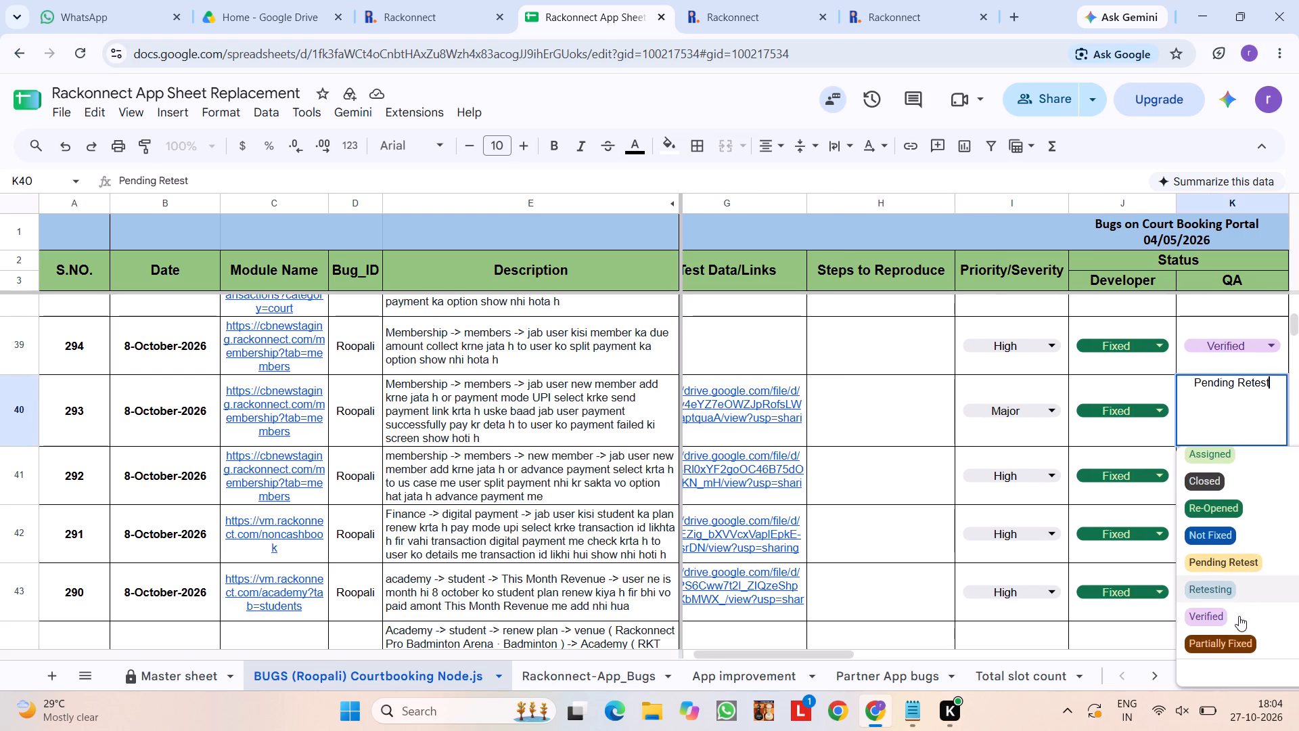
# Copy the description of bug 293 into the Notepad work notes, append "-> verified", and start a new bullet.
pyautogui.click(523, 370)
pyautogui.click(532, 419)
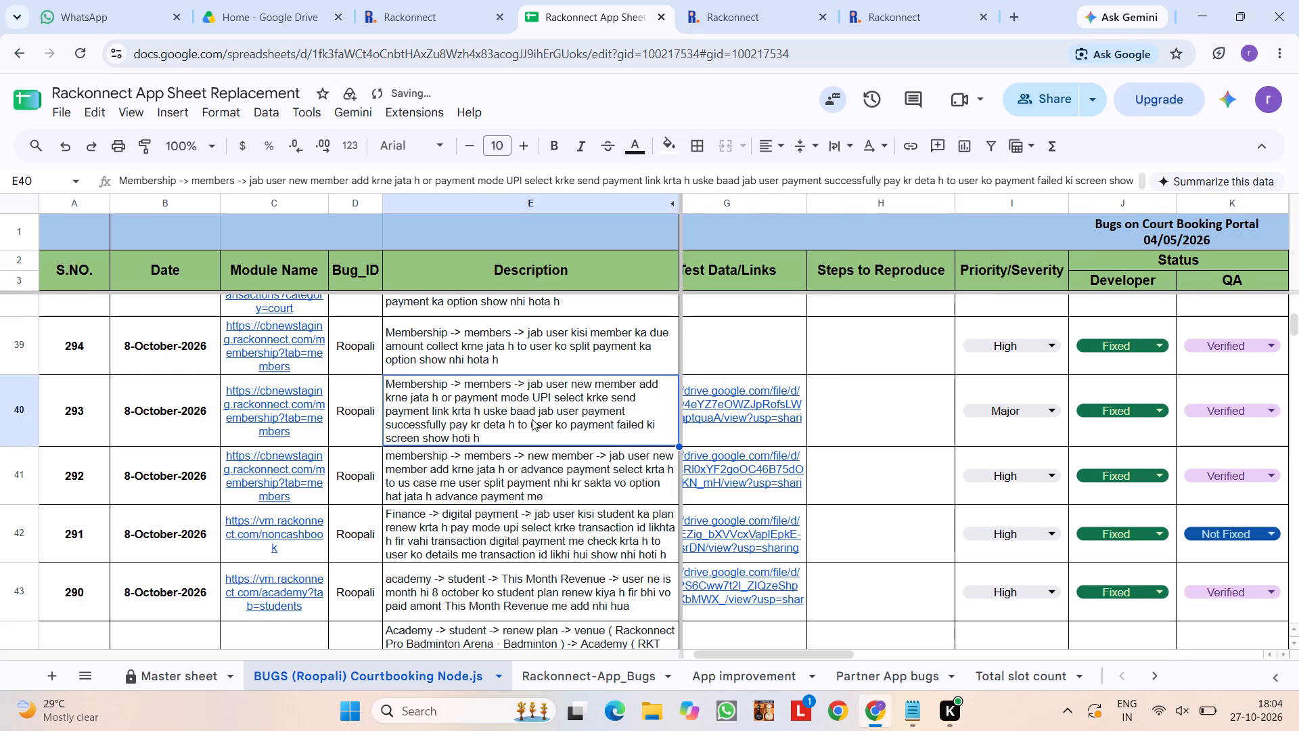
pyautogui.hotkey('ctrl', 'c')
pyautogui.hotkey('alt', 'Tab')
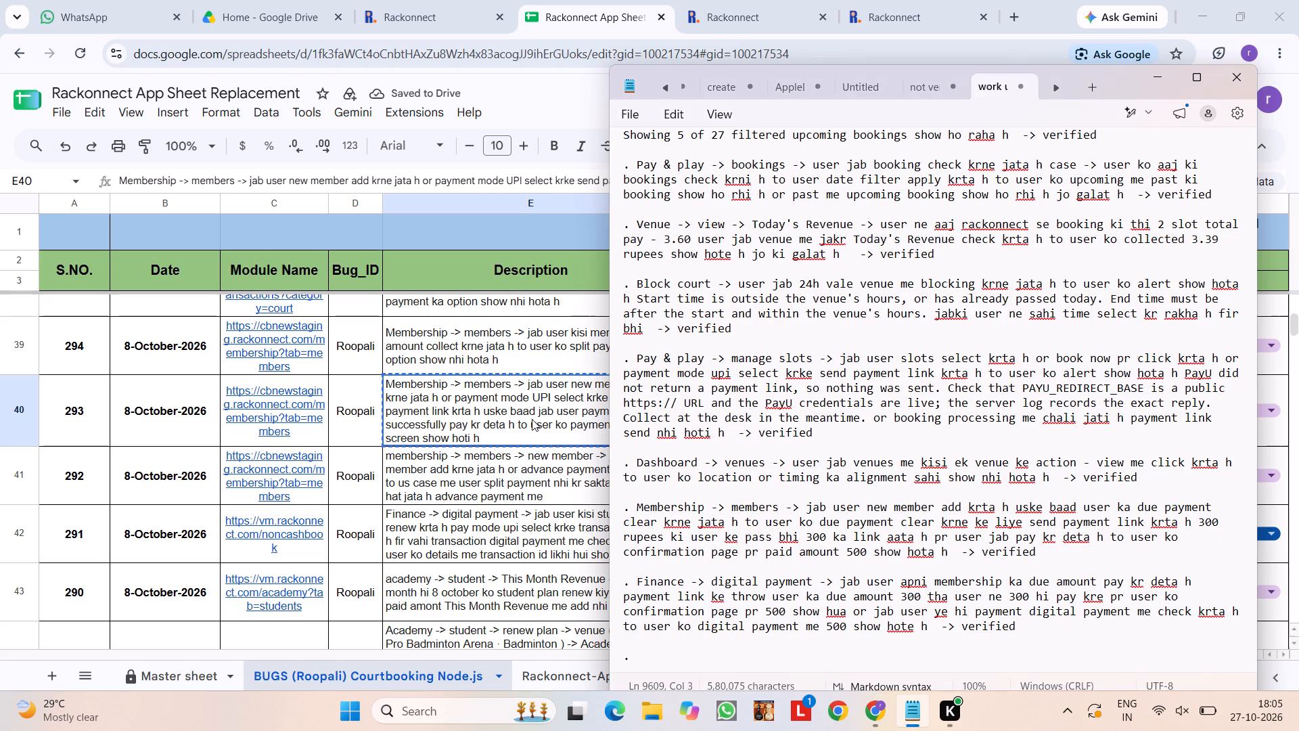
pyautogui.hotkey('ctrl', 'v')
pyautogui.press('space')
pyautogui.write('-> verified')
pyautogui.press('Return')
pyautogui.press('Return')
pyautogui.write('.')
pyautogui.press('space')
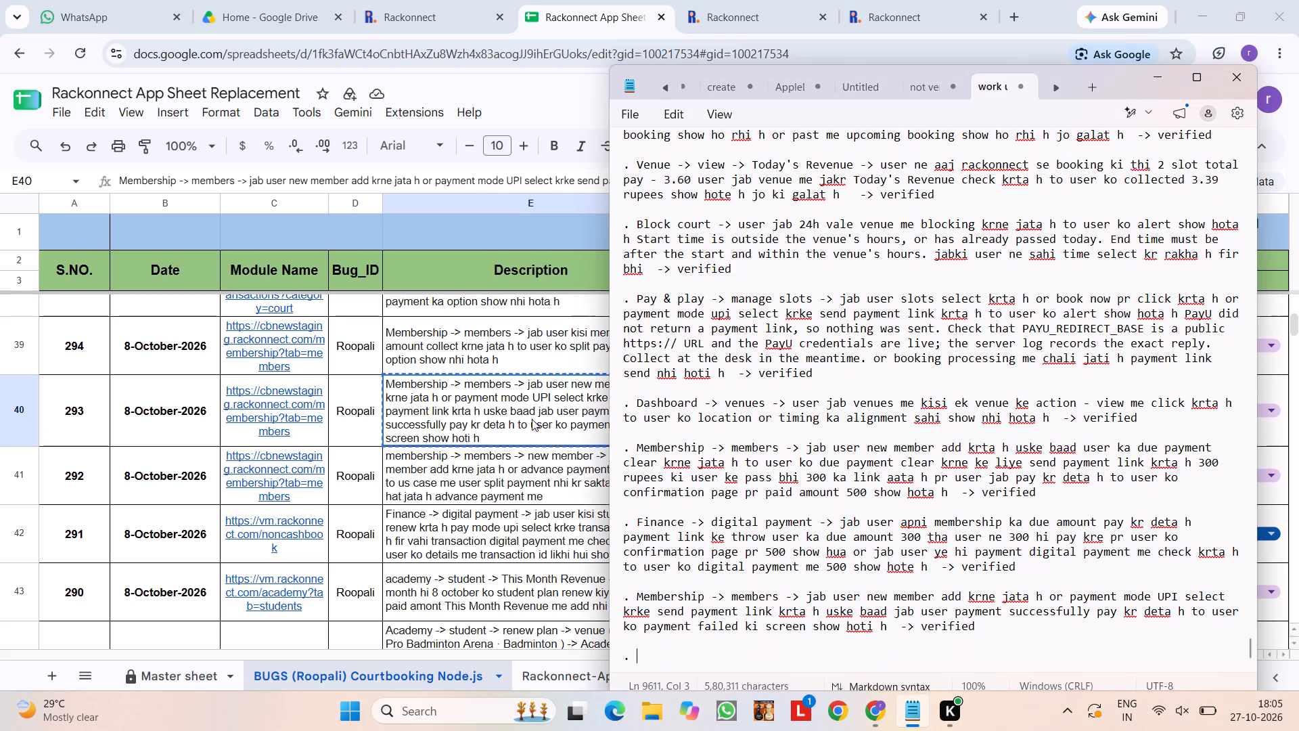
# Return to the bugs sheet and clear the QA remark of bug 293 about the payment link not opening.
pyautogui.click(417, 416)
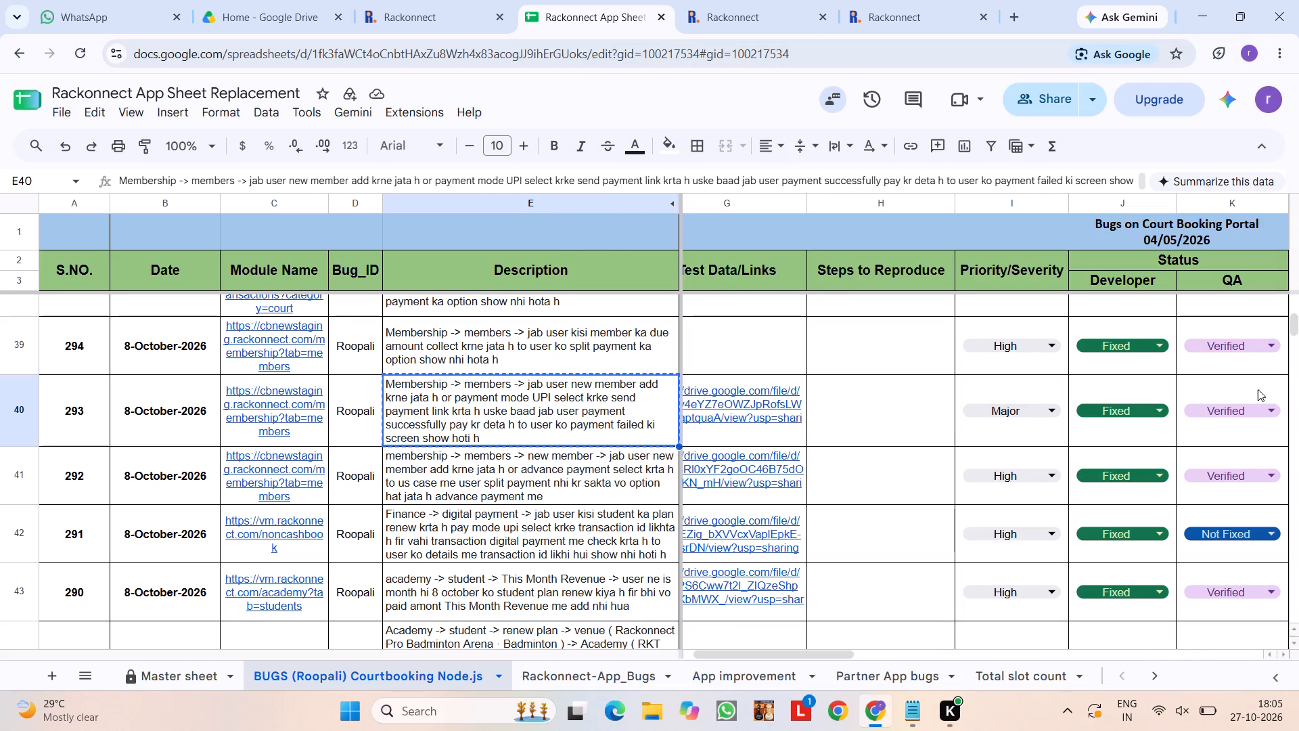
pyautogui.hscroll(-6, 1246, 408)
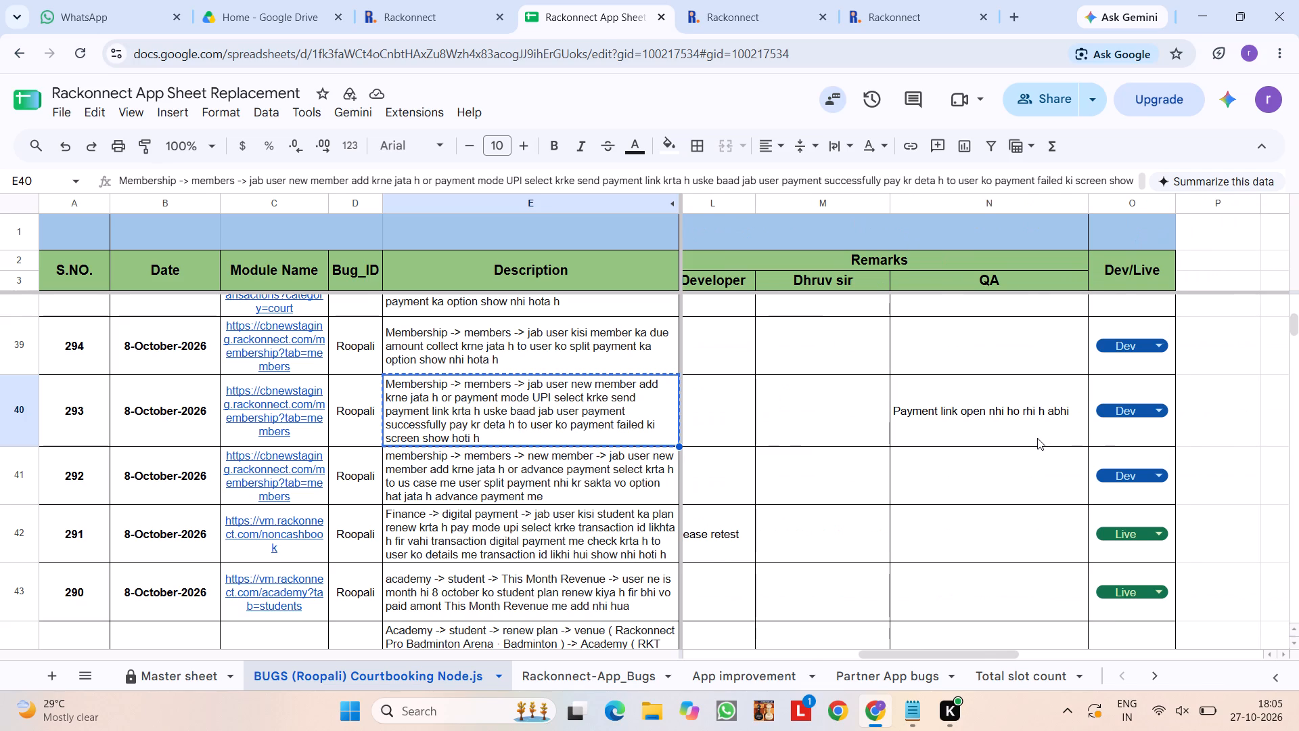
pyautogui.click(1037, 438)
pyautogui.press('BackSpace')
# Examine the description, statuses and developer remark of bug 291 about the transaction ID in digital payment details.
pyautogui.hscroll(11, 1037, 438)
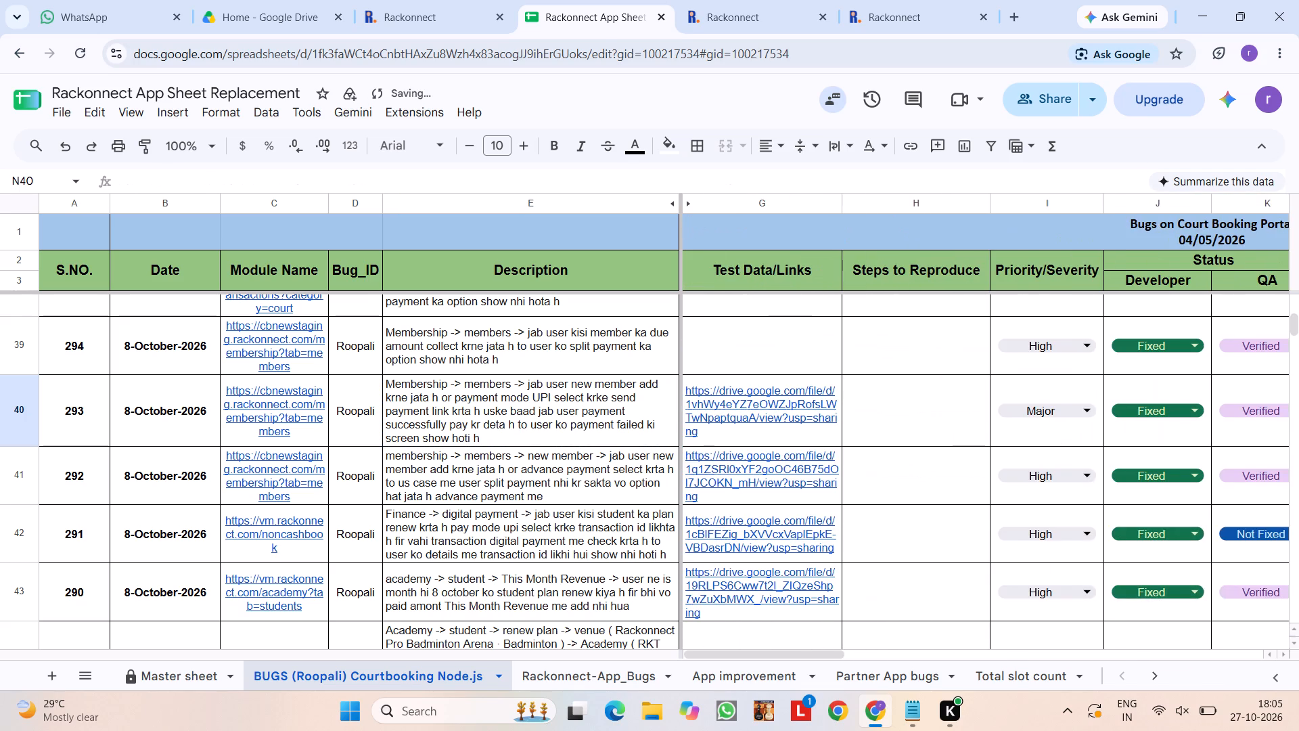
pyautogui.hscroll(-3, 1037, 438)
pyautogui.click(1210, 550)
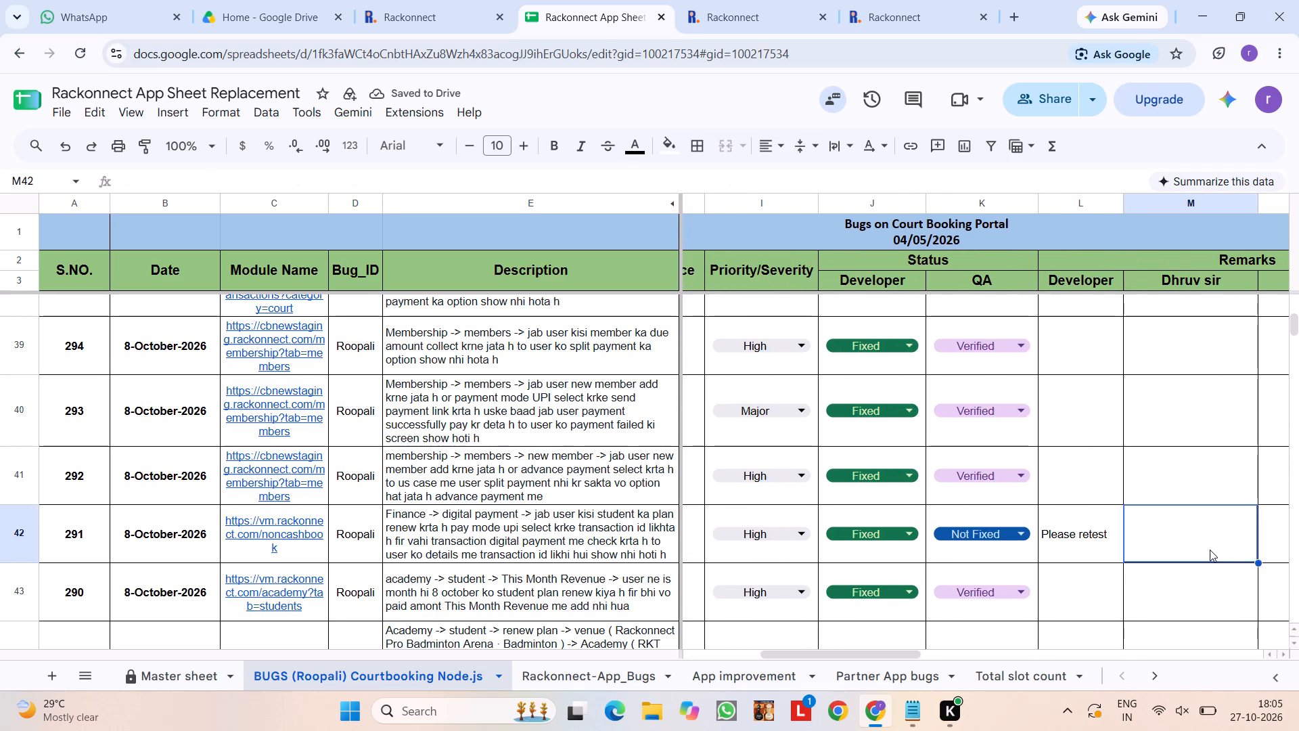
pyautogui.scroll(-1, 1210, 550)
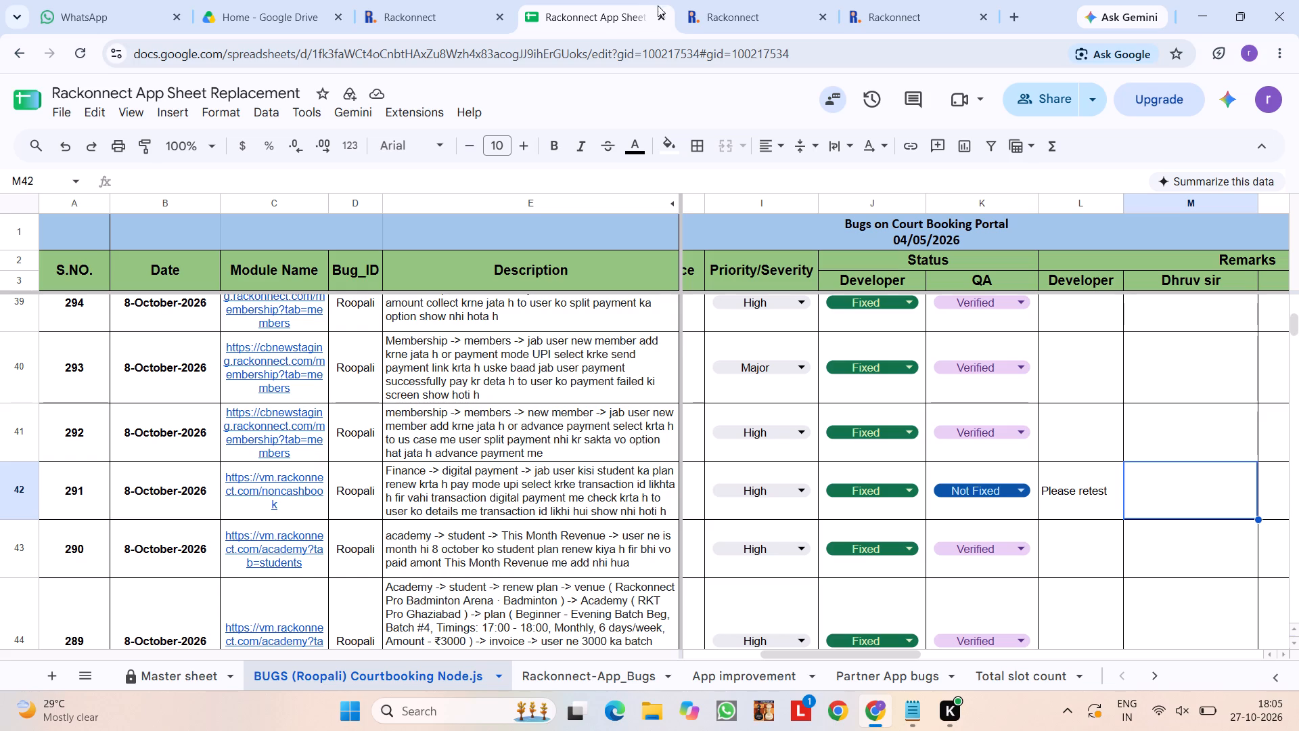
# Switch to the staging Rackonnect site and expand its Academy section to retest the student plan renewal from bug 291.
pyautogui.click(338, 0)
pyautogui.click(427, 1)
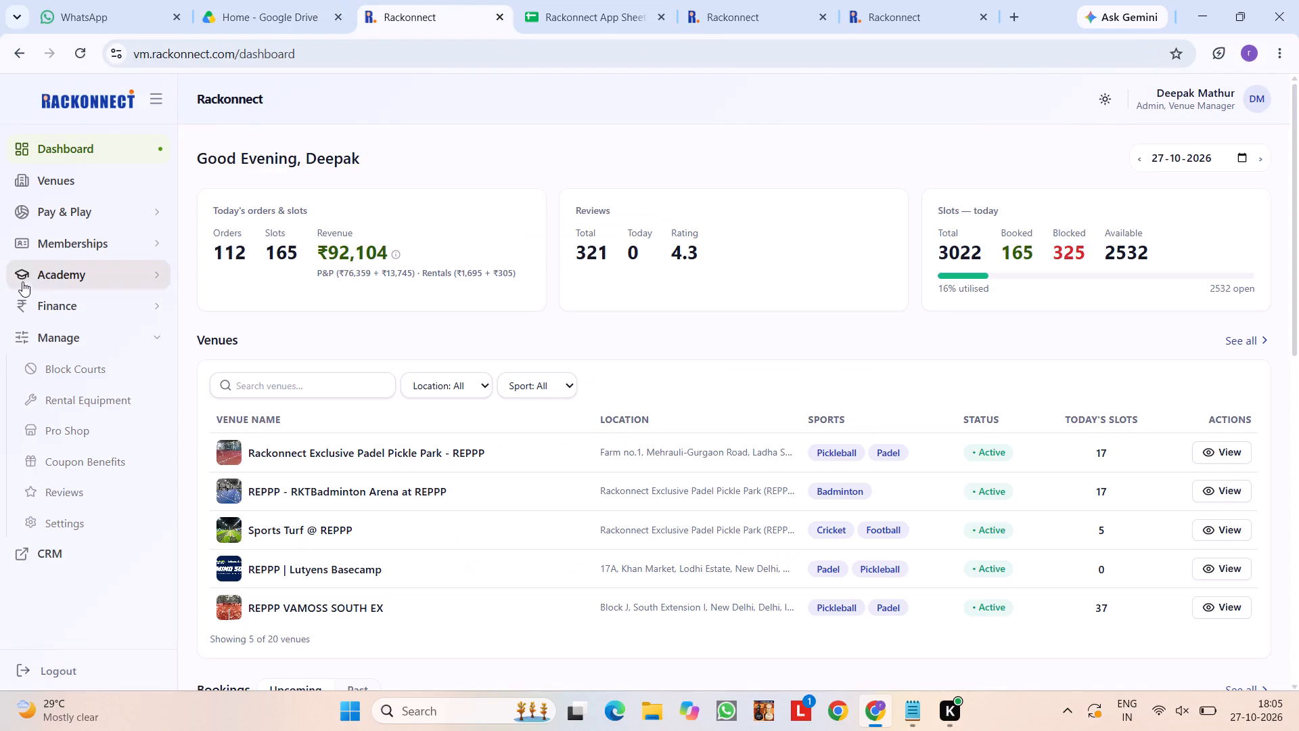
pyautogui.click(112, 276)
pyautogui.click(725, 0)
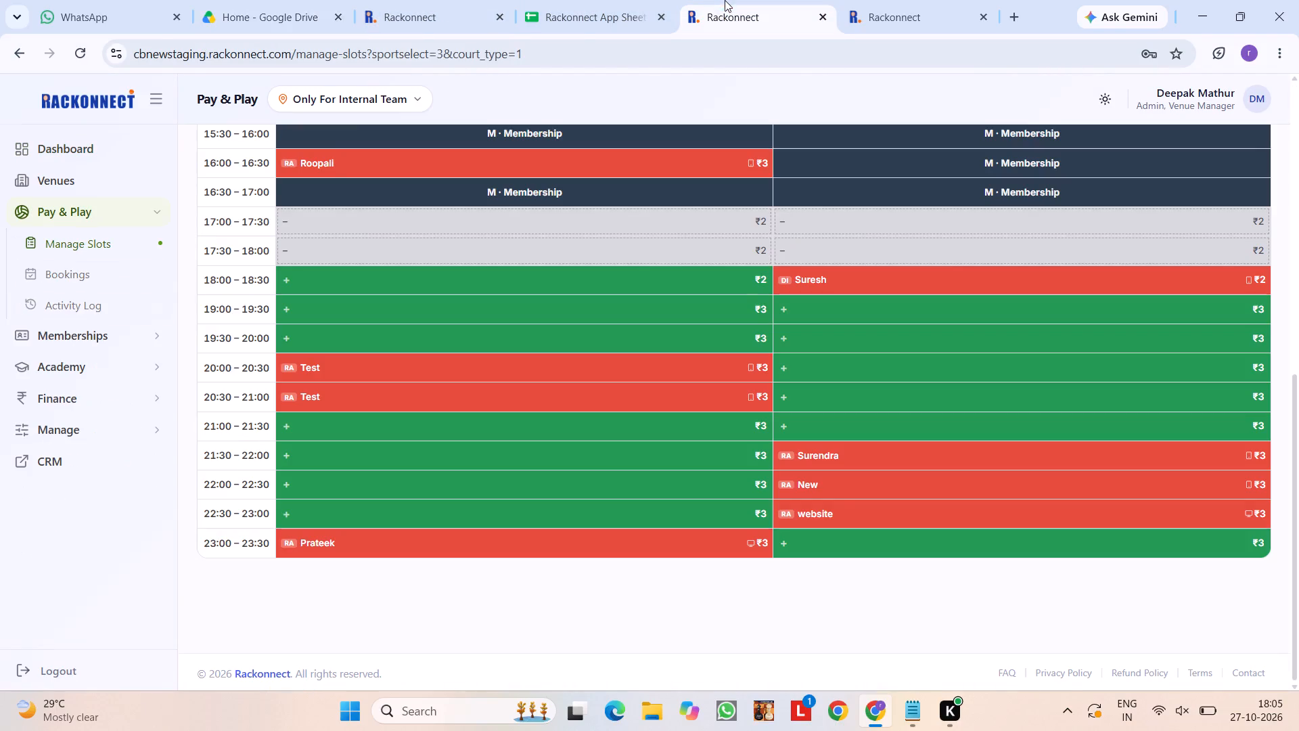
pyautogui.click(98, 352)
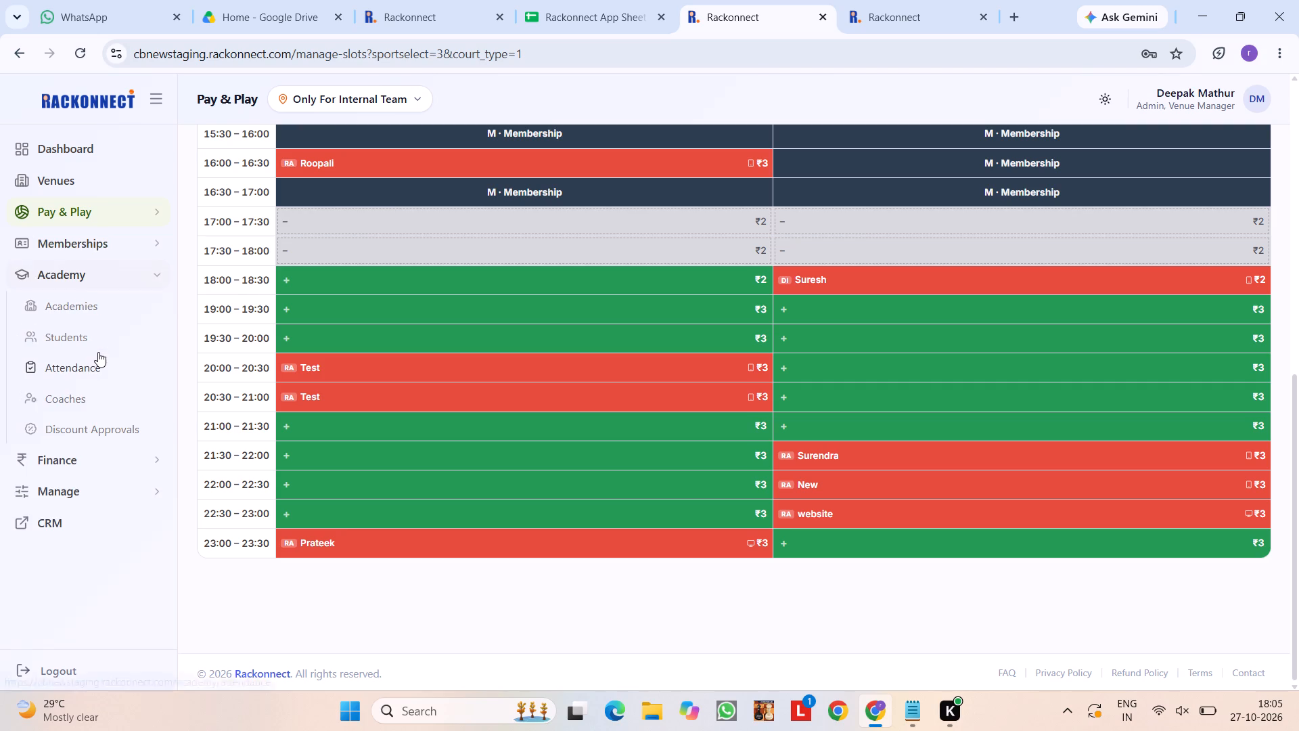
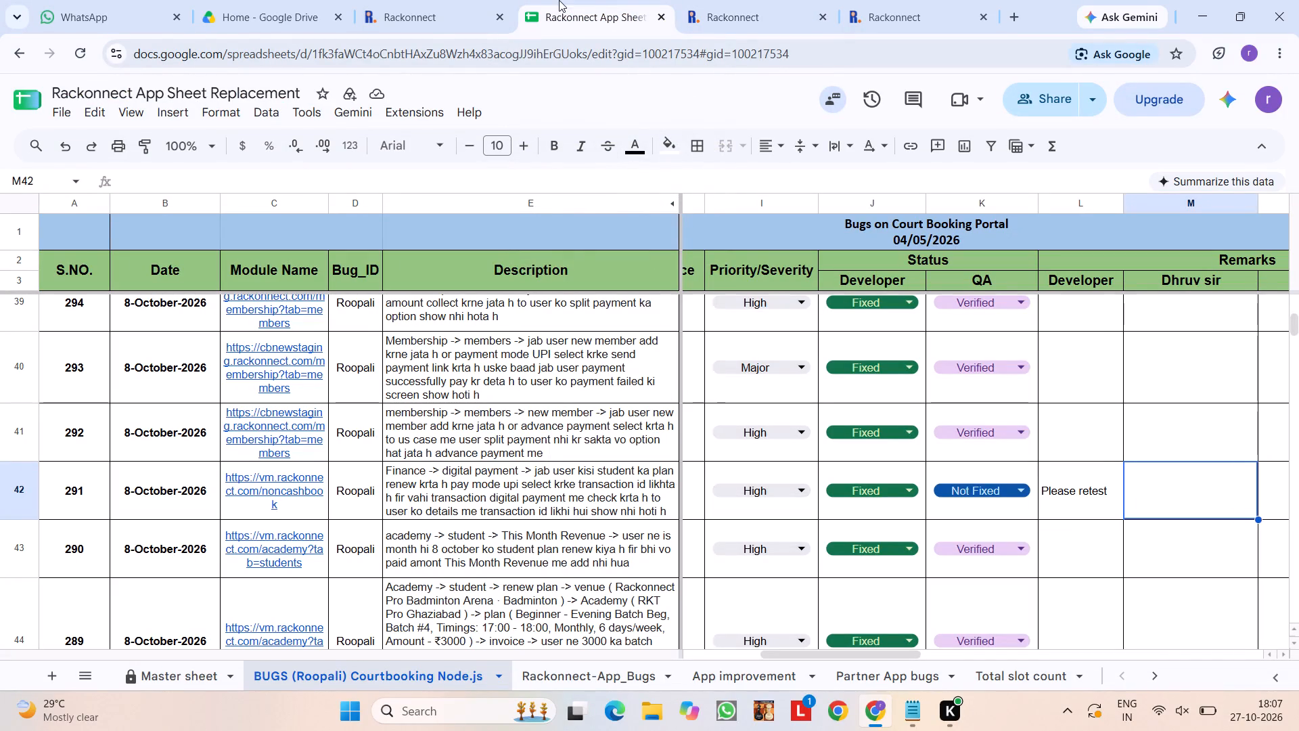
# On the staging Rackonnect site, open the Academy students for all venues and look through the Session Completed list.
pyautogui.click(769, 0)
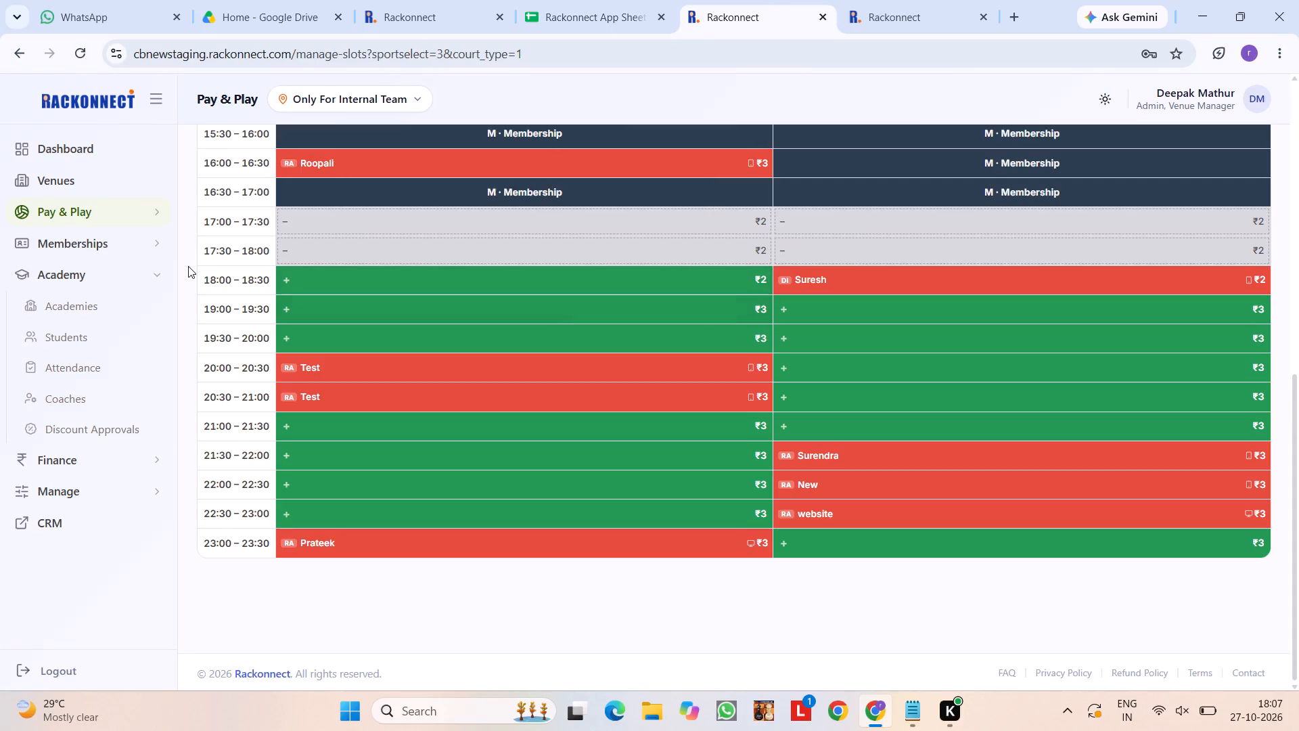
pyautogui.click(87, 327)
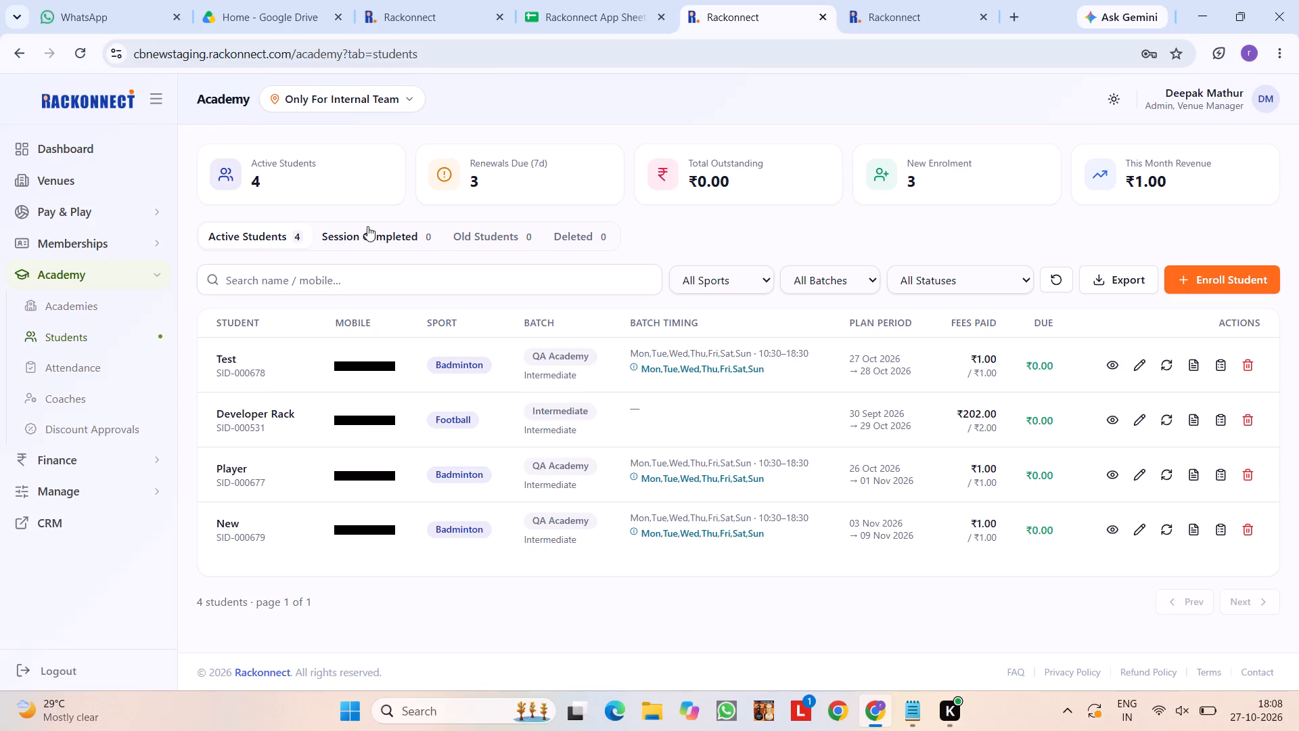
pyautogui.click(336, 97)
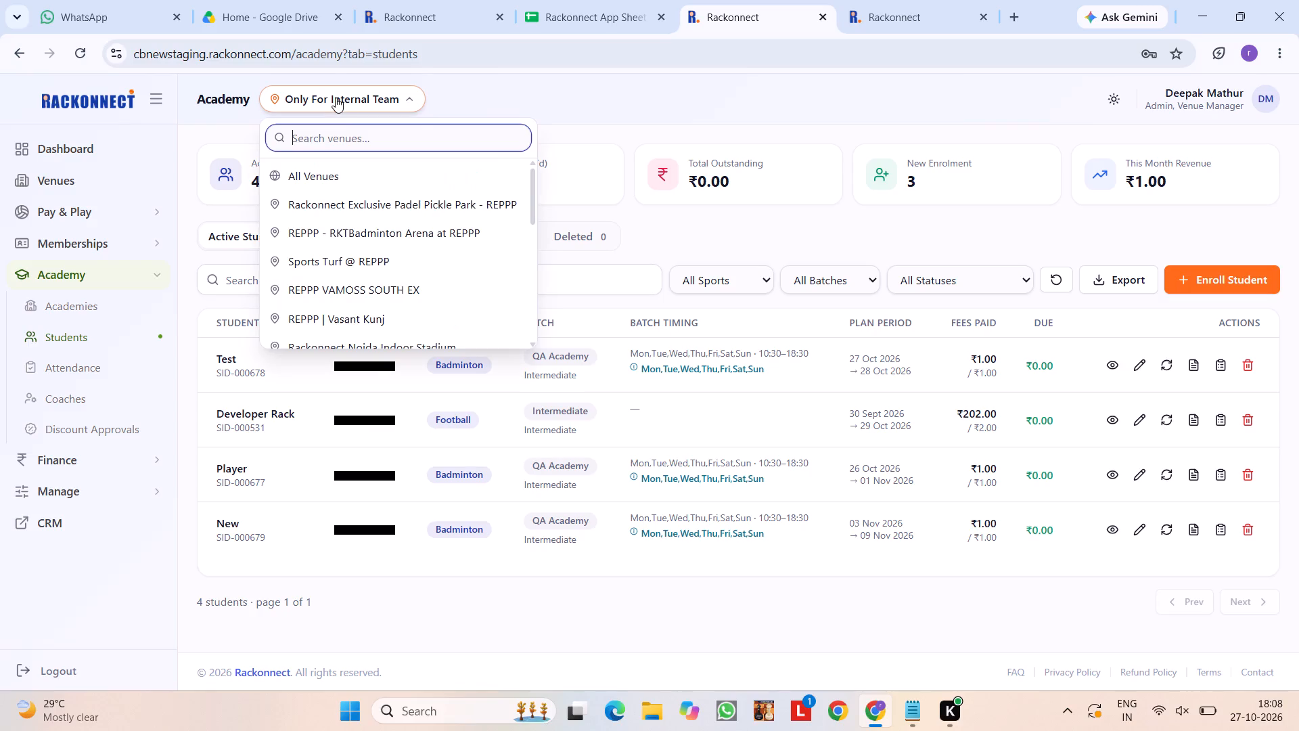
pyautogui.click(350, 175)
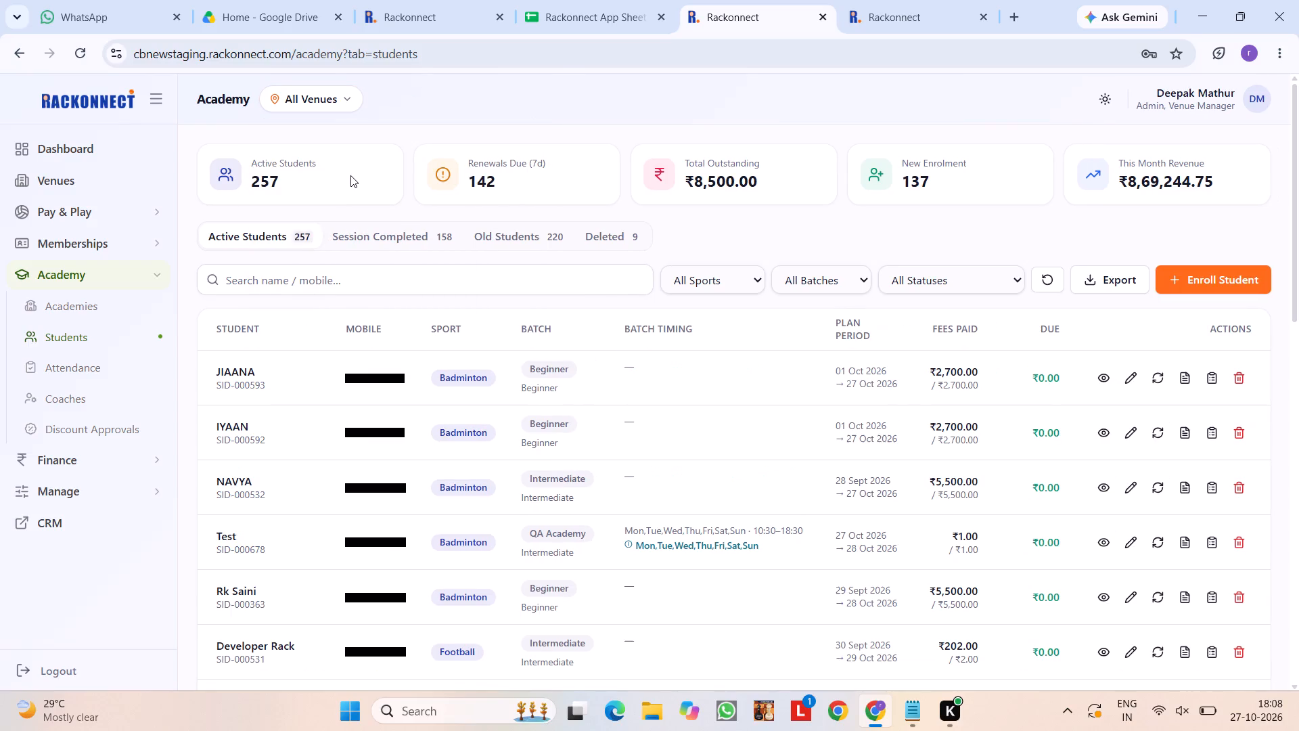
pyautogui.click(391, 235)
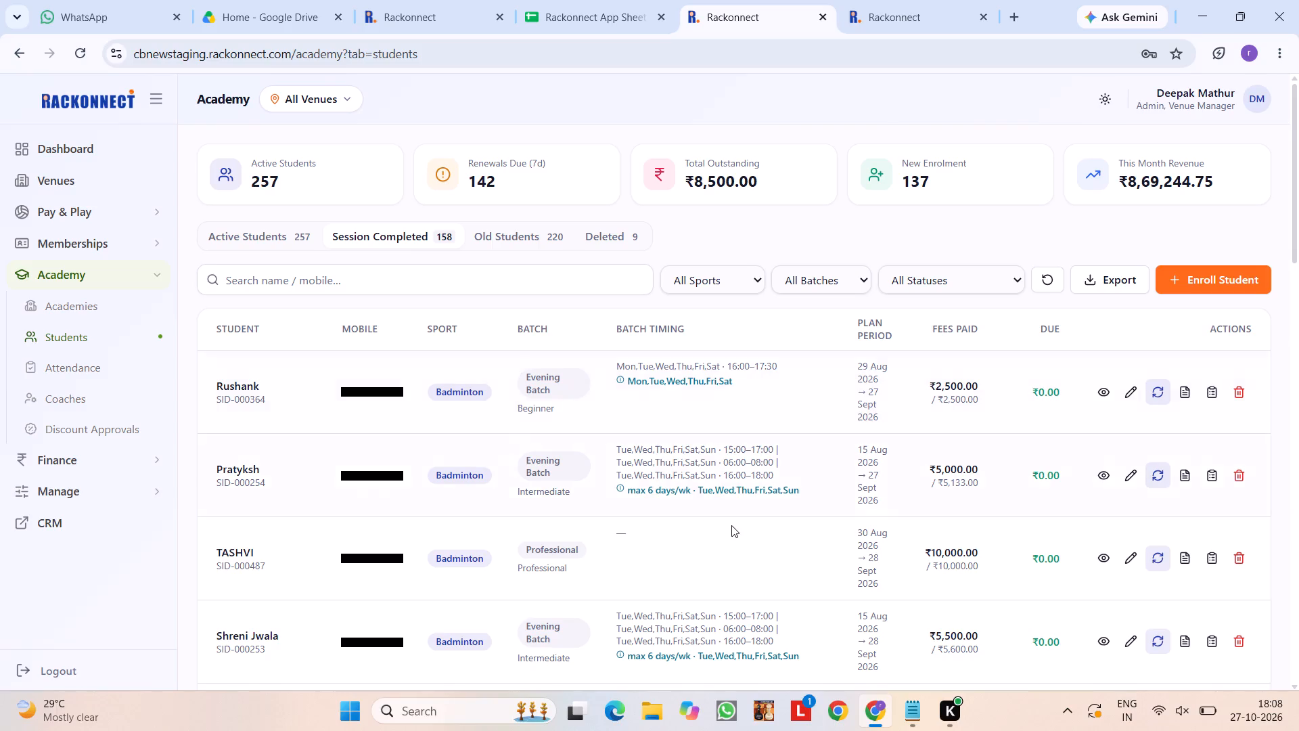
pyautogui.scroll(-13, 731, 525)
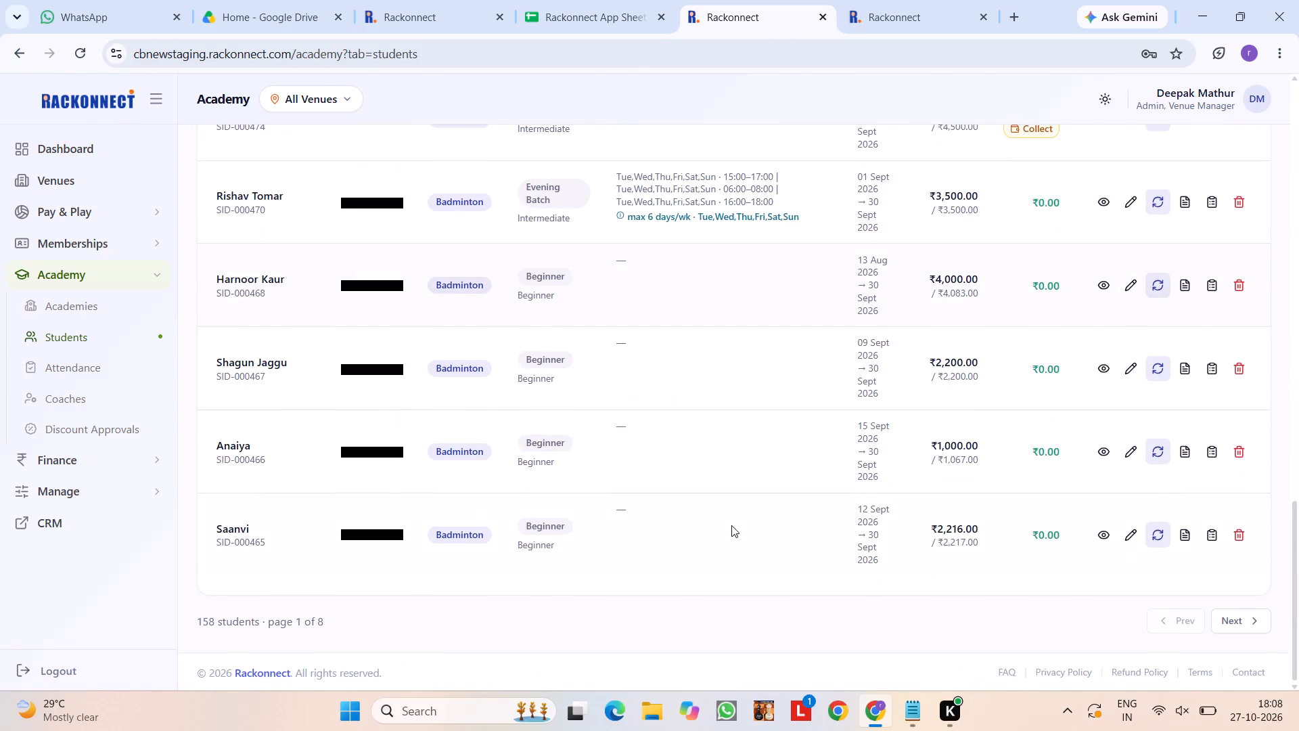
pyautogui.scroll(13, 731, 525)
# Search the session-completed students for "test", clear the search, and keep the venue filter on All Venues.
pyautogui.click(355, 274)
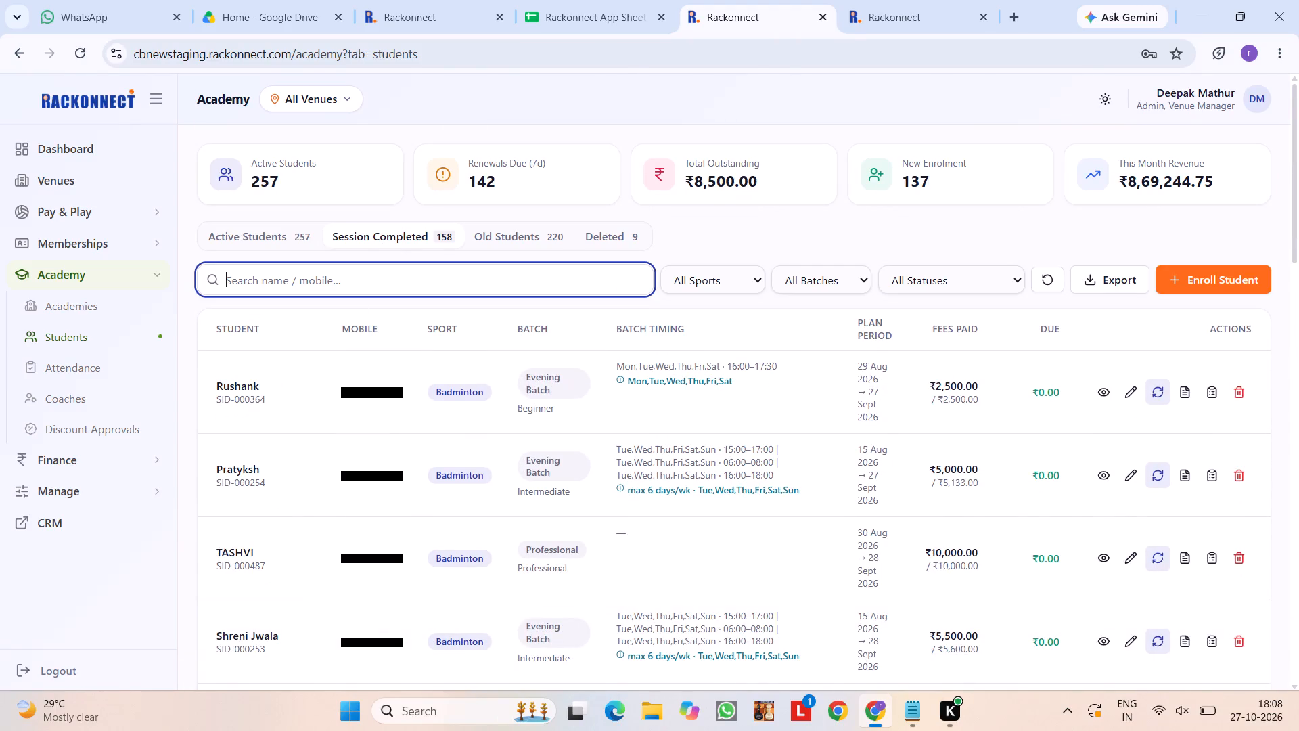
pyautogui.write('test')
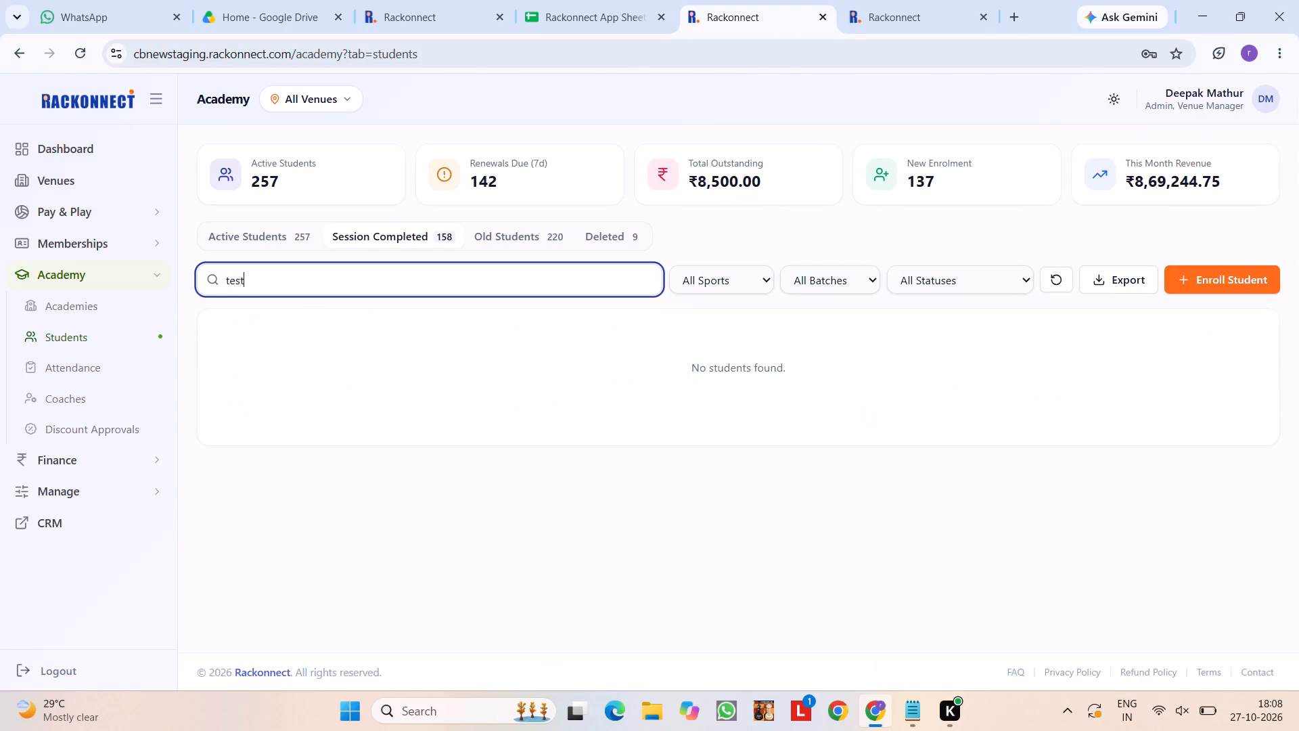
pyautogui.press('BackSpace')
pyautogui.press('BackSpace')
pyautogui.press('BackSpace')
pyautogui.press('BackSpace')
pyautogui.press('BackSpace')
pyautogui.press('BackSpace')
pyautogui.press('BackSpace')
pyautogui.press('BackSpace')
pyautogui.press('BackSpace')
pyautogui.press('BackSpace')
pyautogui.press('BackSpace')
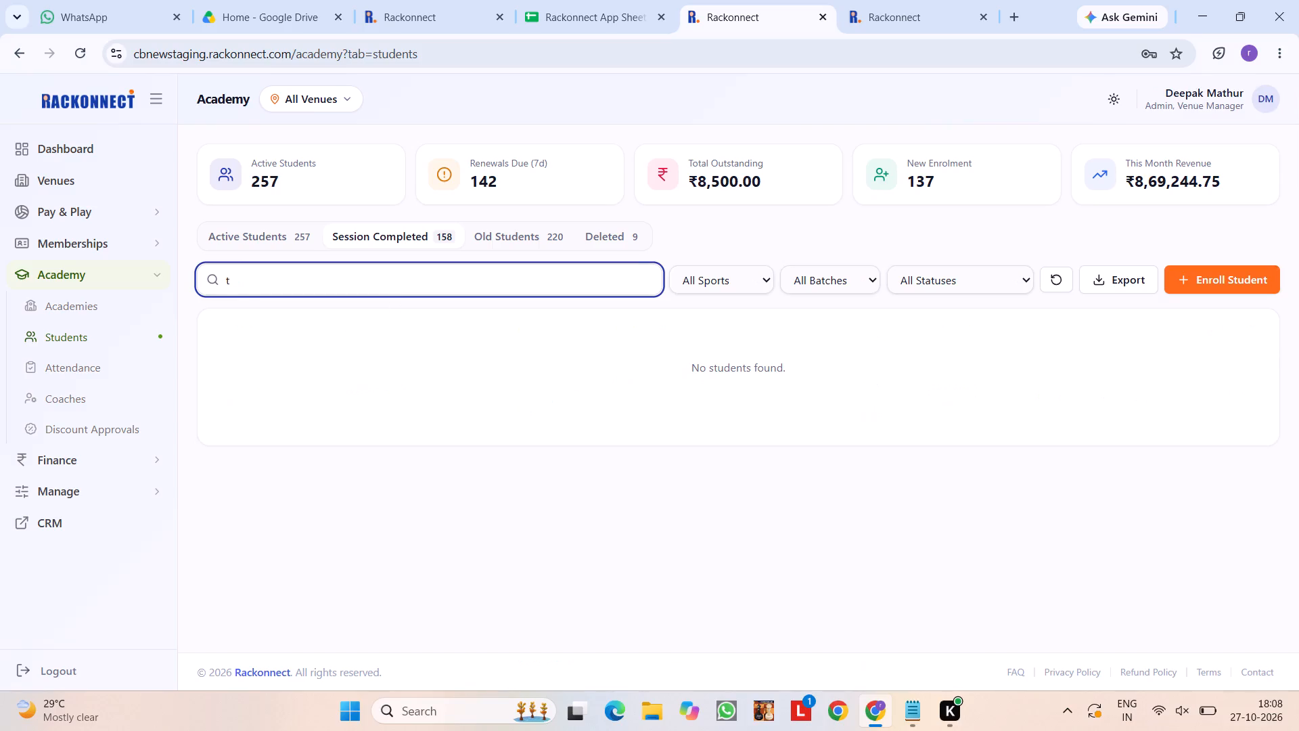
pyautogui.click(311, 90)
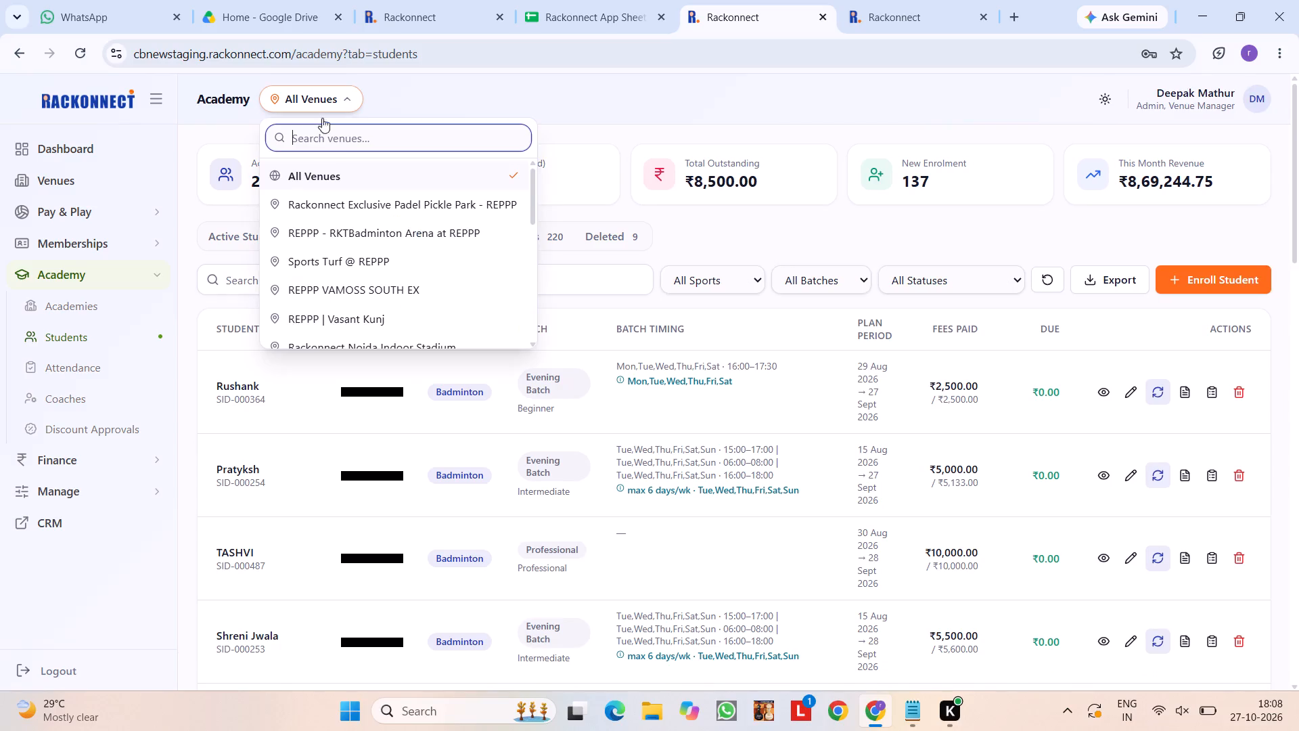
pyautogui.click(338, 173)
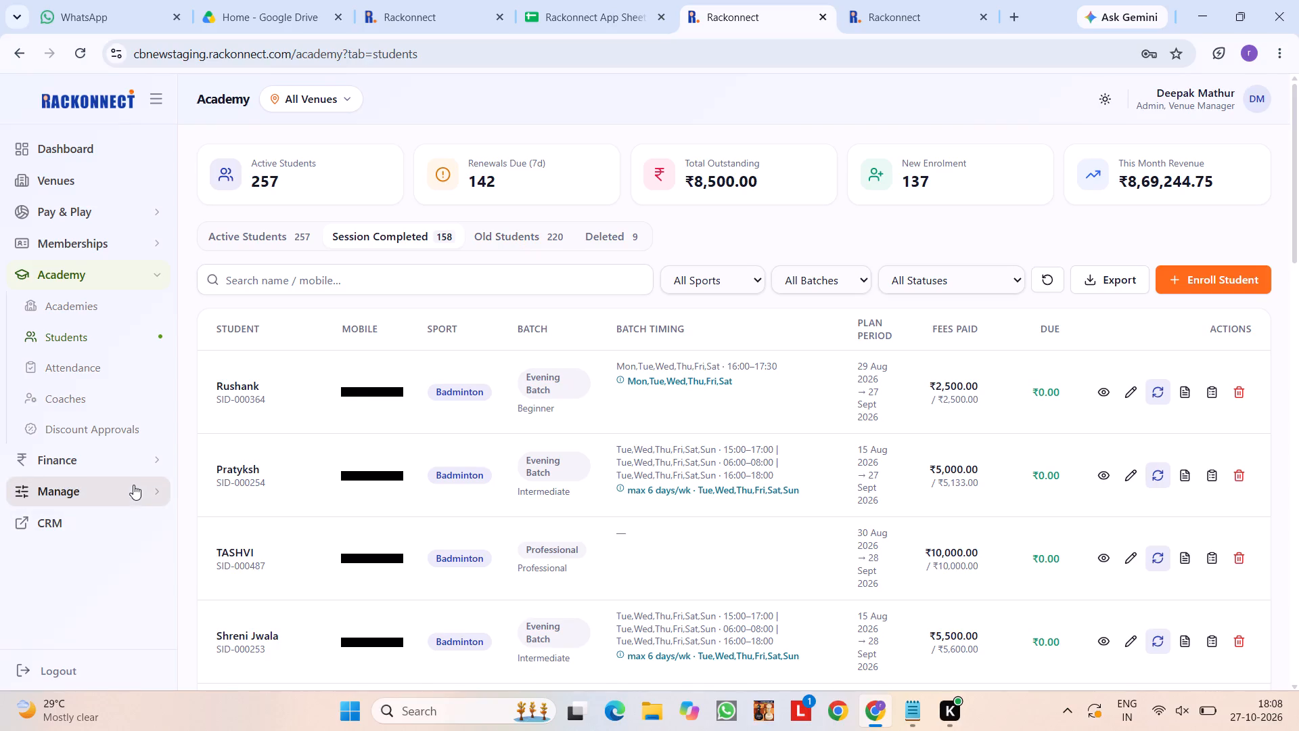
# Expand the Finance section, return to the bugs sheet and re-examine the description, test link and statuses of bug 291.
pyautogui.click(117, 459)
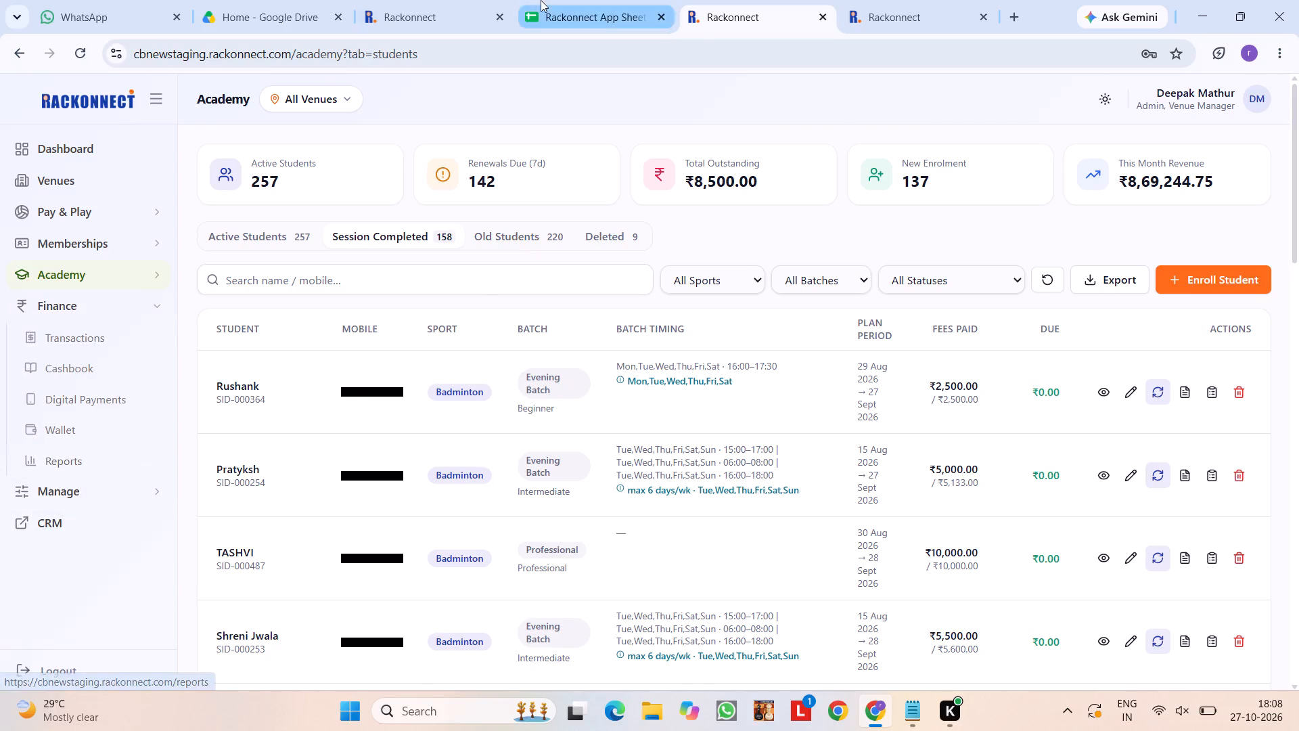
pyautogui.click(541, 0)
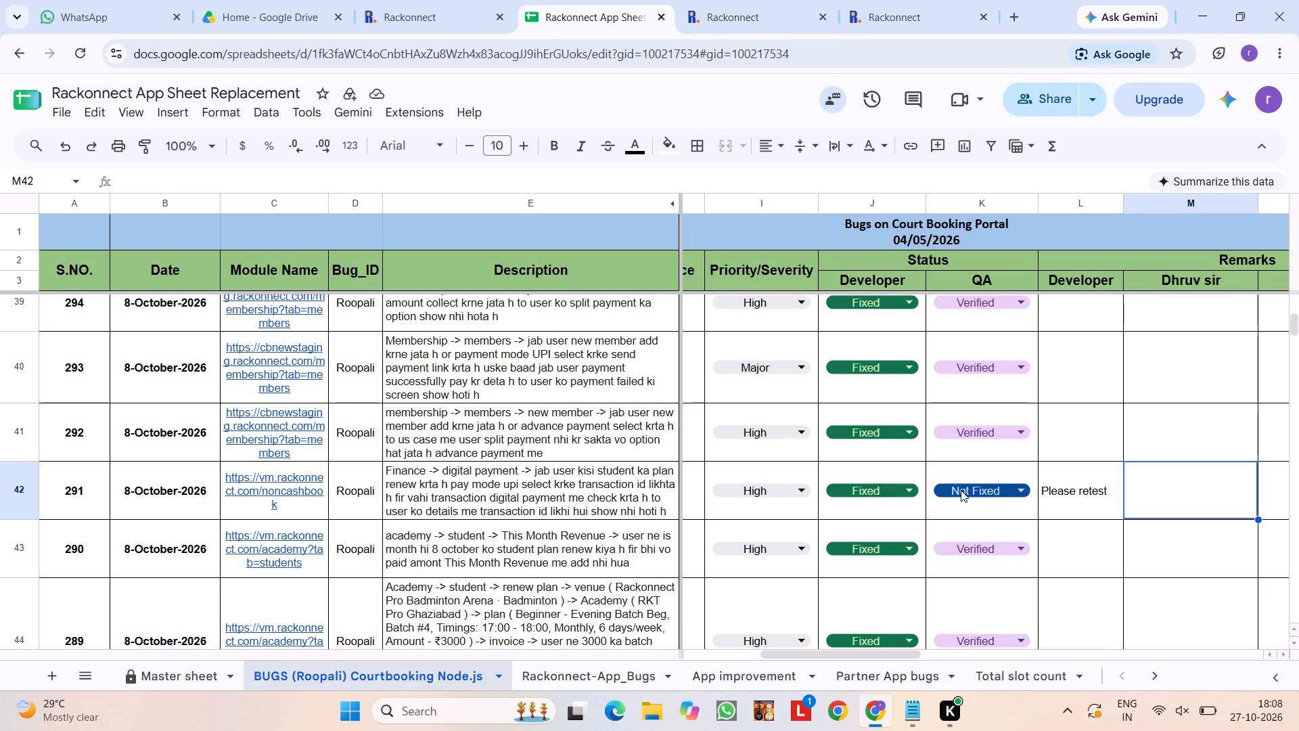
pyautogui.hscroll(6, 961, 490)
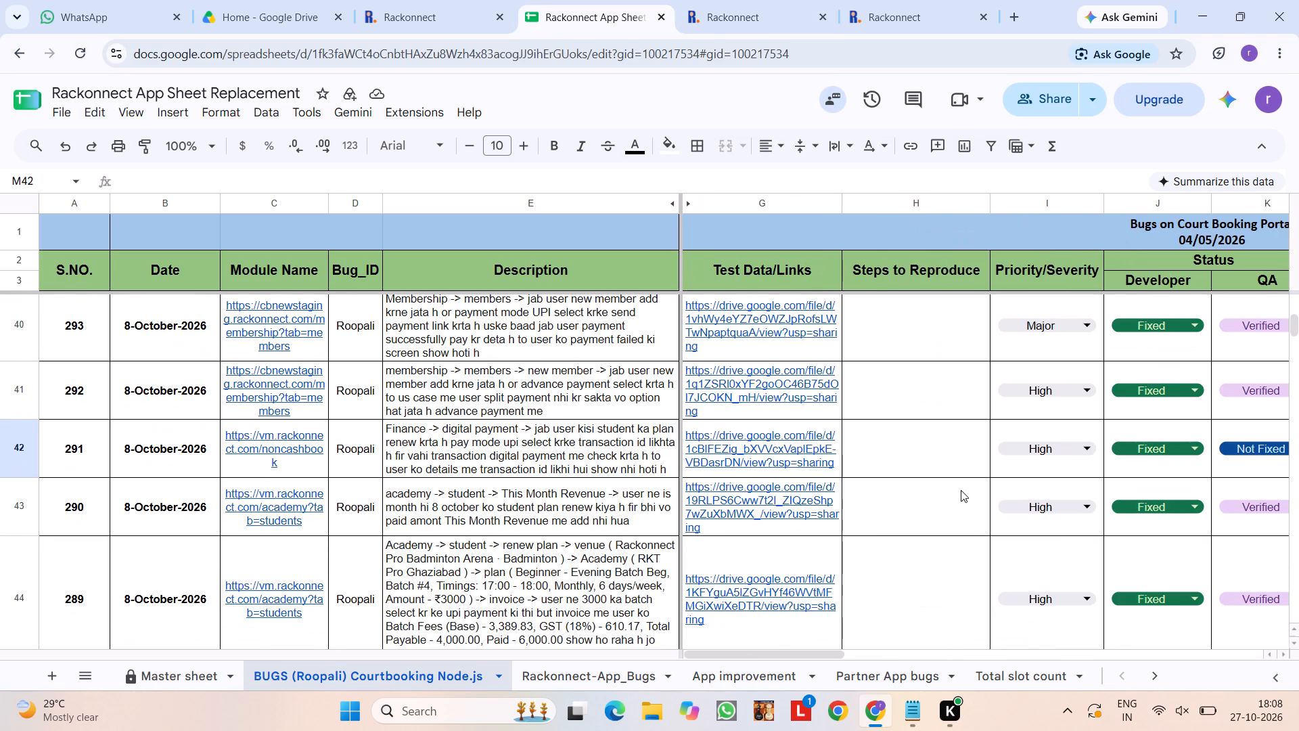
pyautogui.click(940, 464)
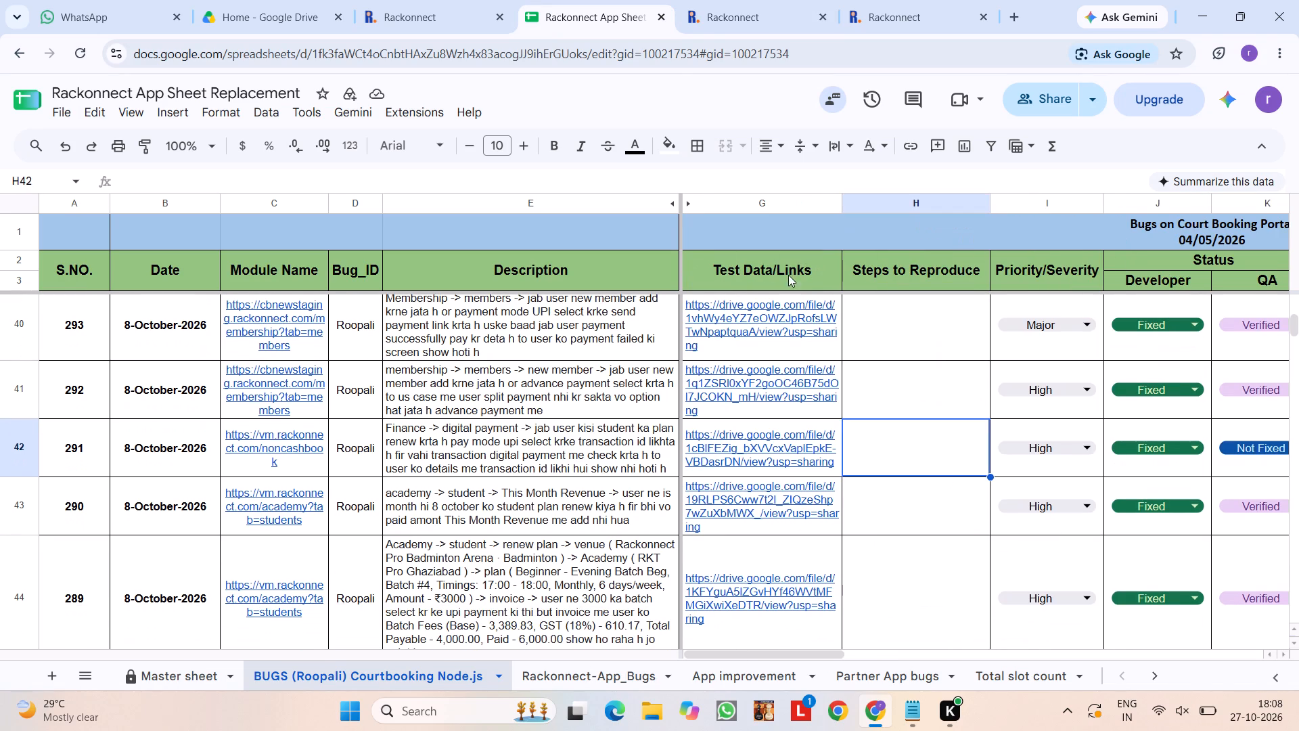
# Back on the staging site, filter the Academy students to the Only For Internal Team venue and show its active students.
pyautogui.click(689, 0)
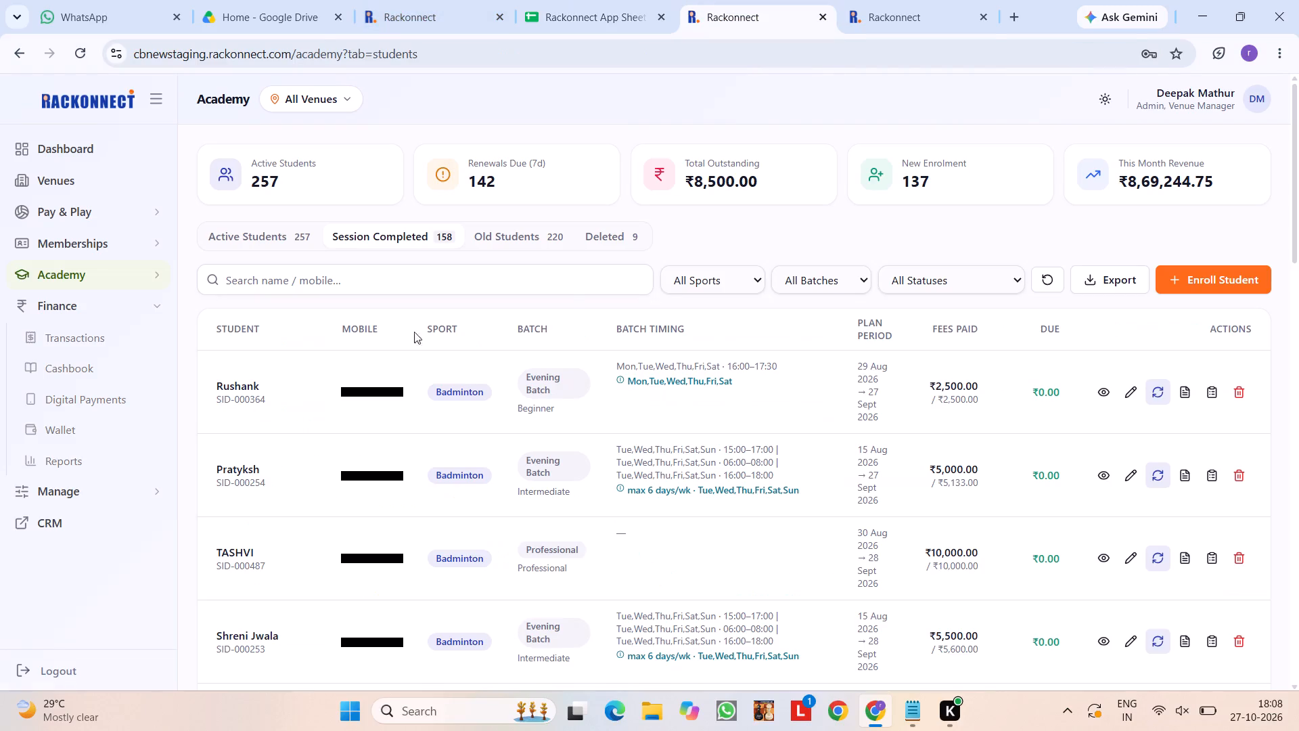
pyautogui.click(325, 91)
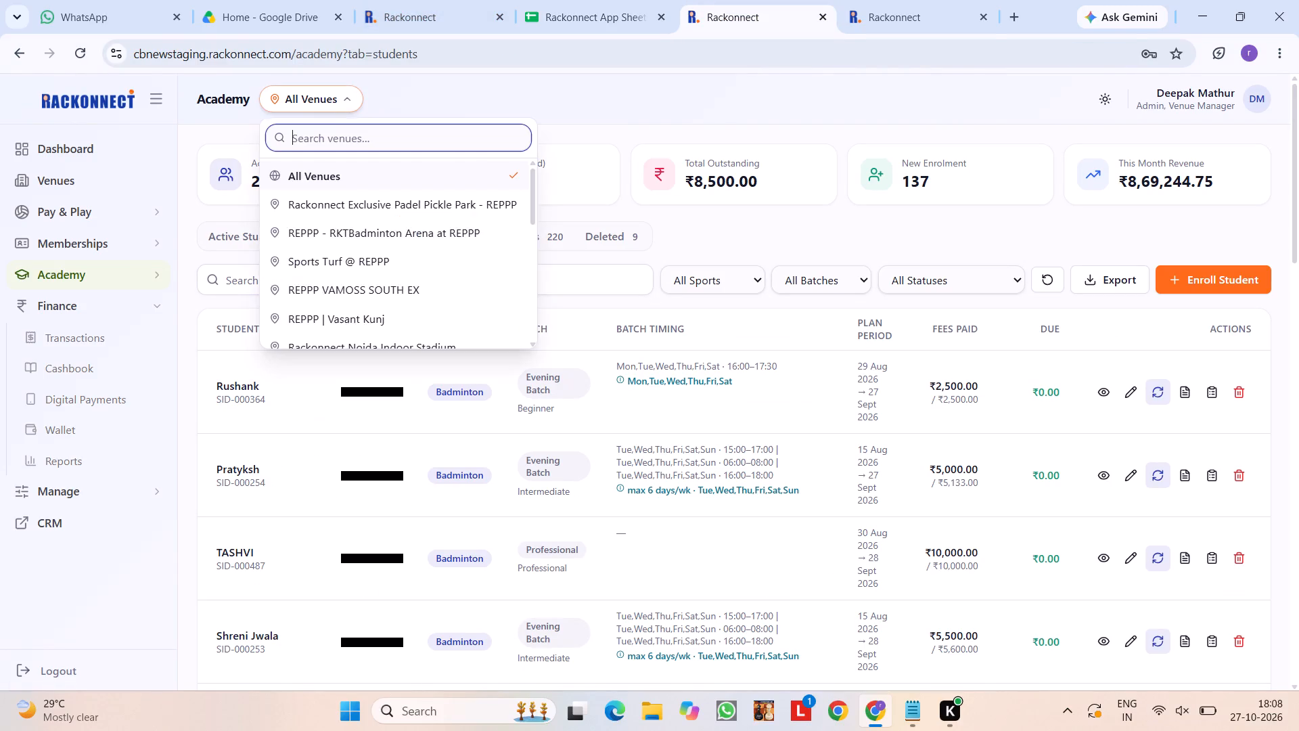
pyautogui.scroll(-5, 346, 225)
pyautogui.click(367, 322)
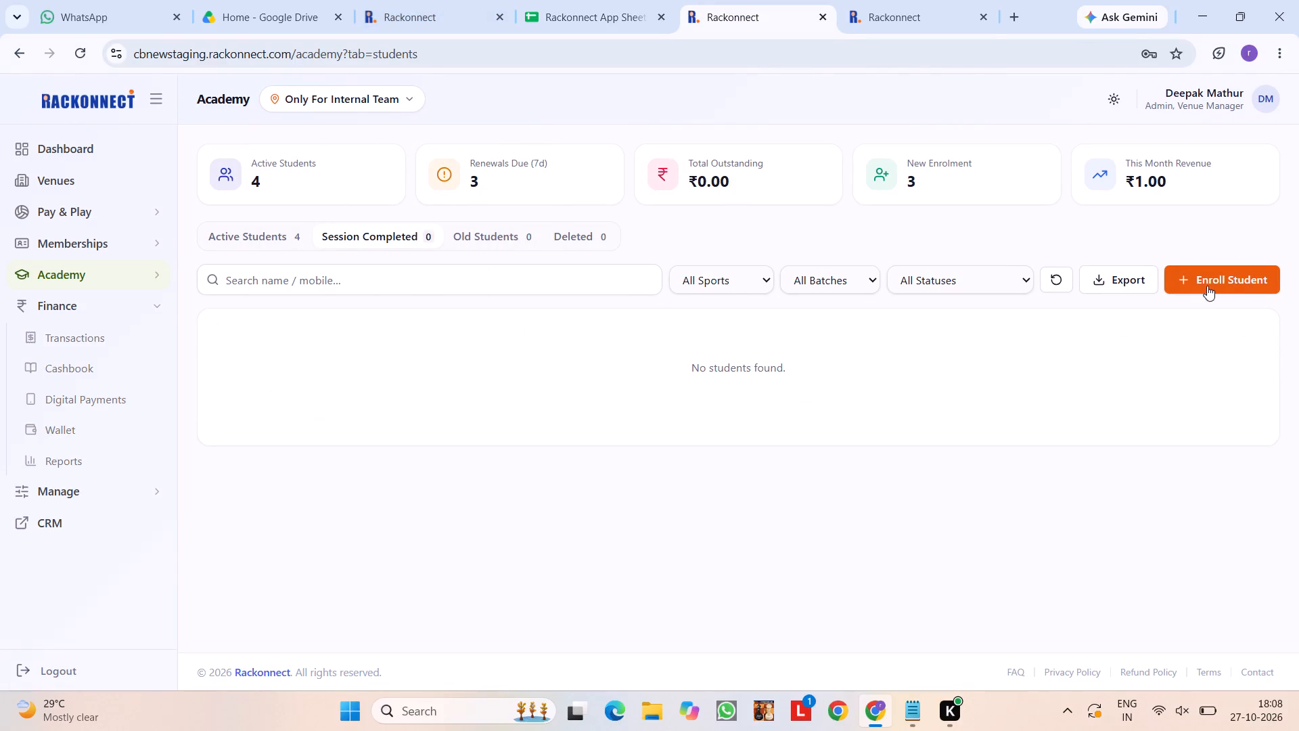
pyautogui.click(267, 239)
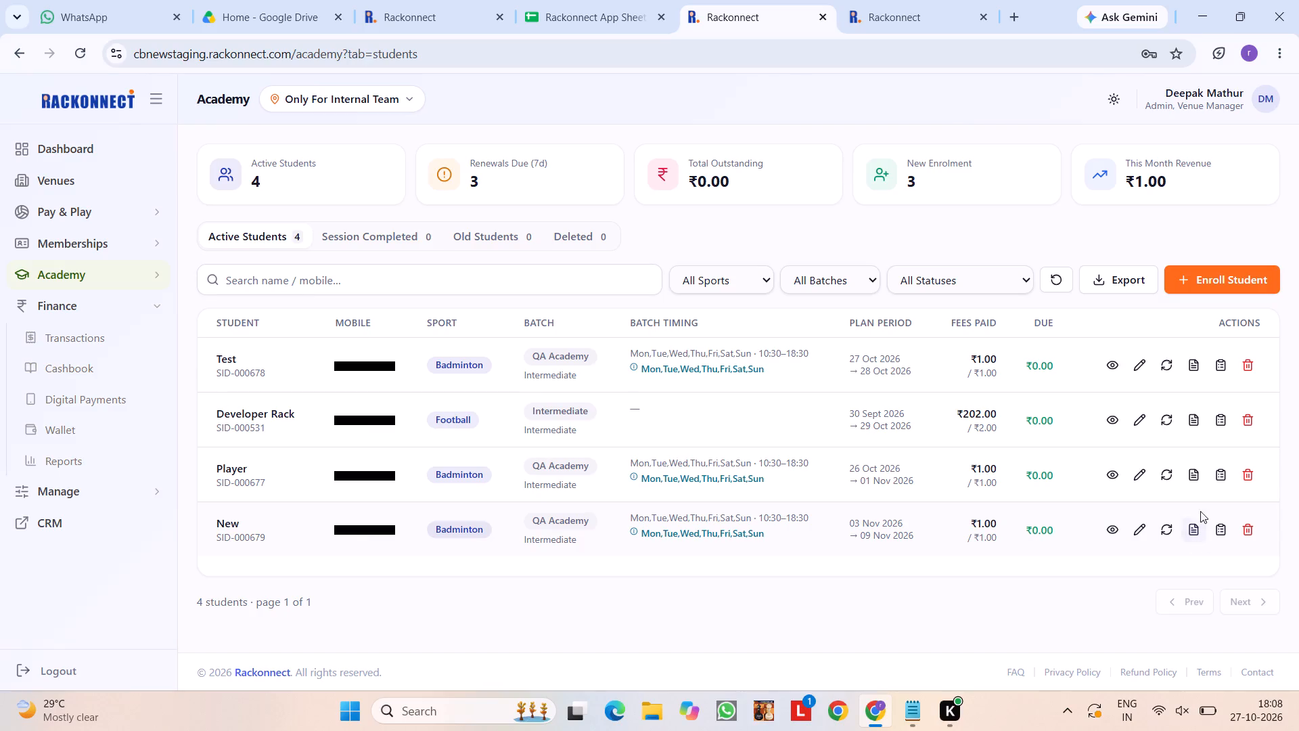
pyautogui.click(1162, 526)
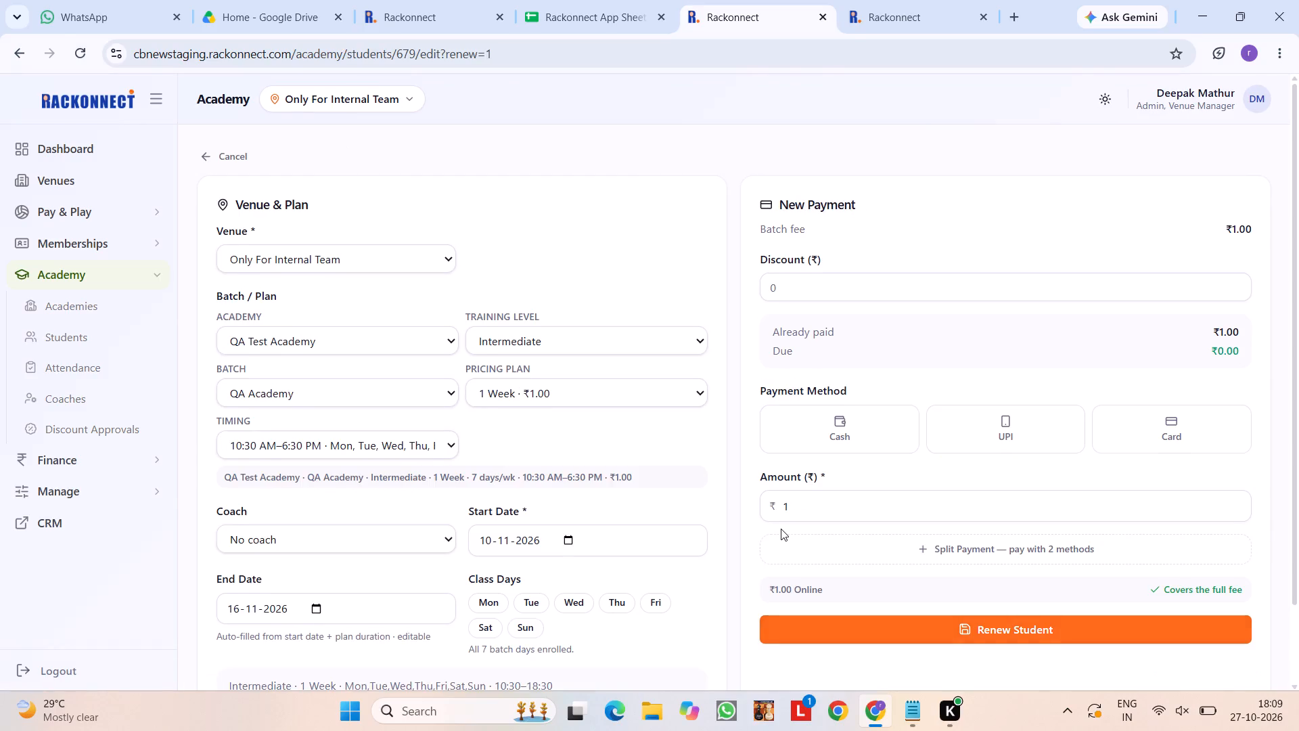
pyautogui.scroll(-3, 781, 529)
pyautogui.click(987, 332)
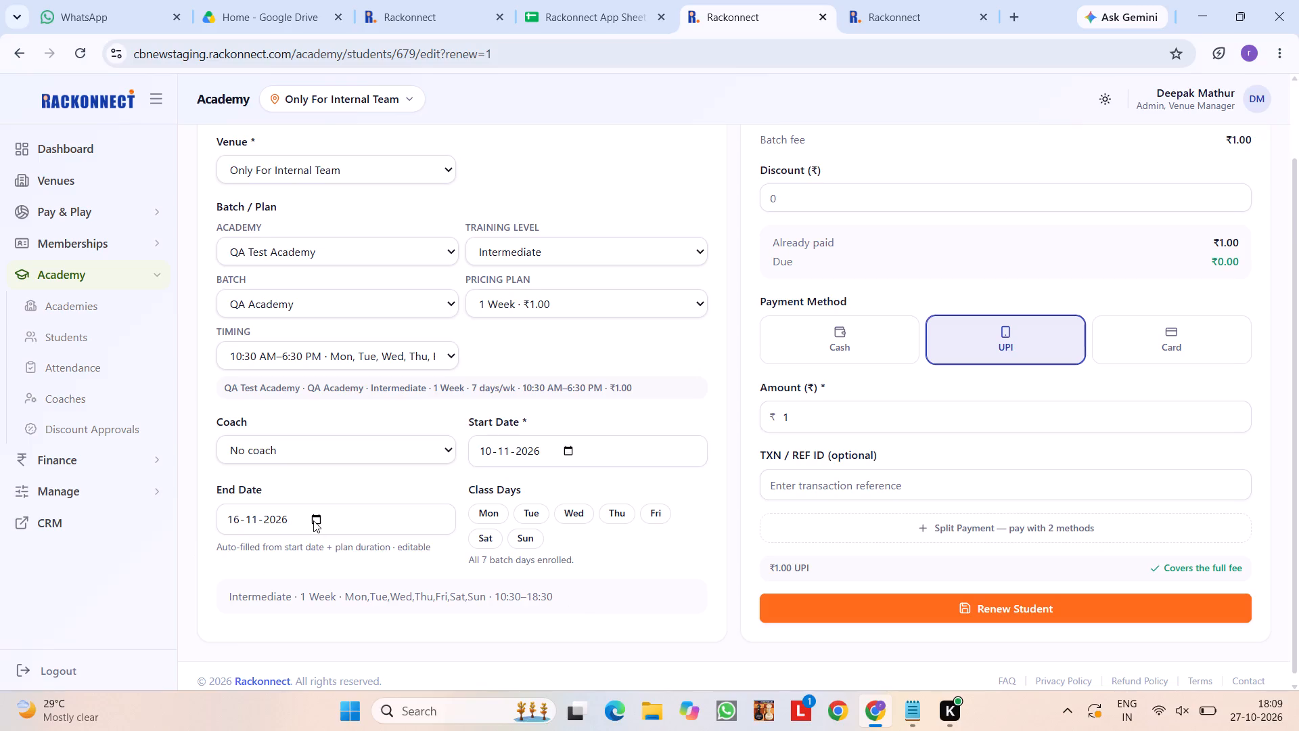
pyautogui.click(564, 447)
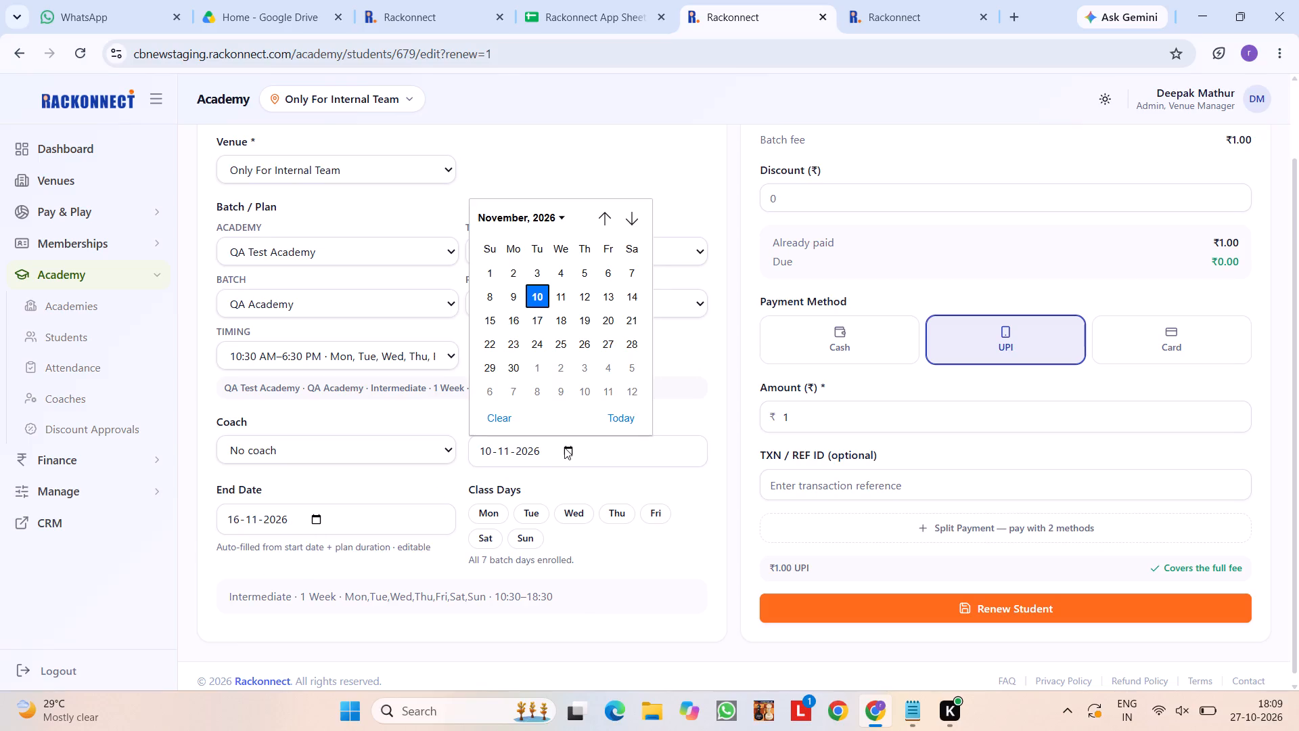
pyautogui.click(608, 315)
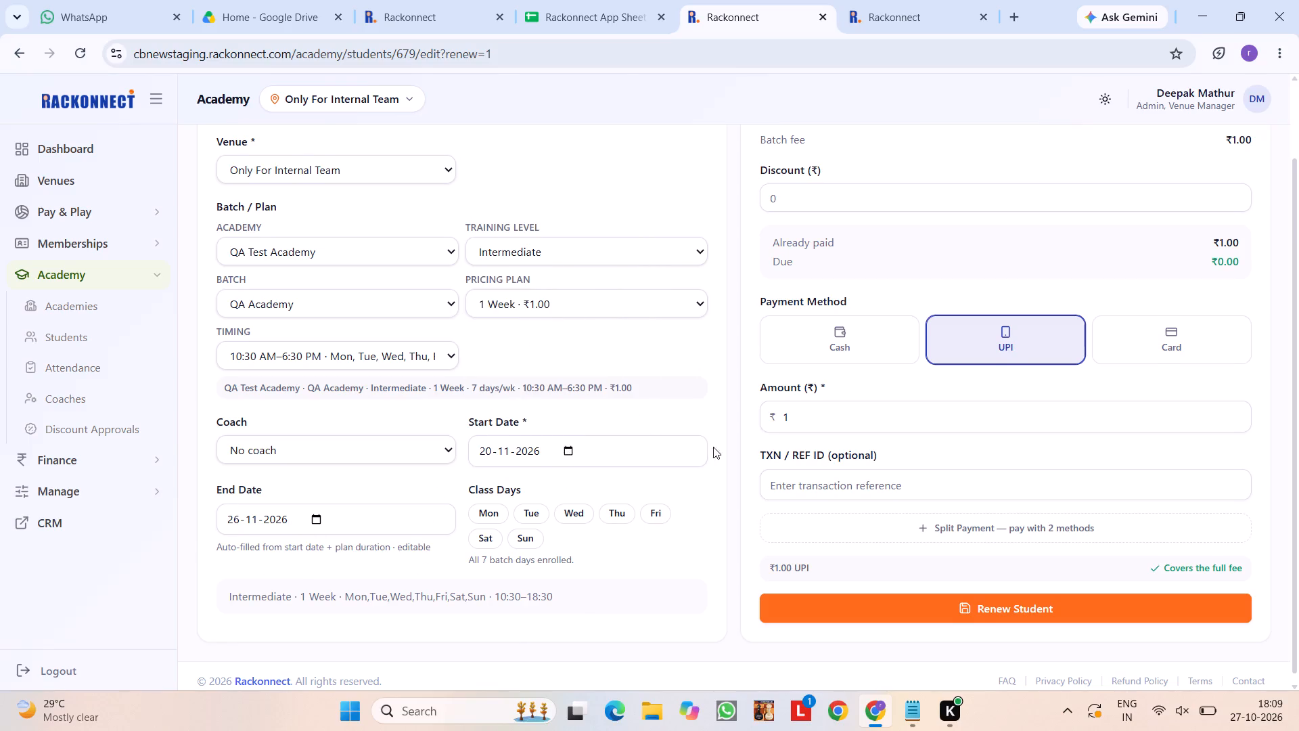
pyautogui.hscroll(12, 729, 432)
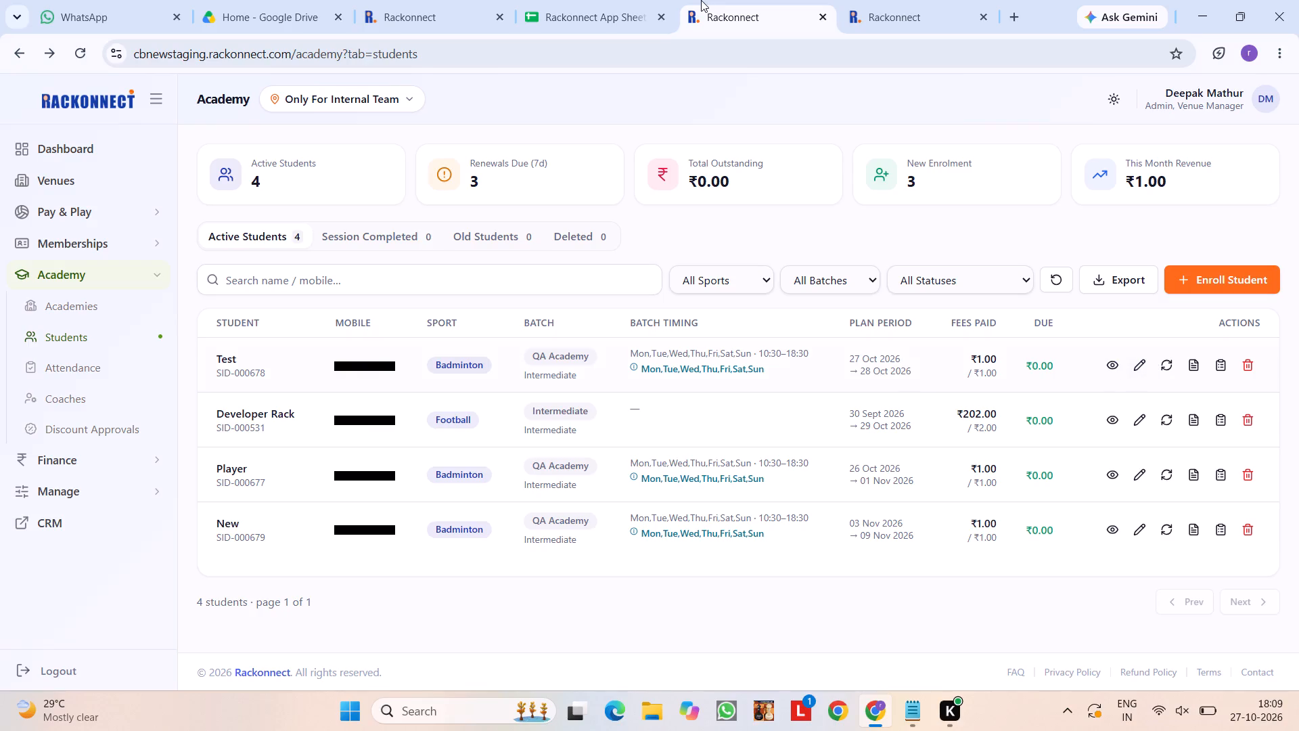
# Return to the bugs sheet, look through the older bugs below 291, and examine the statuses and remarks of bug 284 about the cash received option.
pyautogui.click(660, 0)
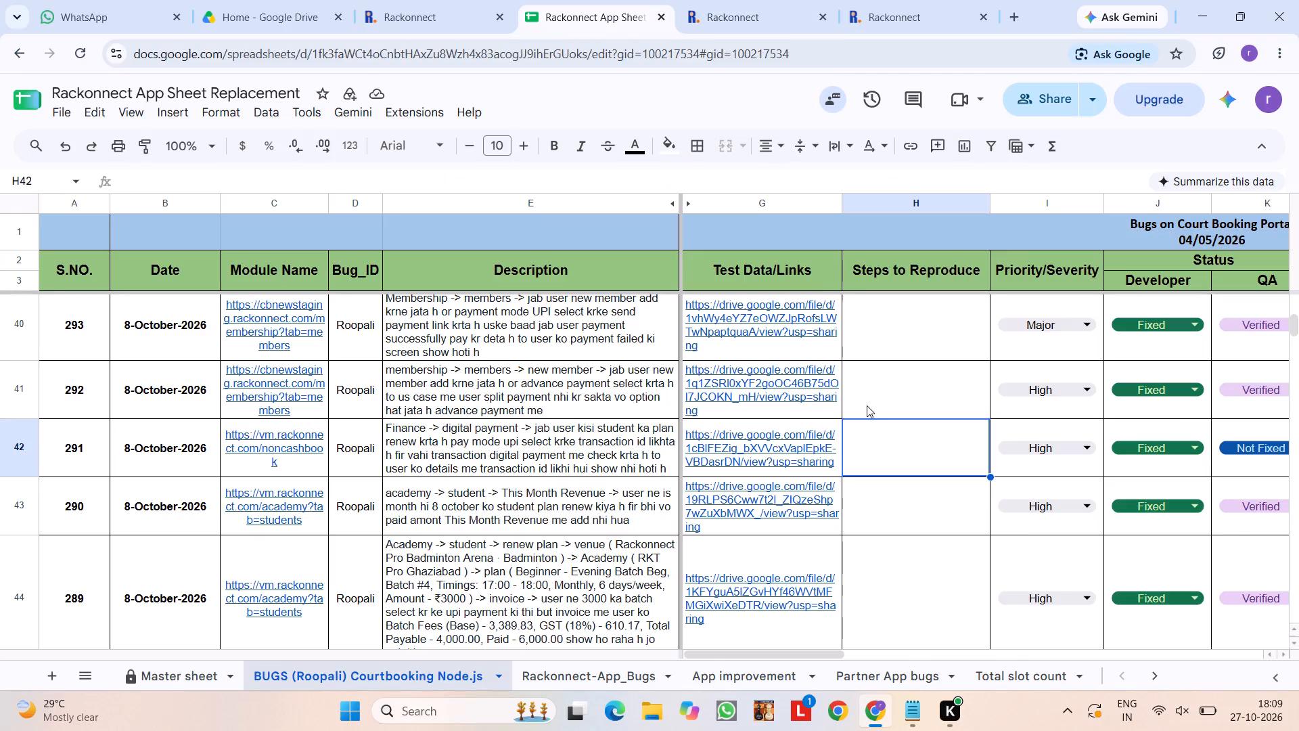
pyautogui.scroll(-1, 889, 428)
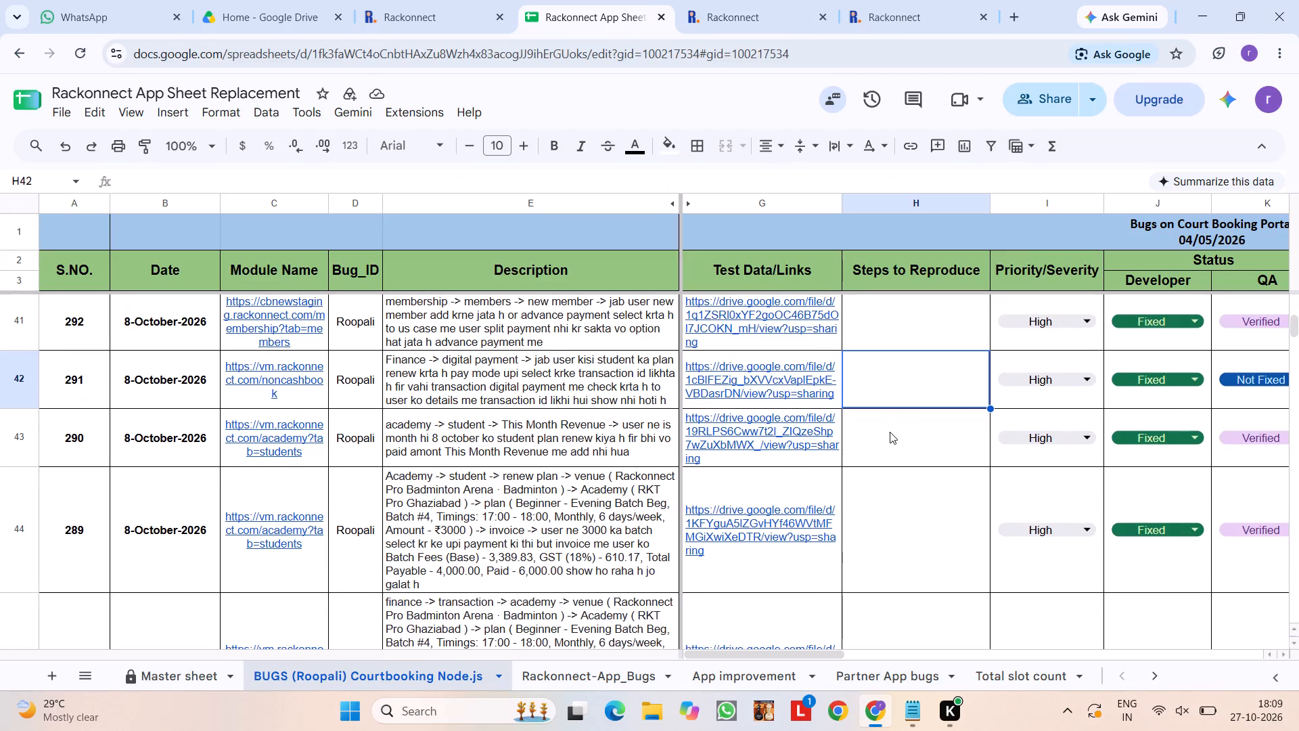
pyautogui.scroll(-5, 890, 432)
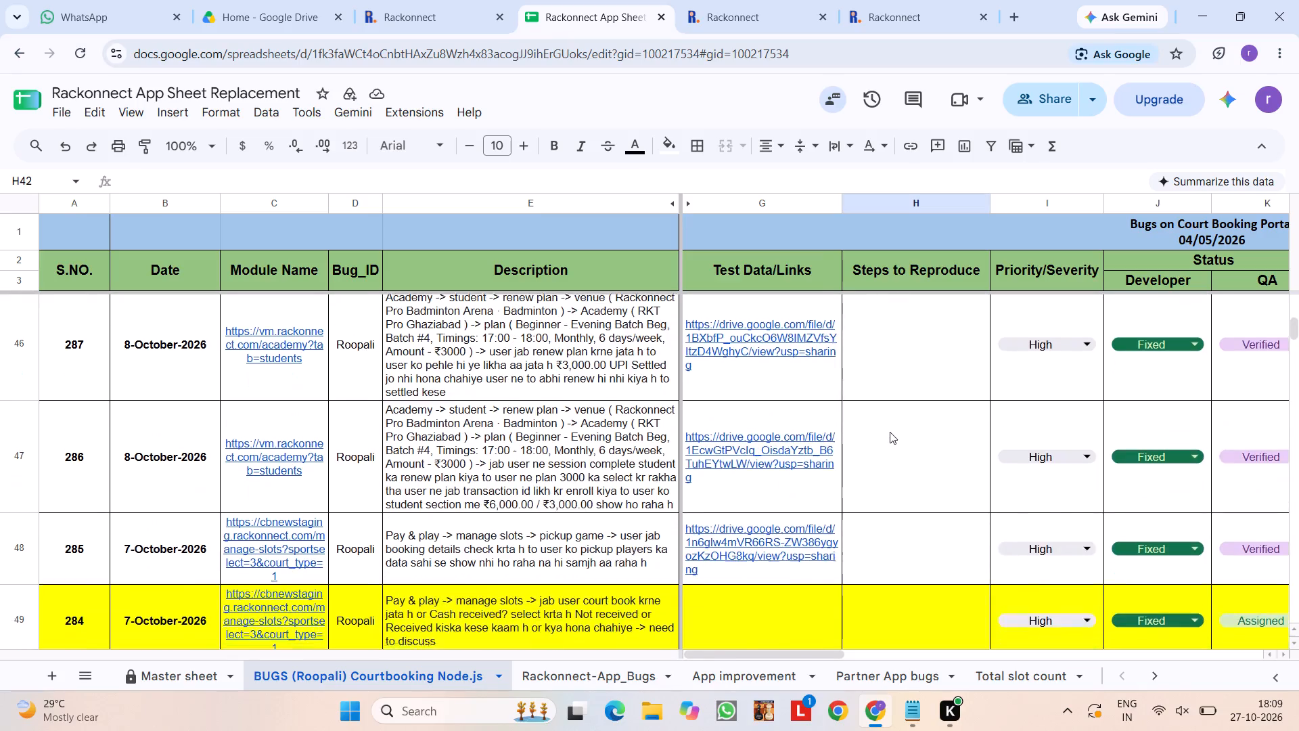
pyautogui.scroll(-1, 890, 432)
pyautogui.click(880, 489)
pyautogui.scroll(-1, 880, 489)
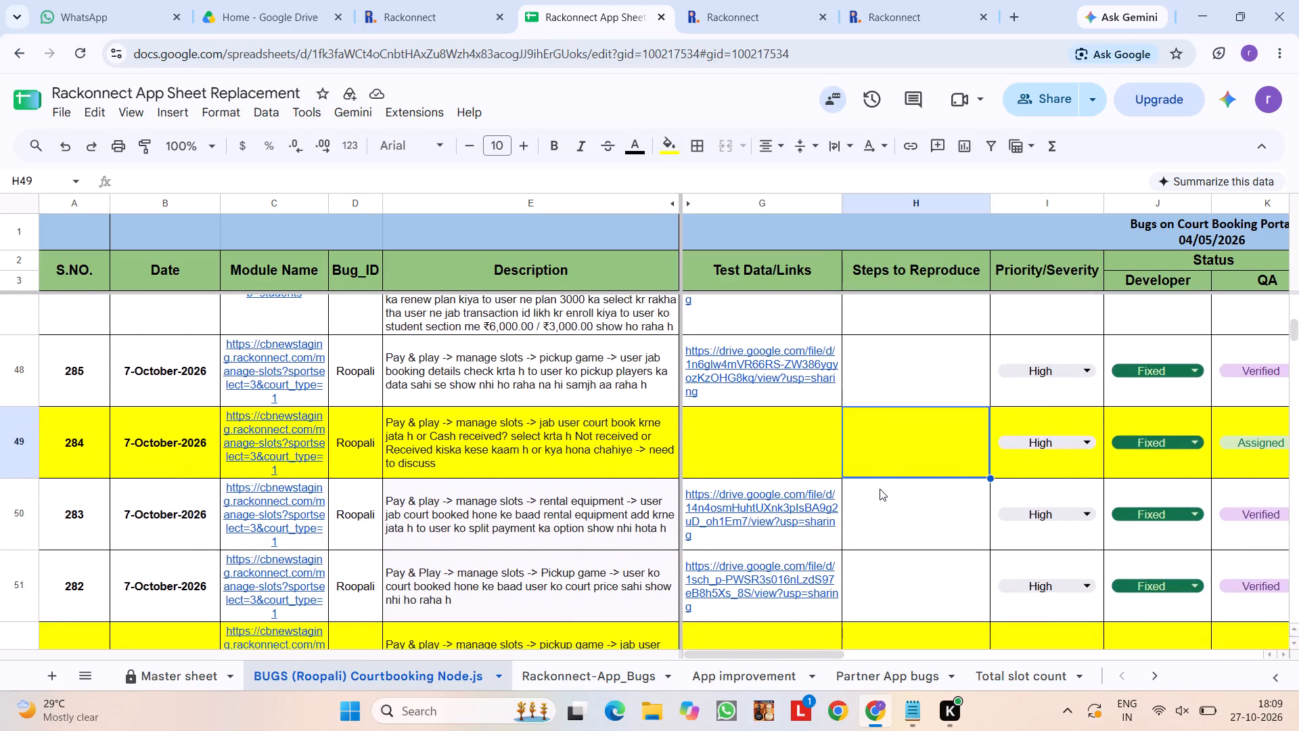
pyautogui.scroll(-6, 880, 489)
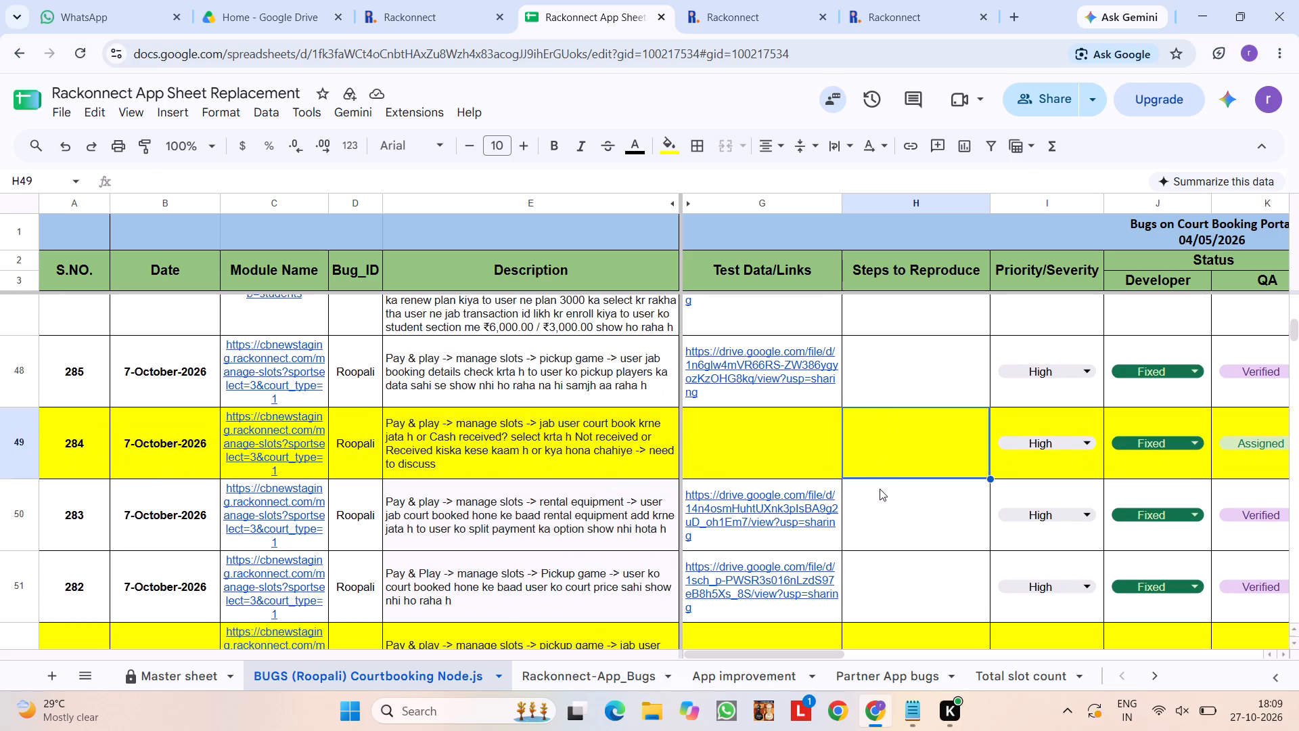
pyautogui.scroll(-1, 880, 489)
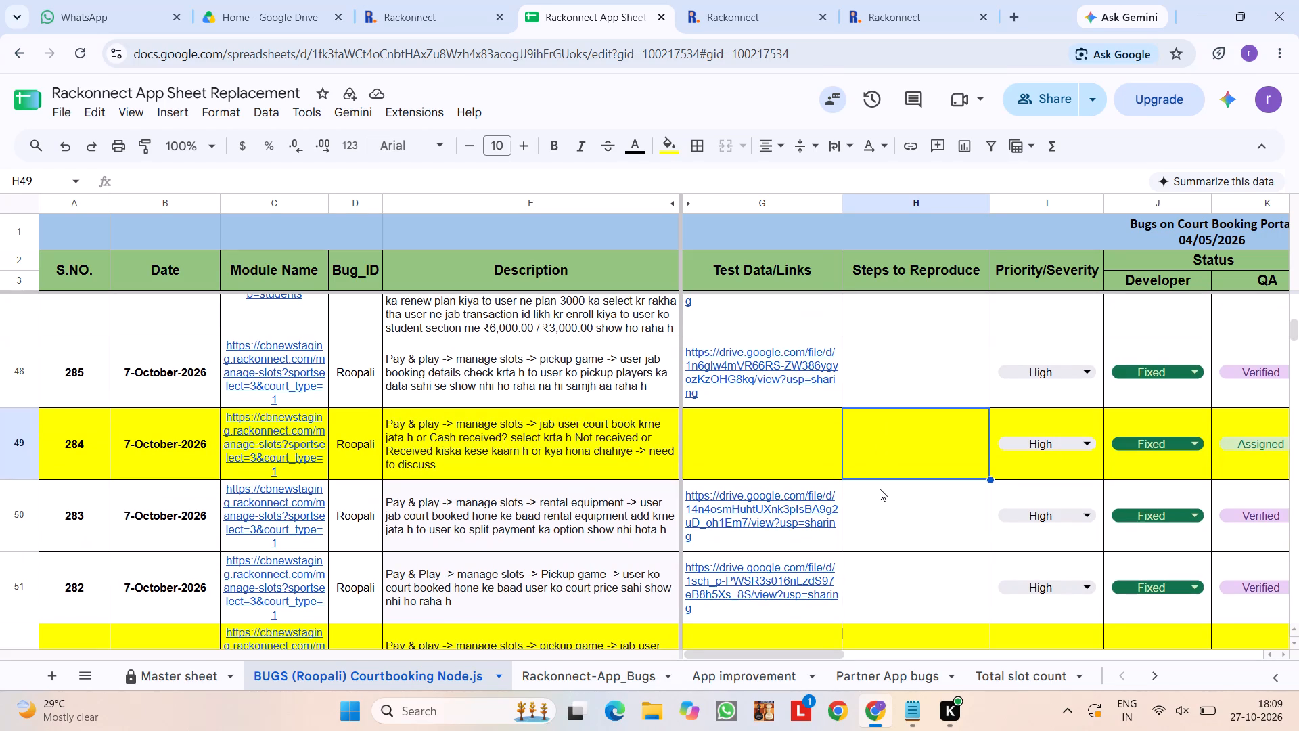
pyautogui.scroll(-1, 880, 489)
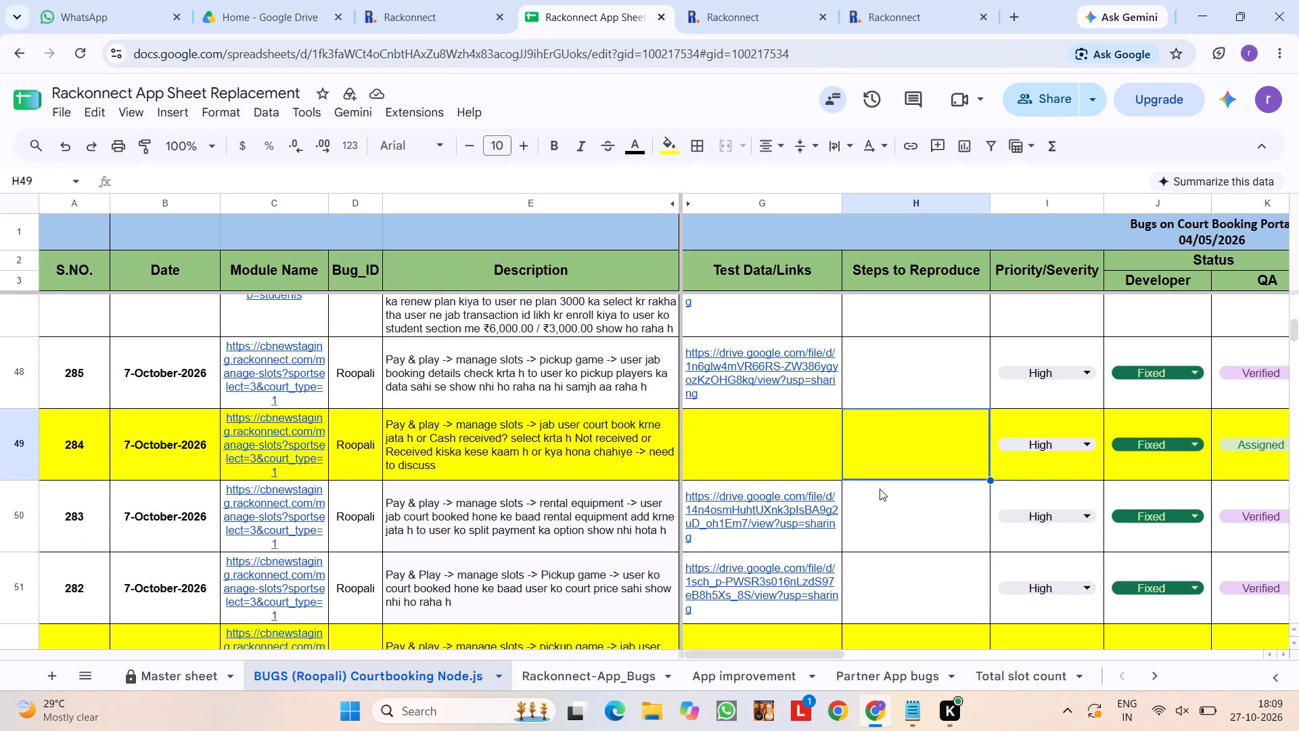
pyautogui.scroll(-2, 880, 489)
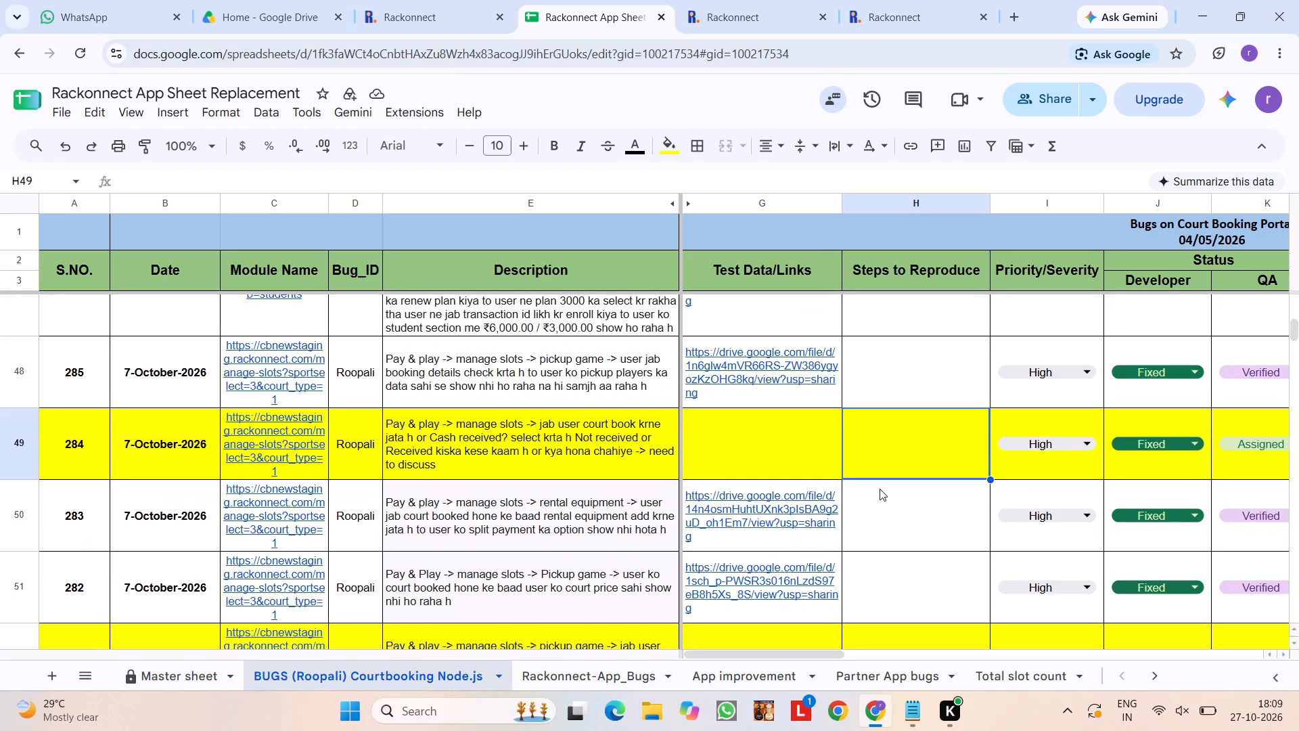
pyautogui.scroll(-1, 880, 489)
pyautogui.hscroll(-3, 880, 489)
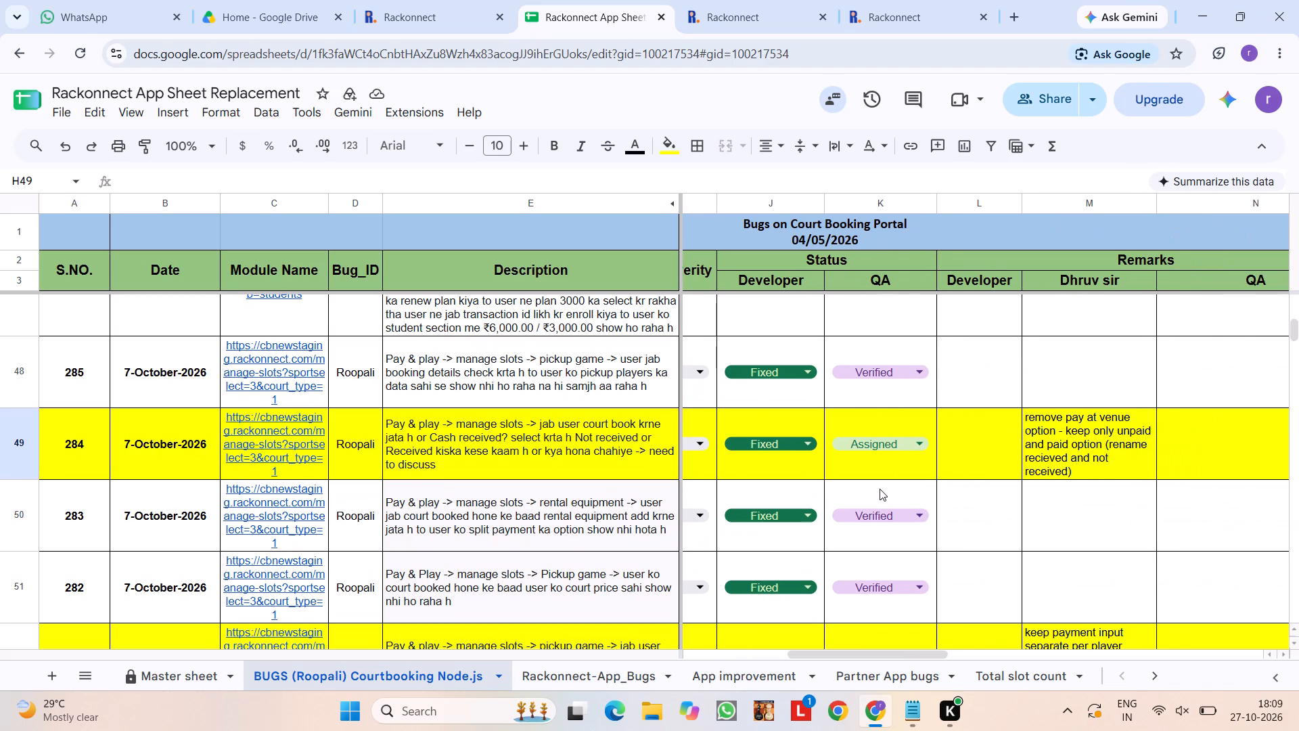
pyautogui.hscroll(-2, 880, 489)
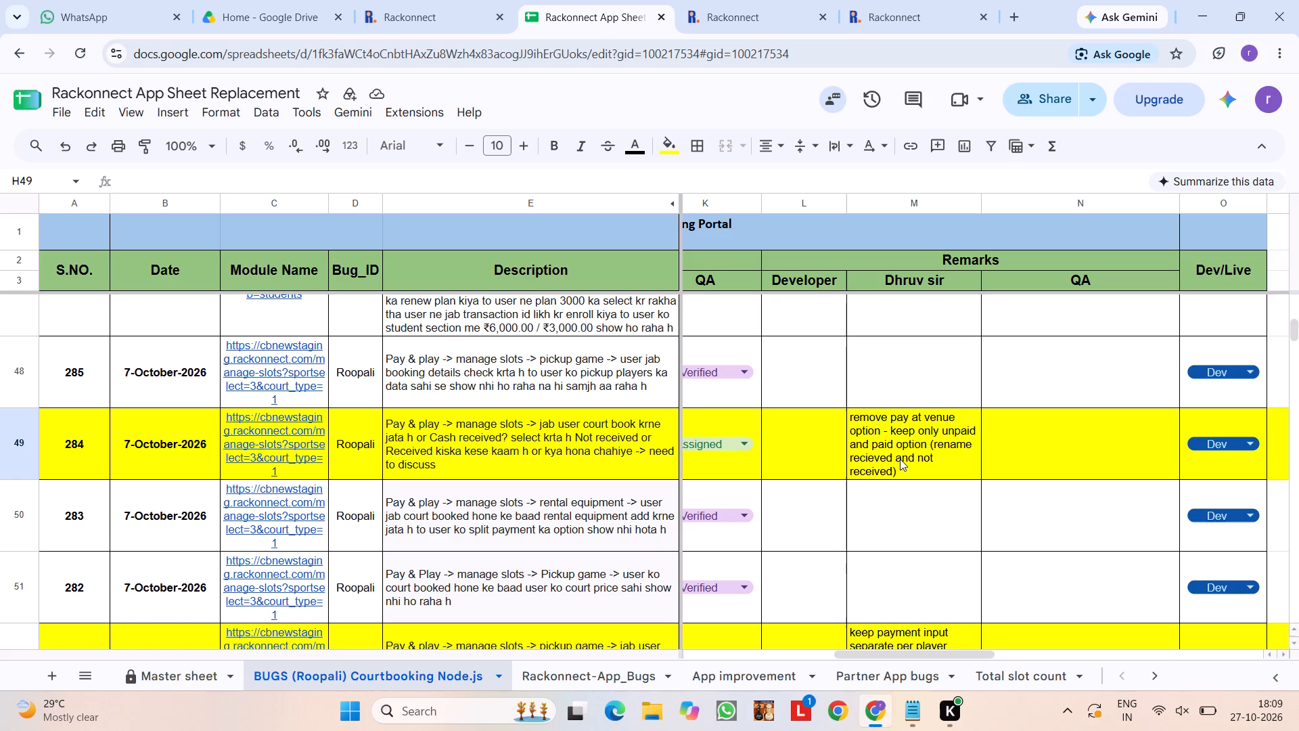
# Set the QA status of bug 284 to Verified.
pyautogui.hscroll(5, 900, 459)
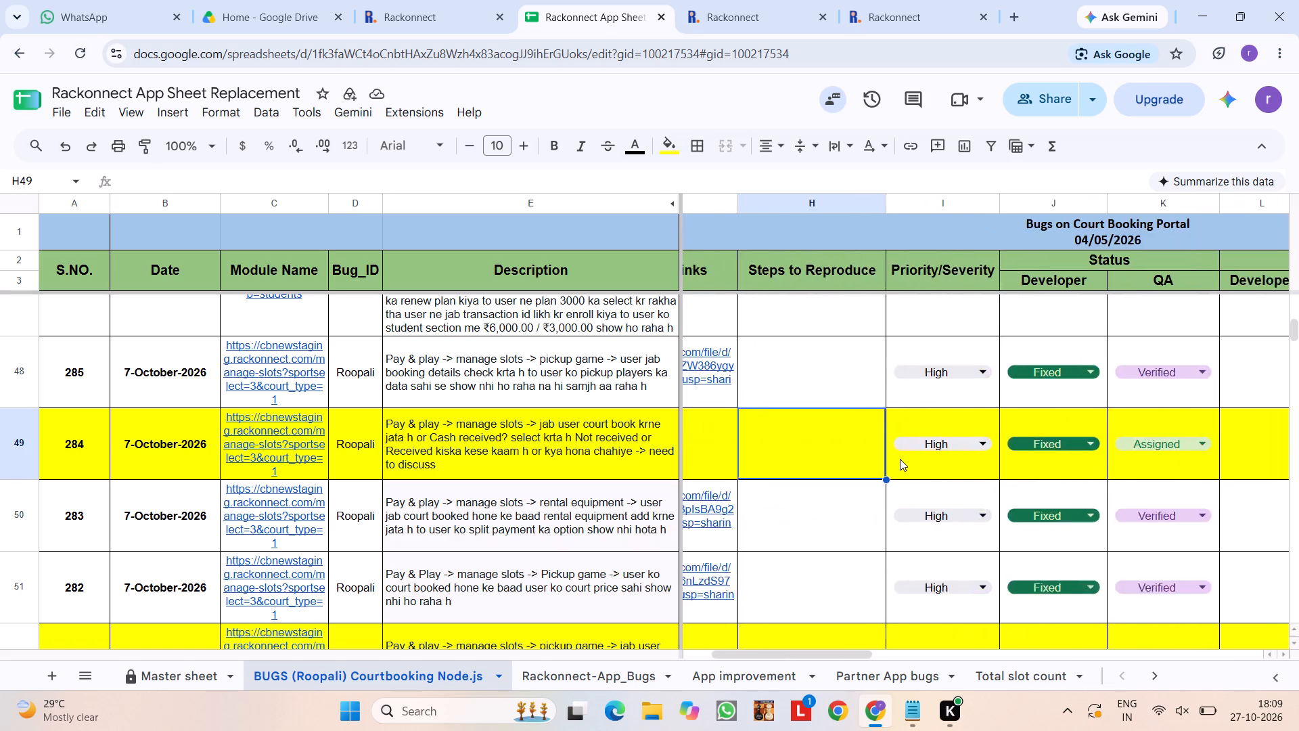
pyautogui.hscroll(2, 900, 459)
pyautogui.click(1277, 444)
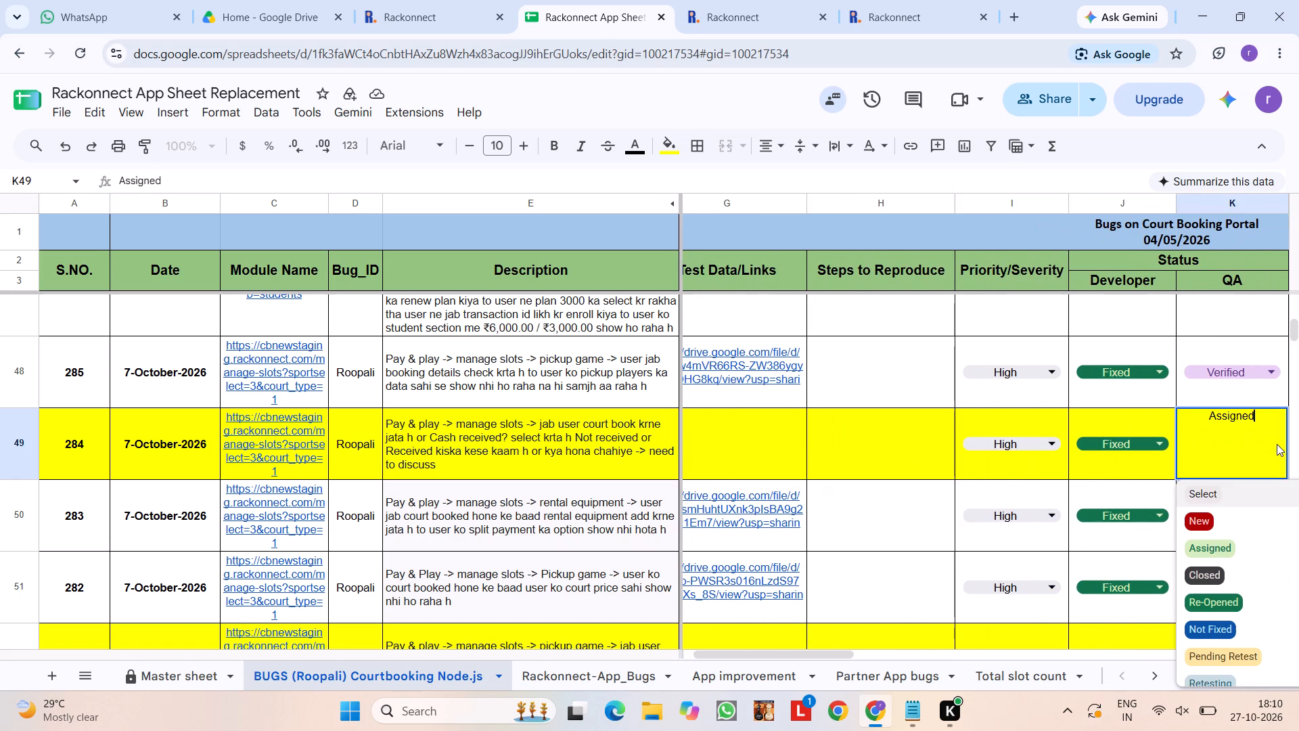
pyautogui.scroll(-3, 1243, 514)
pyautogui.click(1231, 619)
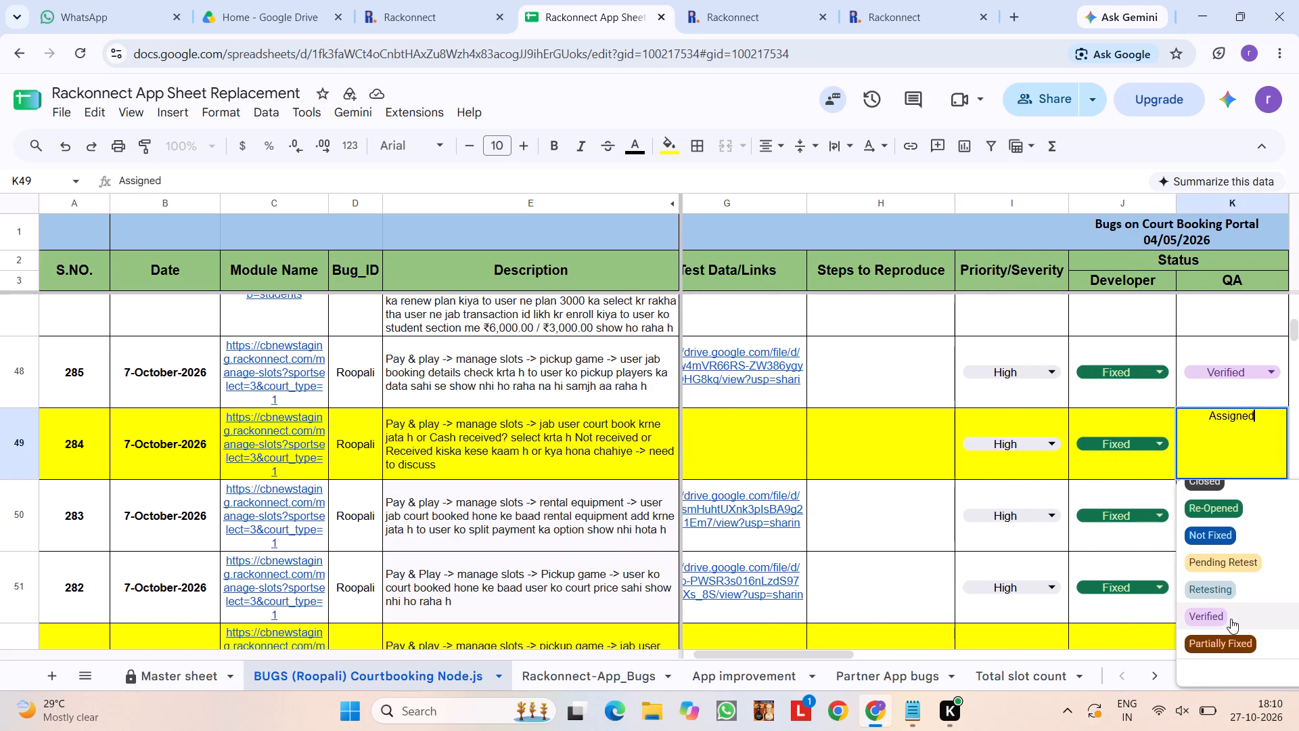
# Copy bug 284's description into the Notepad work notes, append "-> verified", and start a new bullet below it.
pyautogui.click(547, 449)
pyautogui.hotkey('ctrl', 'c')
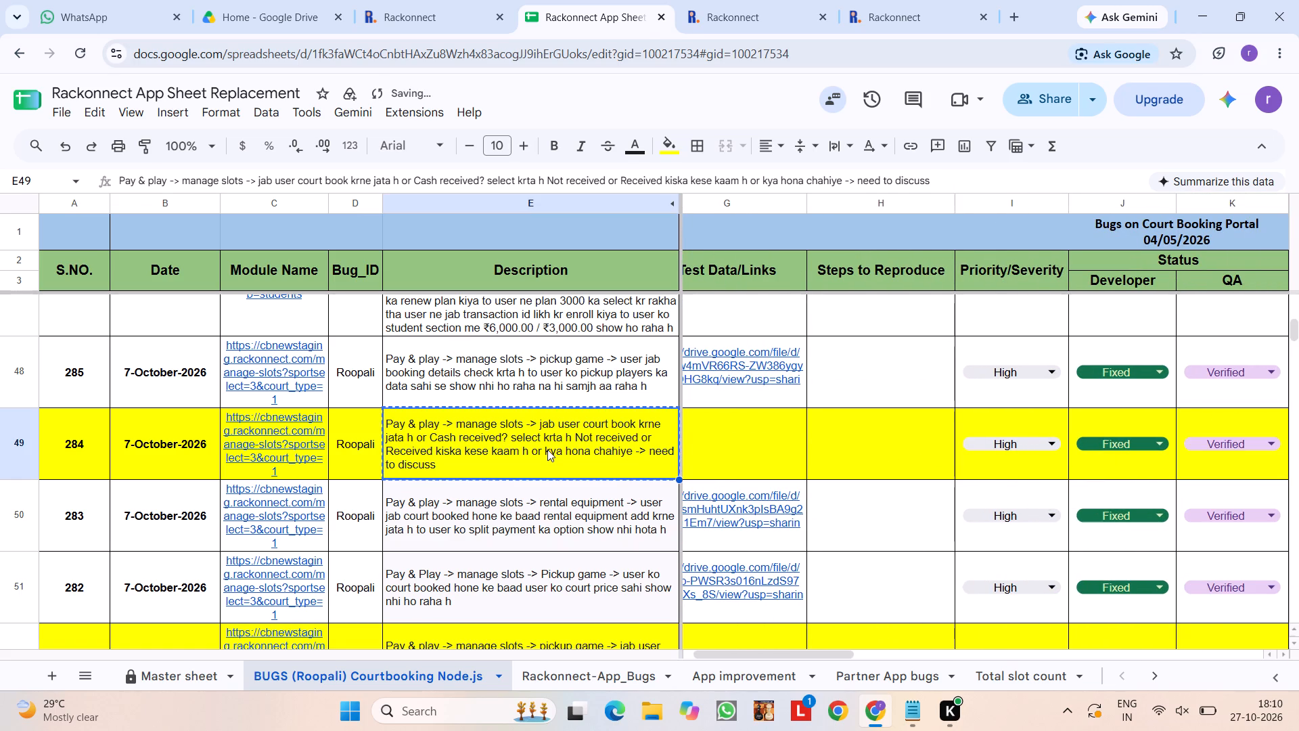
pyautogui.hotkey('alt', 'Tab')
pyautogui.hotkey('ctrl', 'v')
pyautogui.press('space')
pyautogui.write('-> verified')
pyautogui.press('Return')
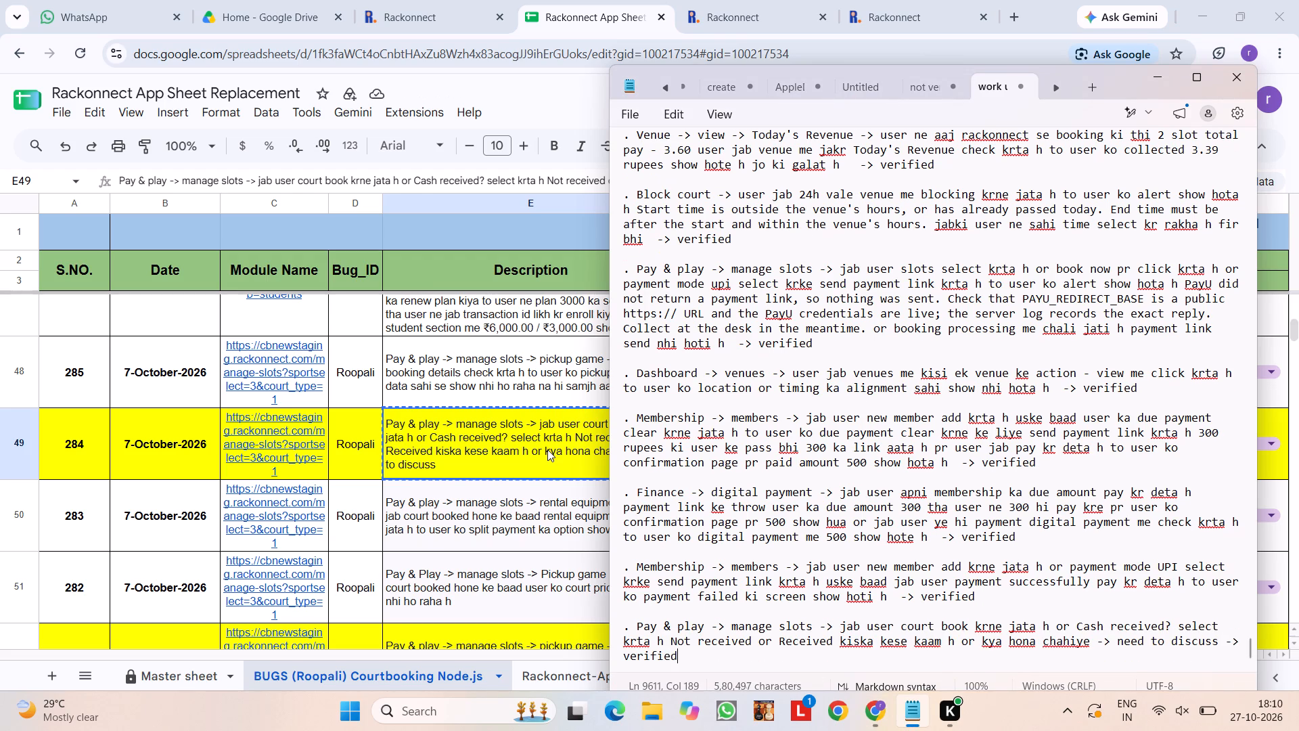
pyautogui.press('Return')
pyautogui.write('.')
pyautogui.press('space')
# Find bug 281 in the sheet, and on the staging site's Manage Slots page start a booking for the three C2 slots from 19:30 to 21:00.
pyautogui.click(511, 538)
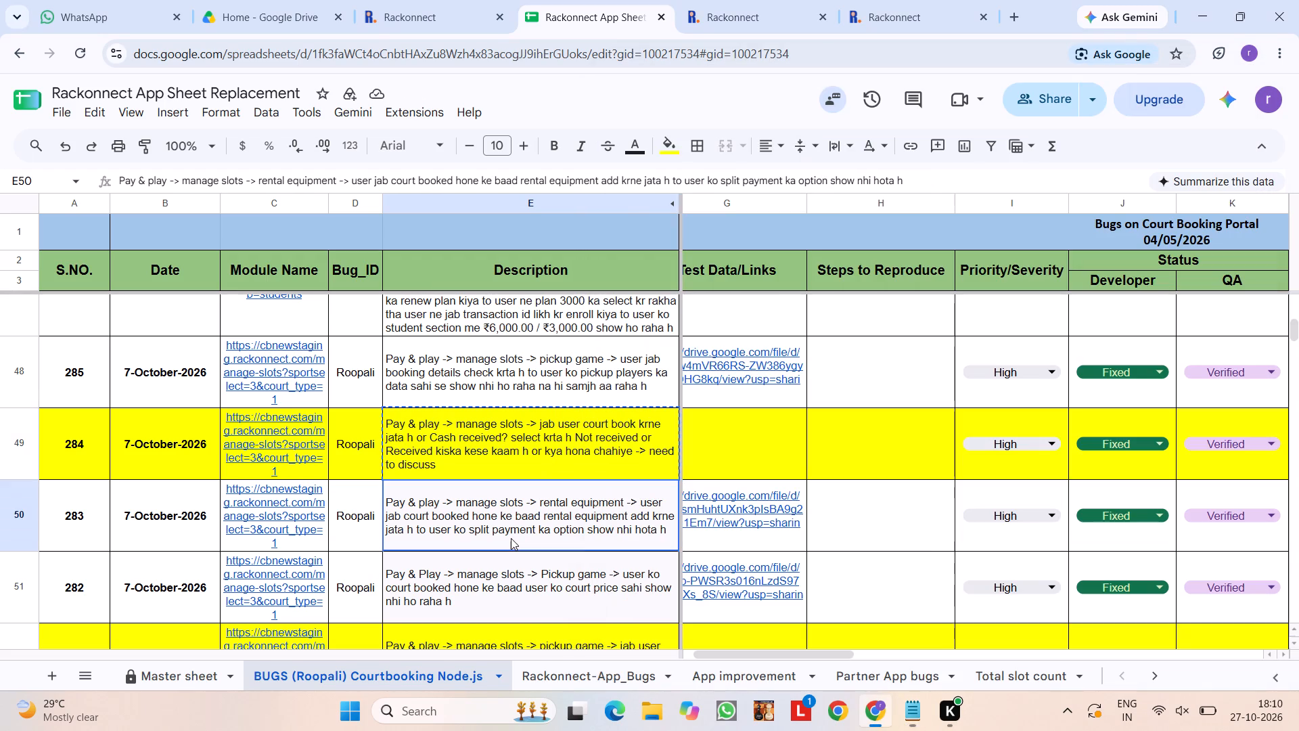
pyautogui.scroll(-2, 955, 566)
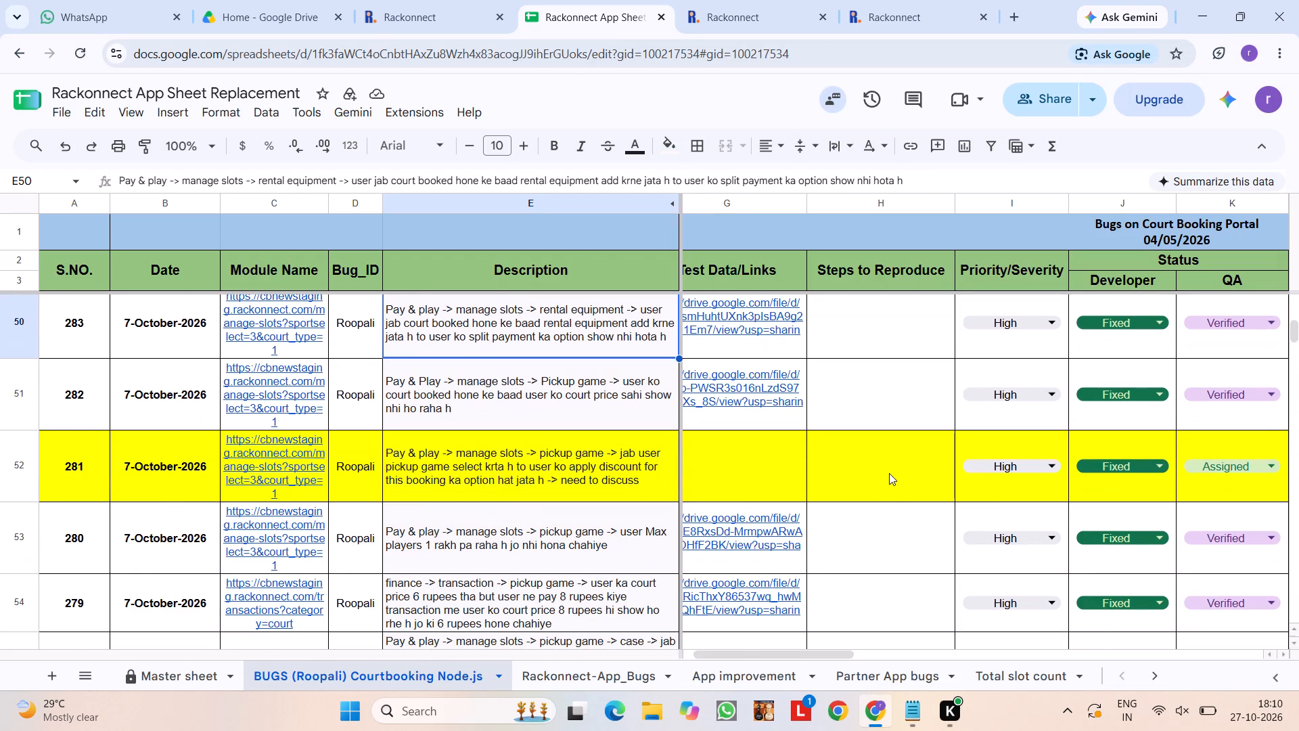
pyautogui.click(889, 473)
pyautogui.hscroll(1, 889, 473)
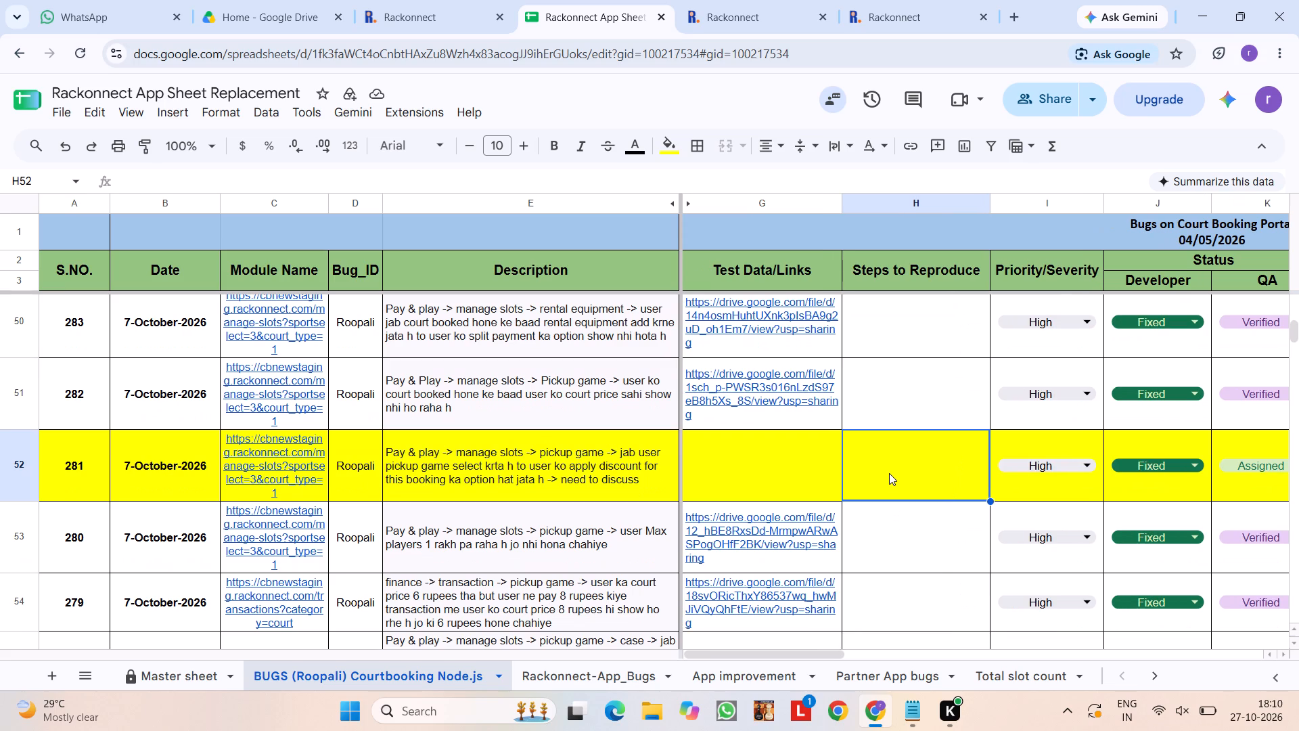
pyautogui.click(712, 0)
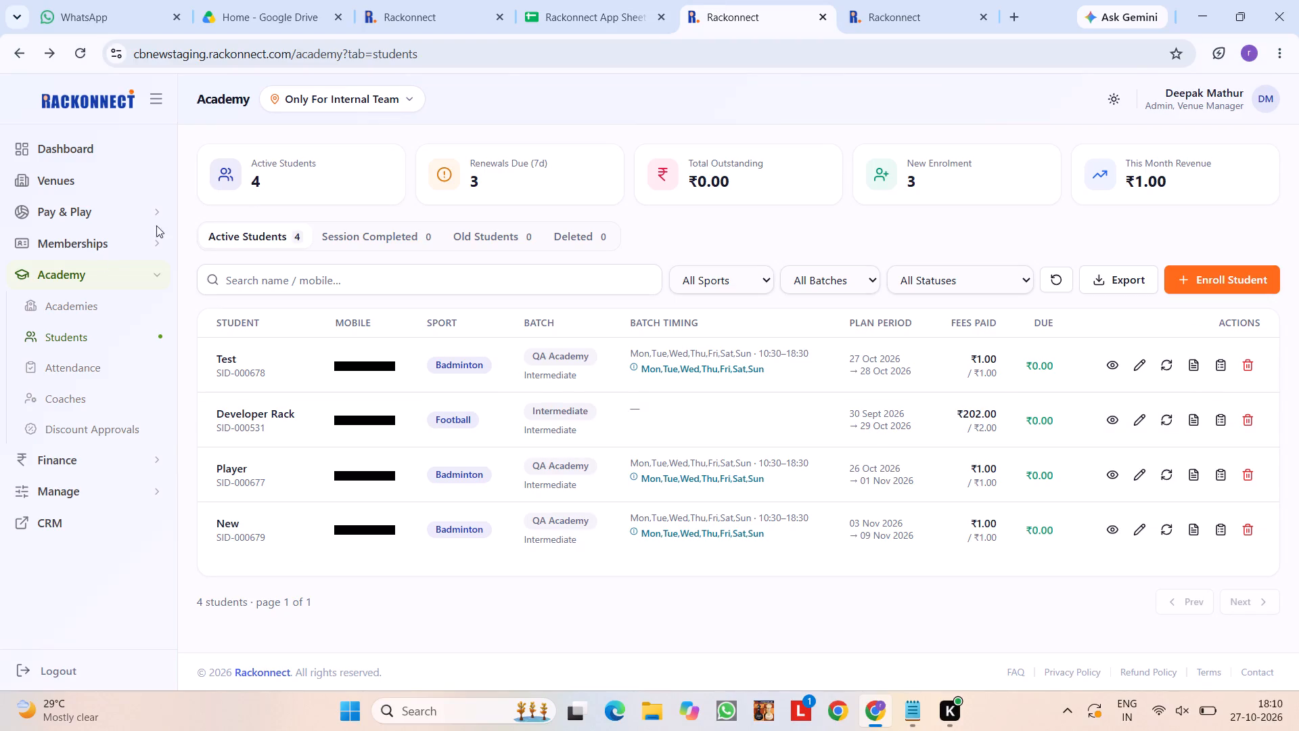
pyautogui.click(93, 202)
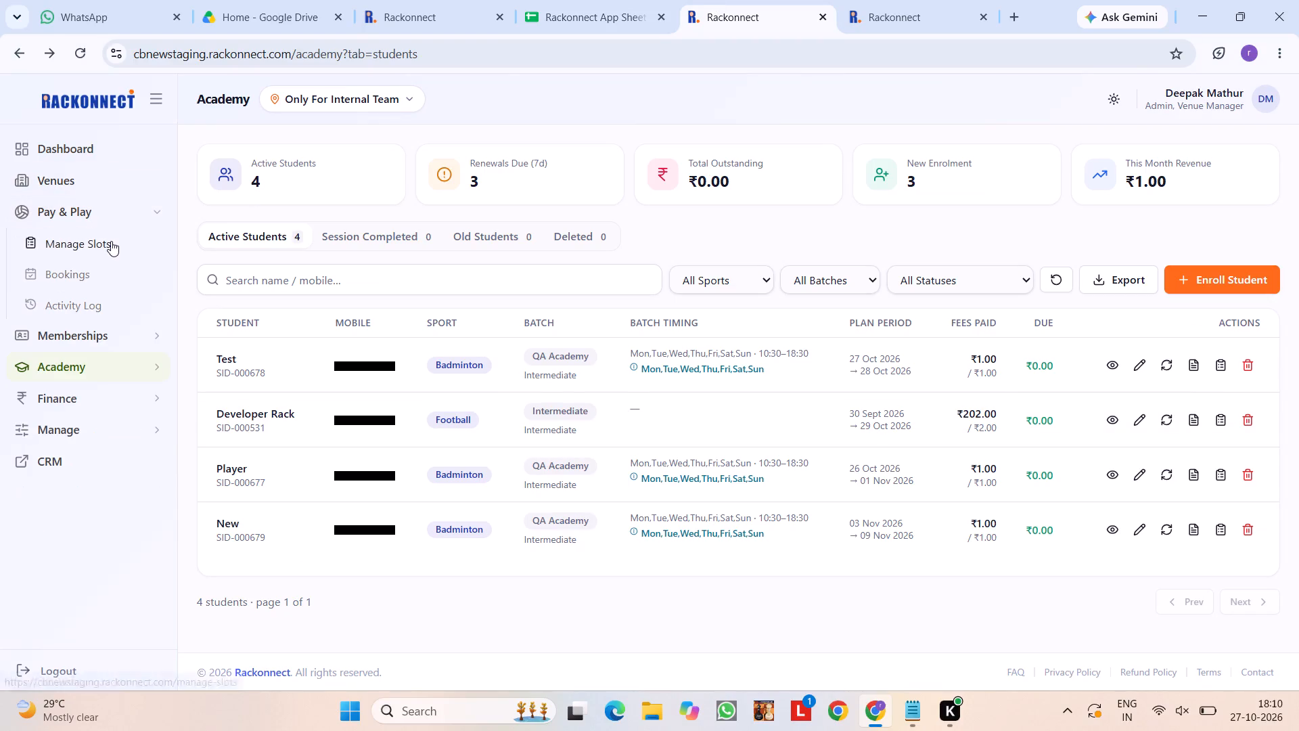
pyautogui.click(111, 241)
pyautogui.scroll(-5, 646, 343)
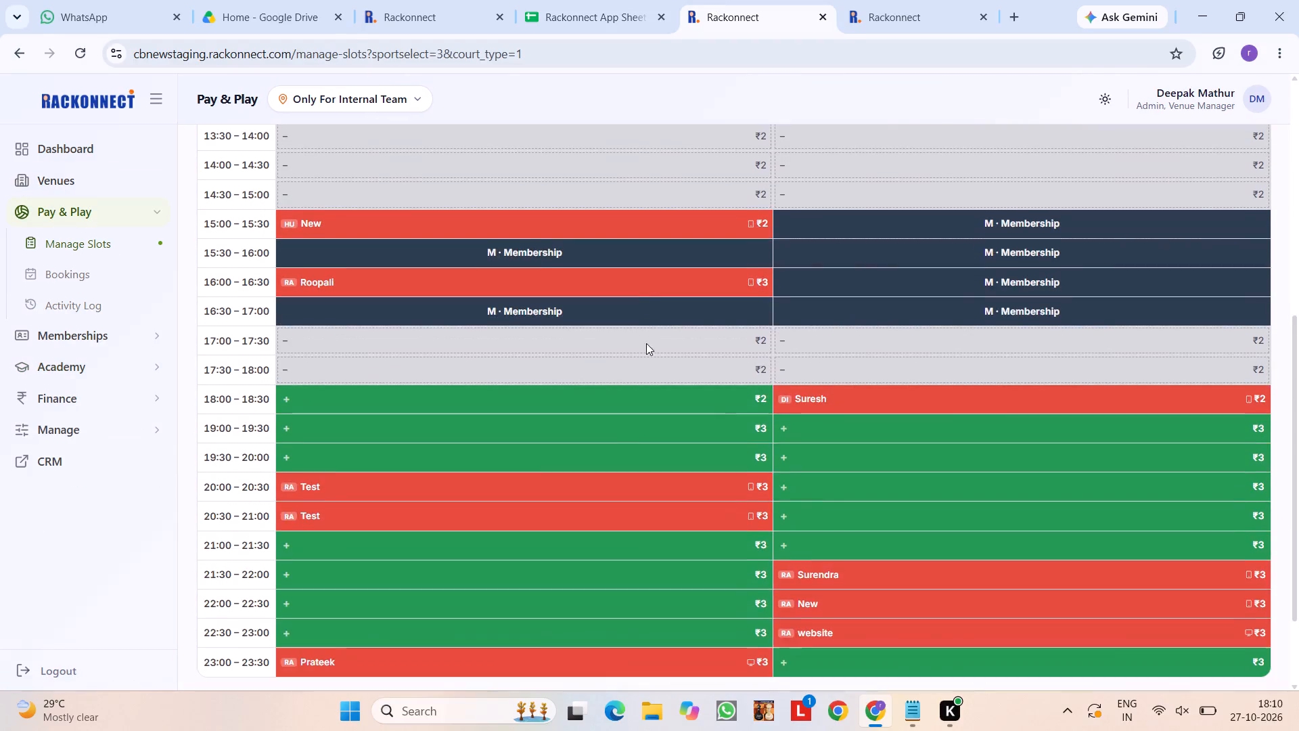
pyautogui.click(840, 508)
pyautogui.click(855, 486)
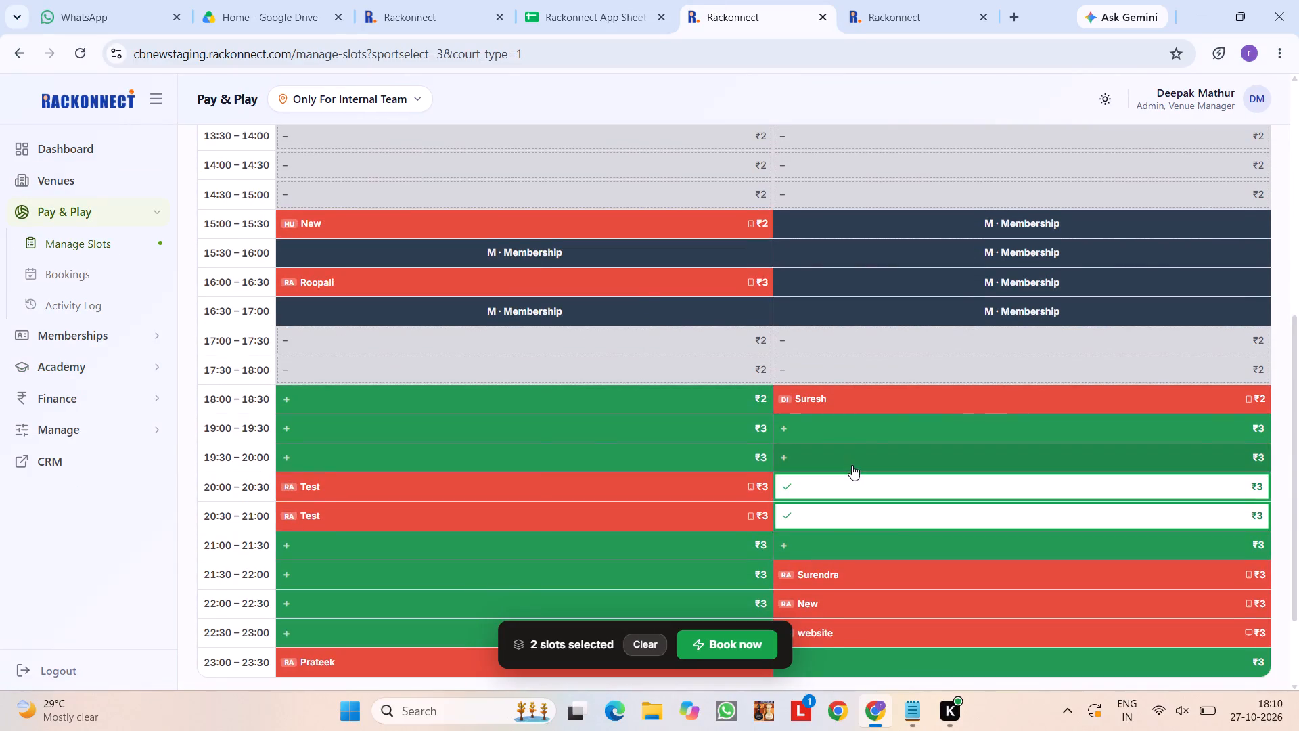
pyautogui.click(852, 465)
pyautogui.click(746, 644)
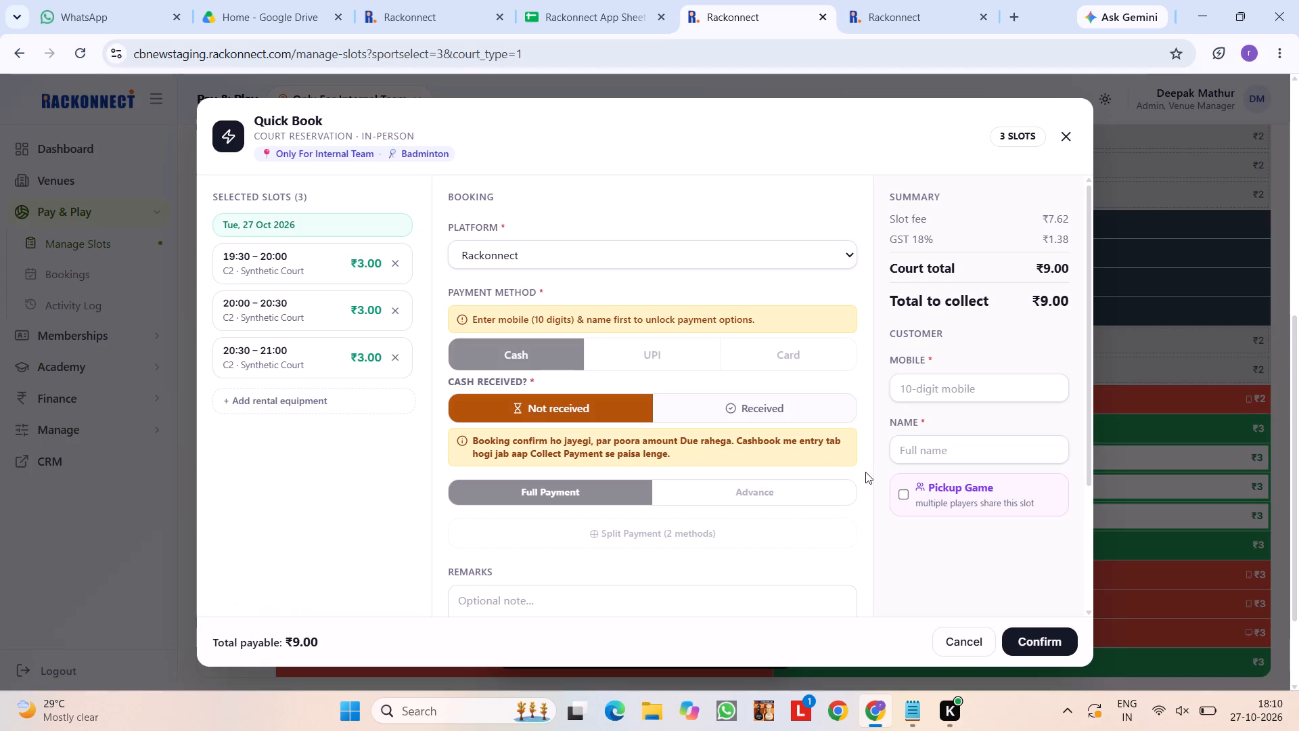
# Enable Pickup Game in the booking, add a second player to check the per-player payment inputs, and cancel the booking and slot selection.
pyautogui.click(945, 497)
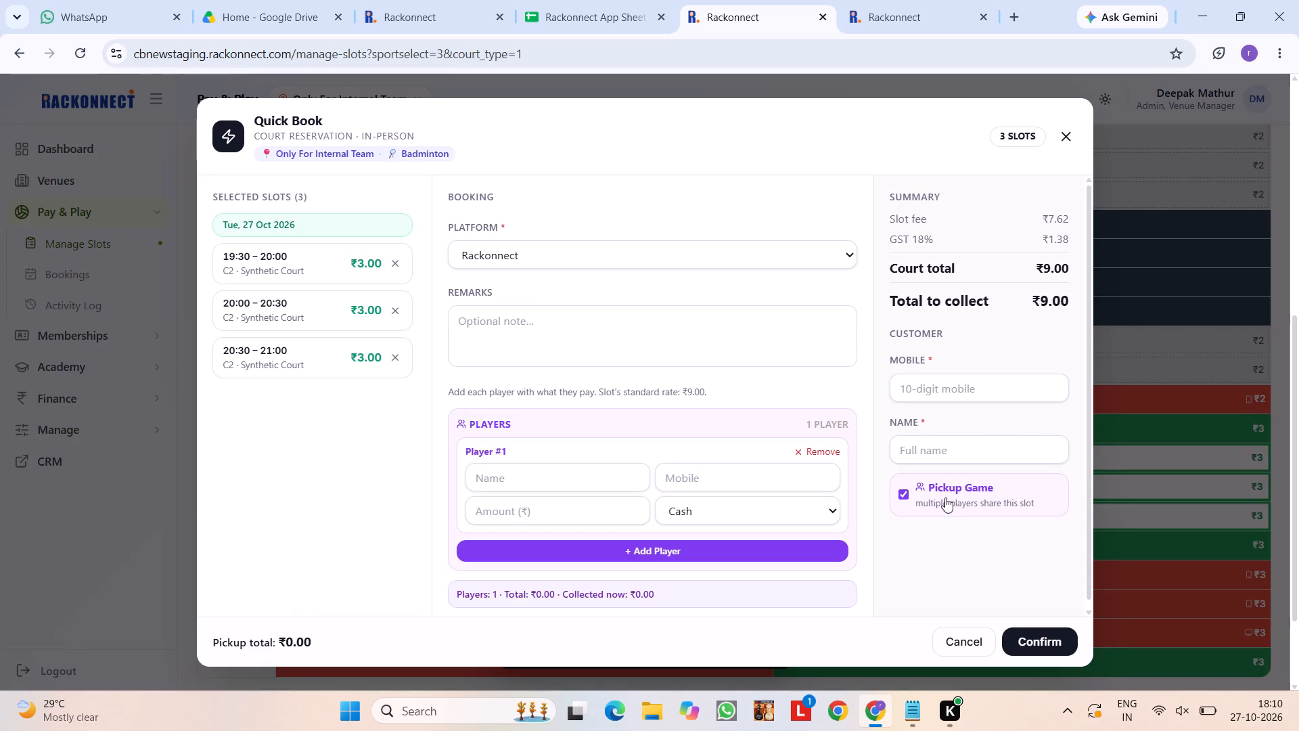
pyautogui.scroll(-1, 740, 463)
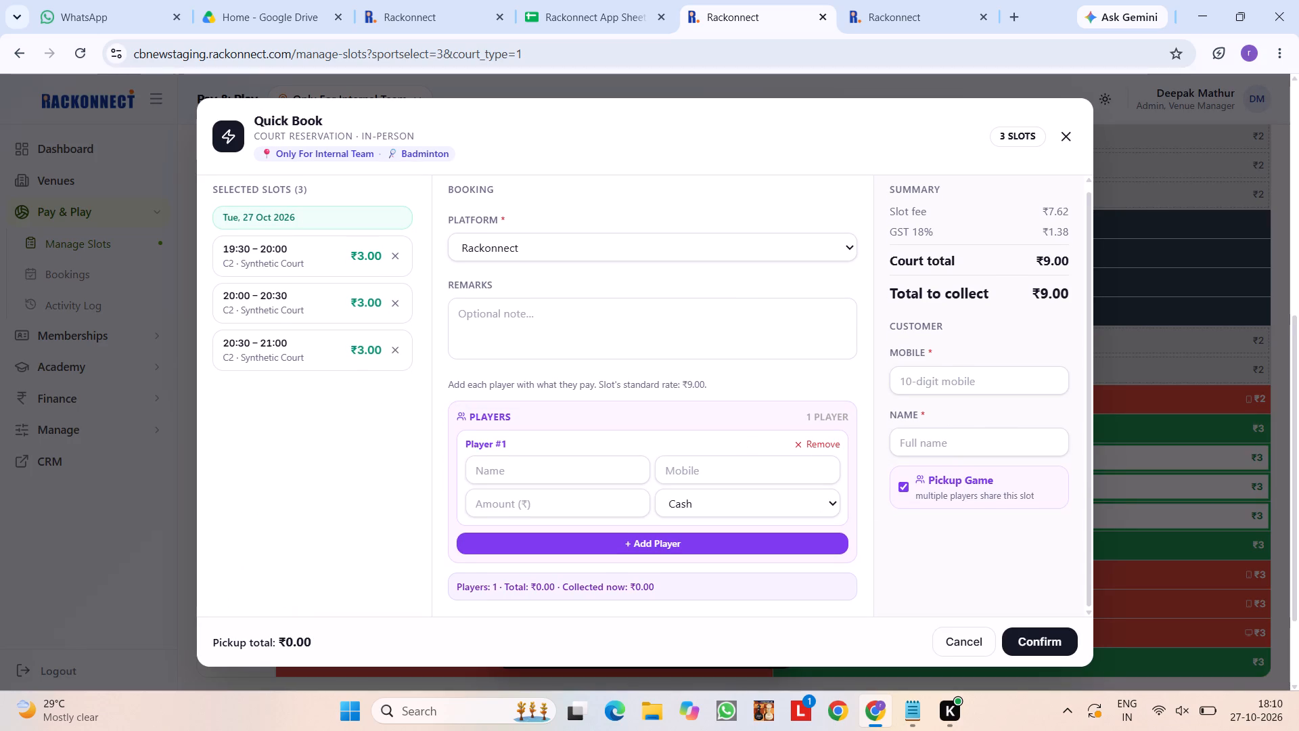
pyautogui.click(547, 513)
pyautogui.click(593, 538)
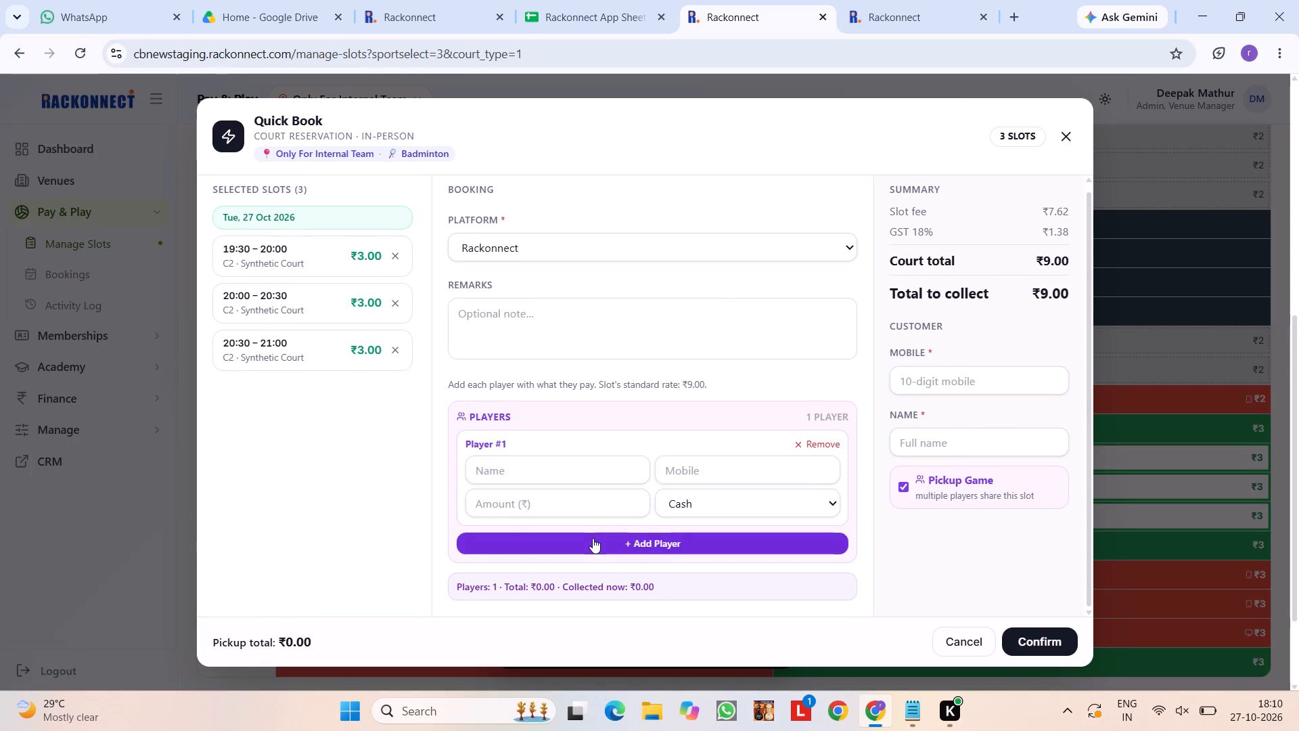
pyautogui.scroll(-1, 593, 538)
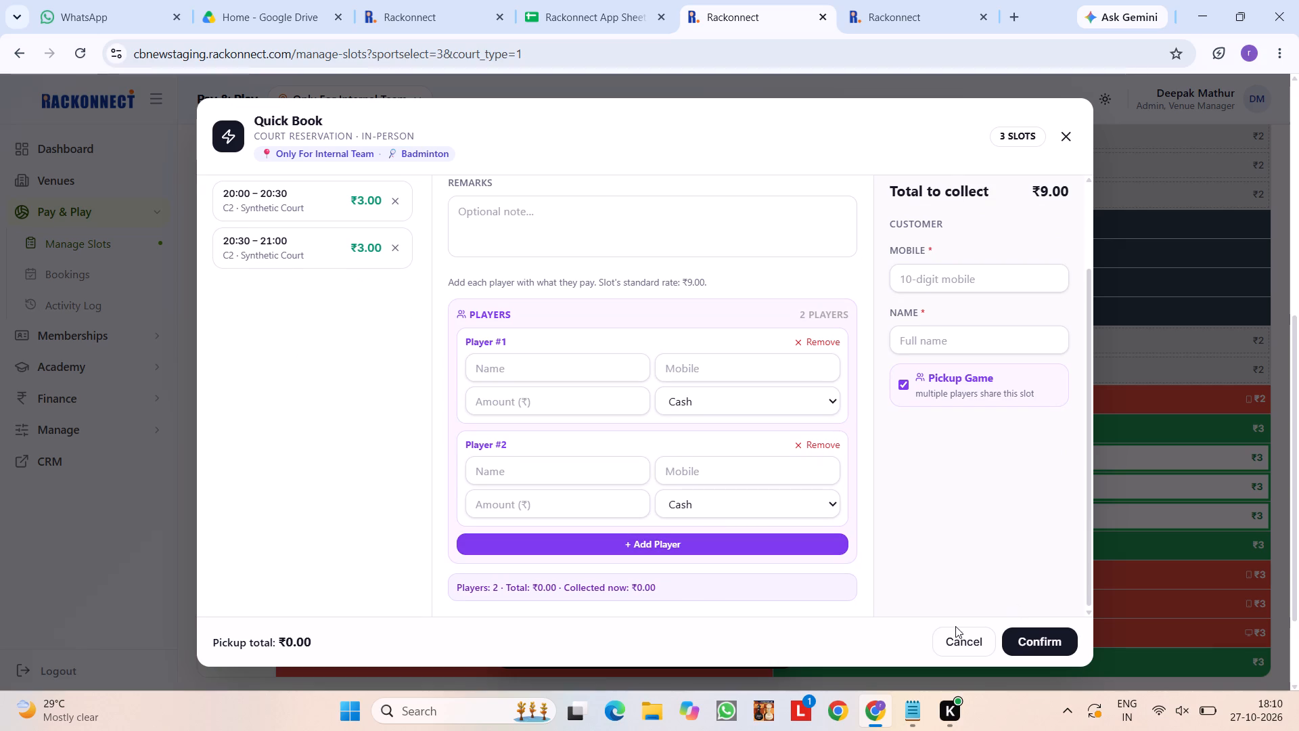
pyautogui.click(979, 639)
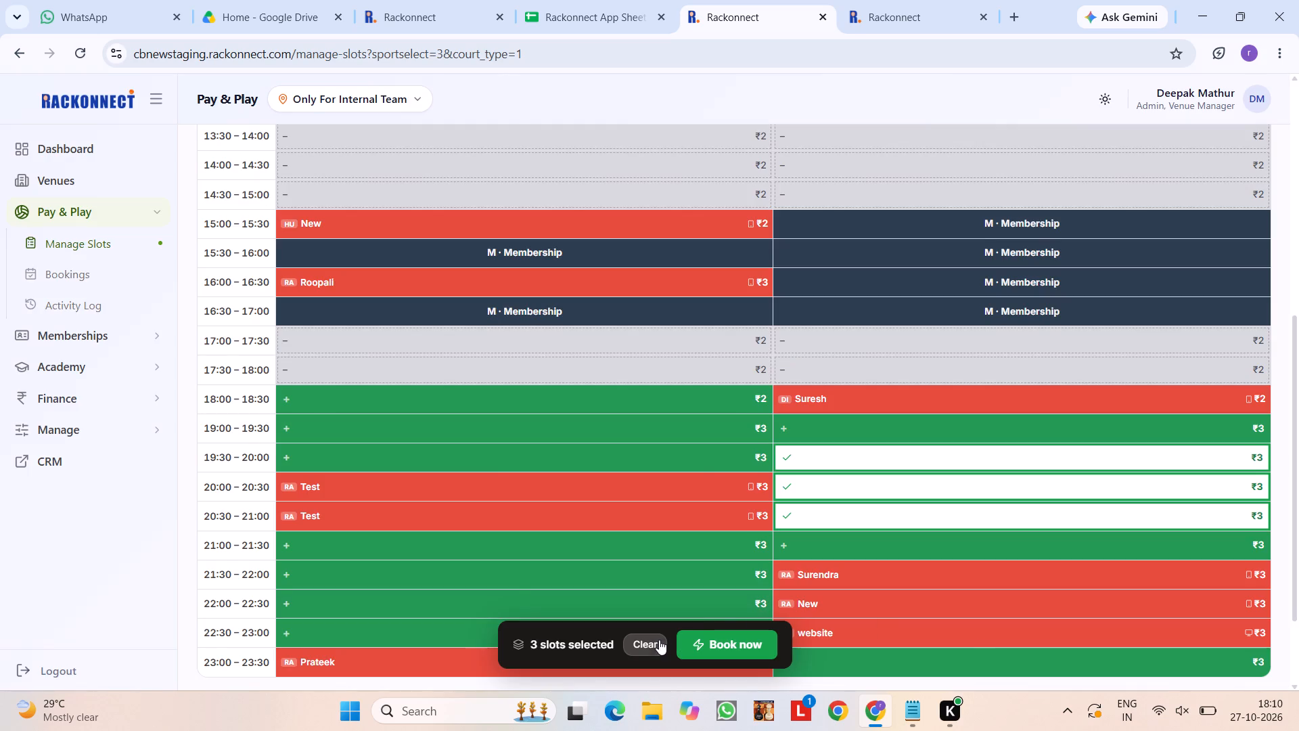
pyautogui.click(657, 640)
# Return to the bugs sheet and set the QA status of bug 281 to Verified.
pyautogui.click(623, 0)
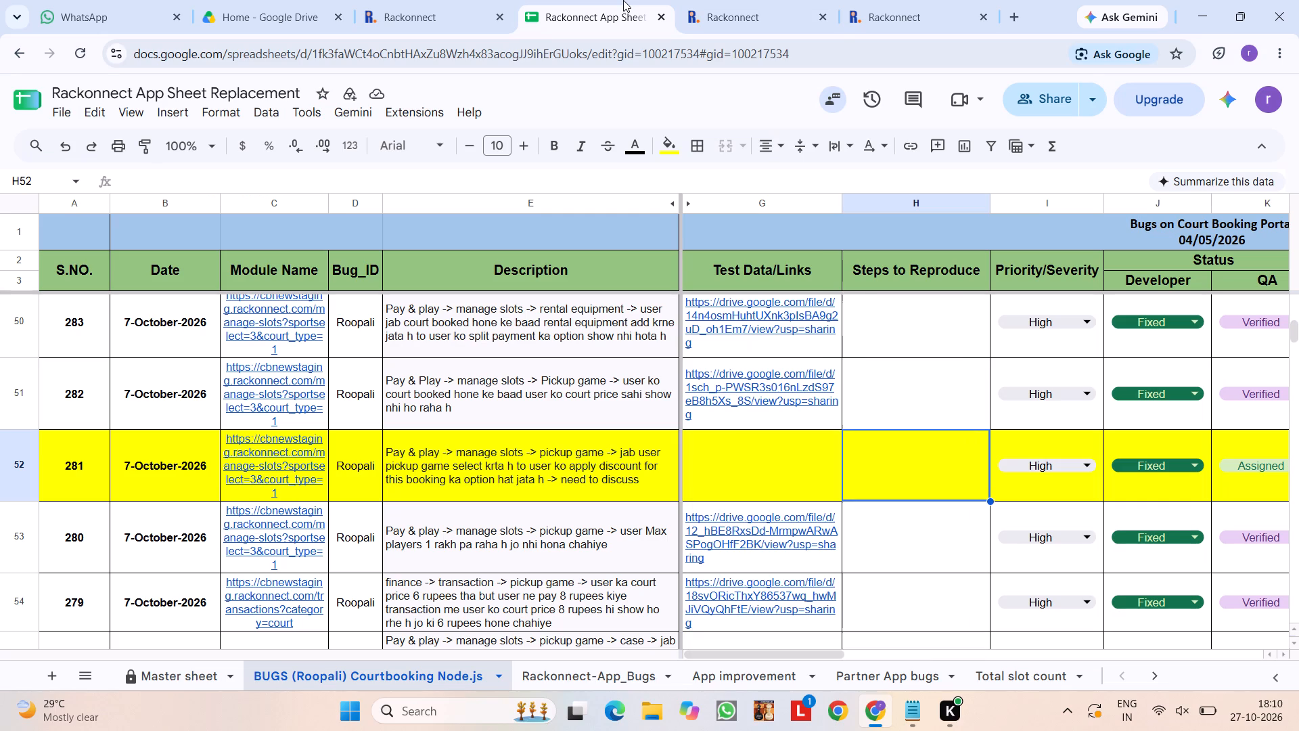
pyautogui.click(1233, 464)
pyautogui.scroll(-3, 1226, 573)
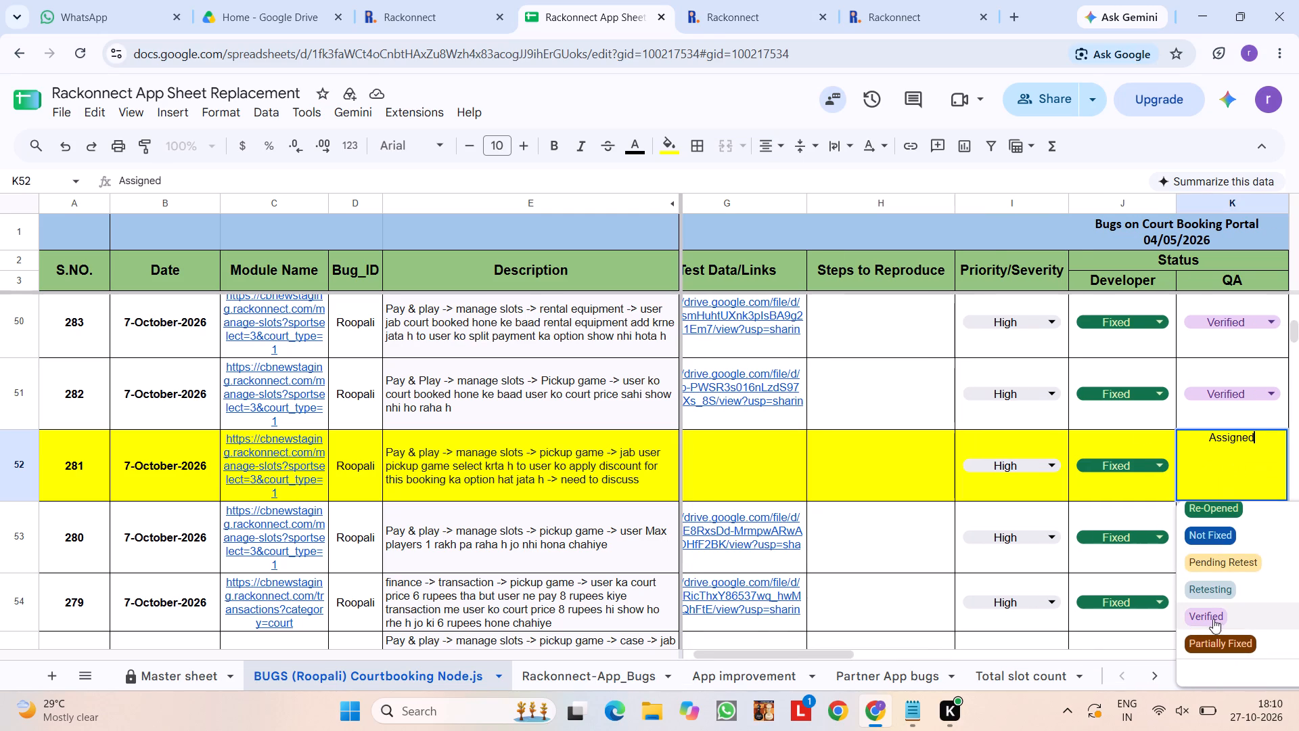
pyautogui.click(1213, 615)
# Copy bug 281's description into the Notepad work notes, append "-> verified", and start a new bullet below it.
pyautogui.click(469, 489)
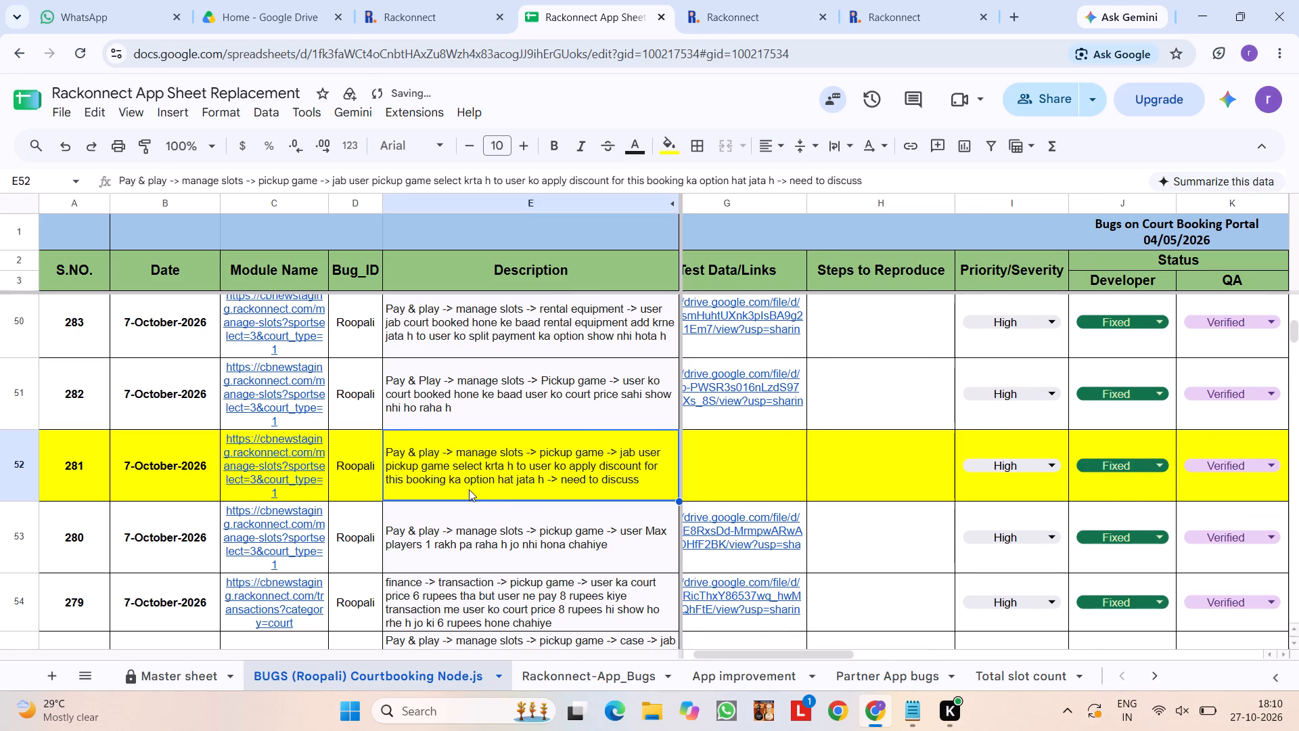
pyautogui.hotkey('ctrl', 'c')
pyautogui.hotkey('alt', 'Tab')
pyautogui.hotkey('ctrl', 'v')
pyautogui.press('space')
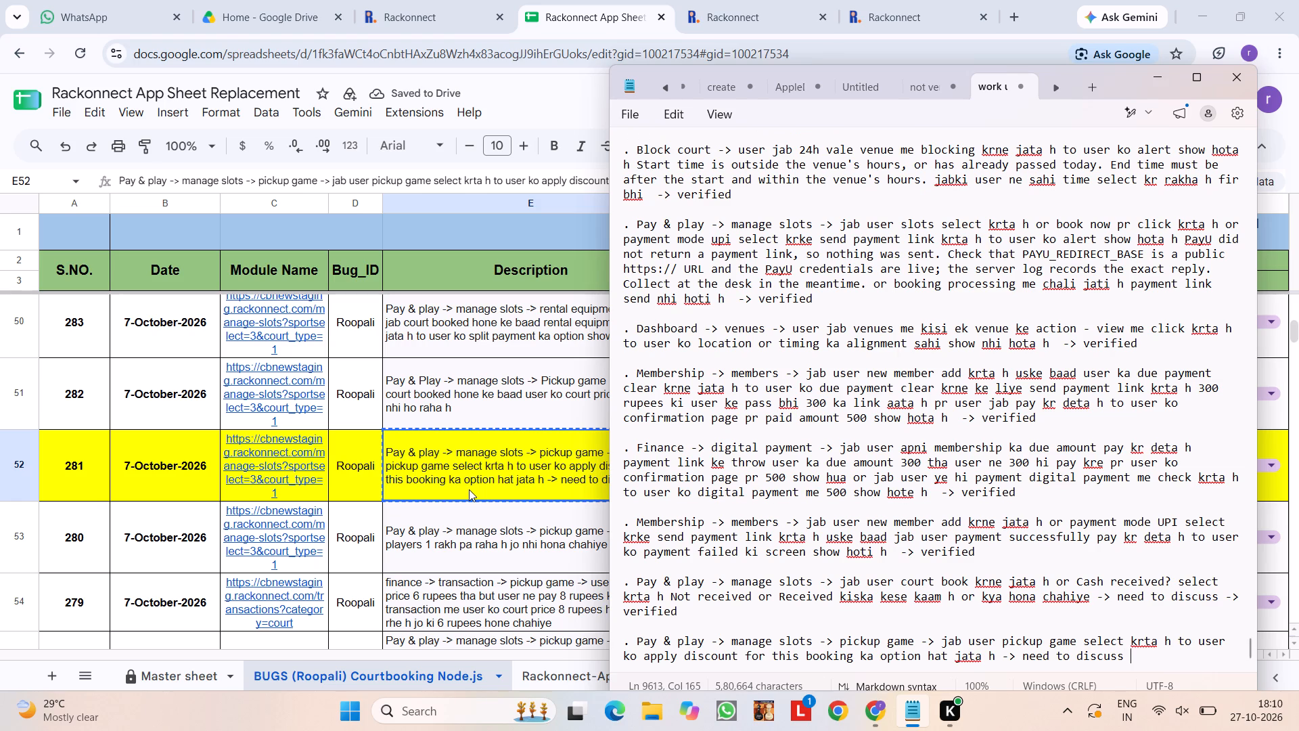
pyautogui.write('-> verified')
pyautogui.press('Return')
pyautogui.press('Return')
pyautogui.write('.')
pyautogui.press('space')
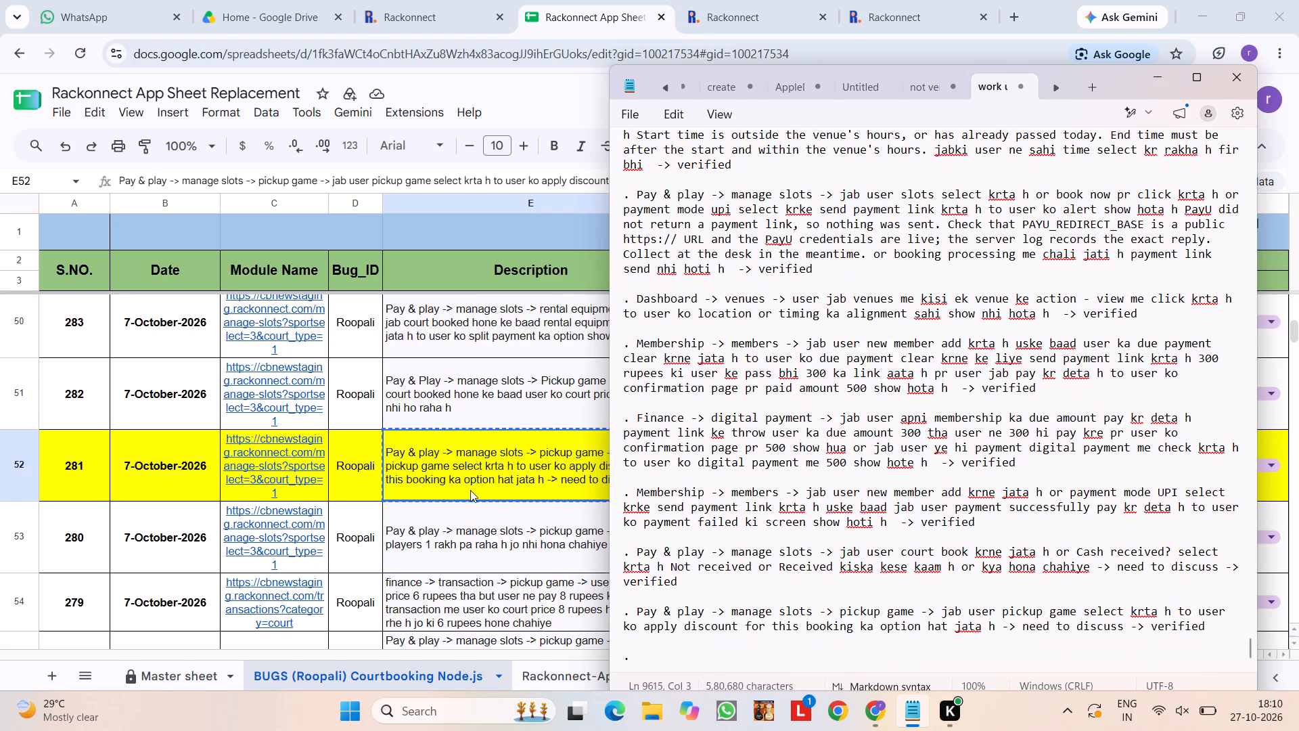
# Back in the bugs sheet, look through the bugs below 281 and examine the description, statuses and remarks of bug 266 about rental equipment pricing.
pyautogui.click(490, 529)
pyautogui.hscroll(-3, 490, 529)
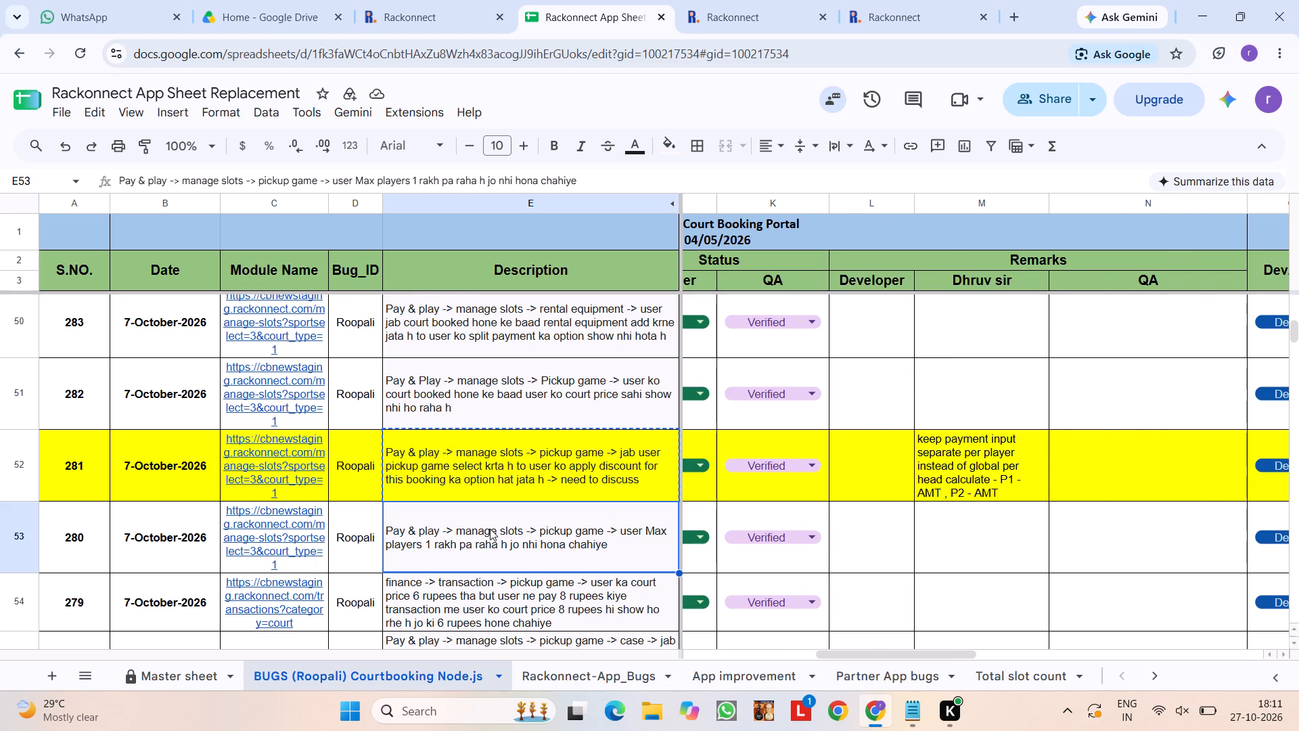
pyautogui.hscroll(10, 490, 529)
pyautogui.click(911, 526)
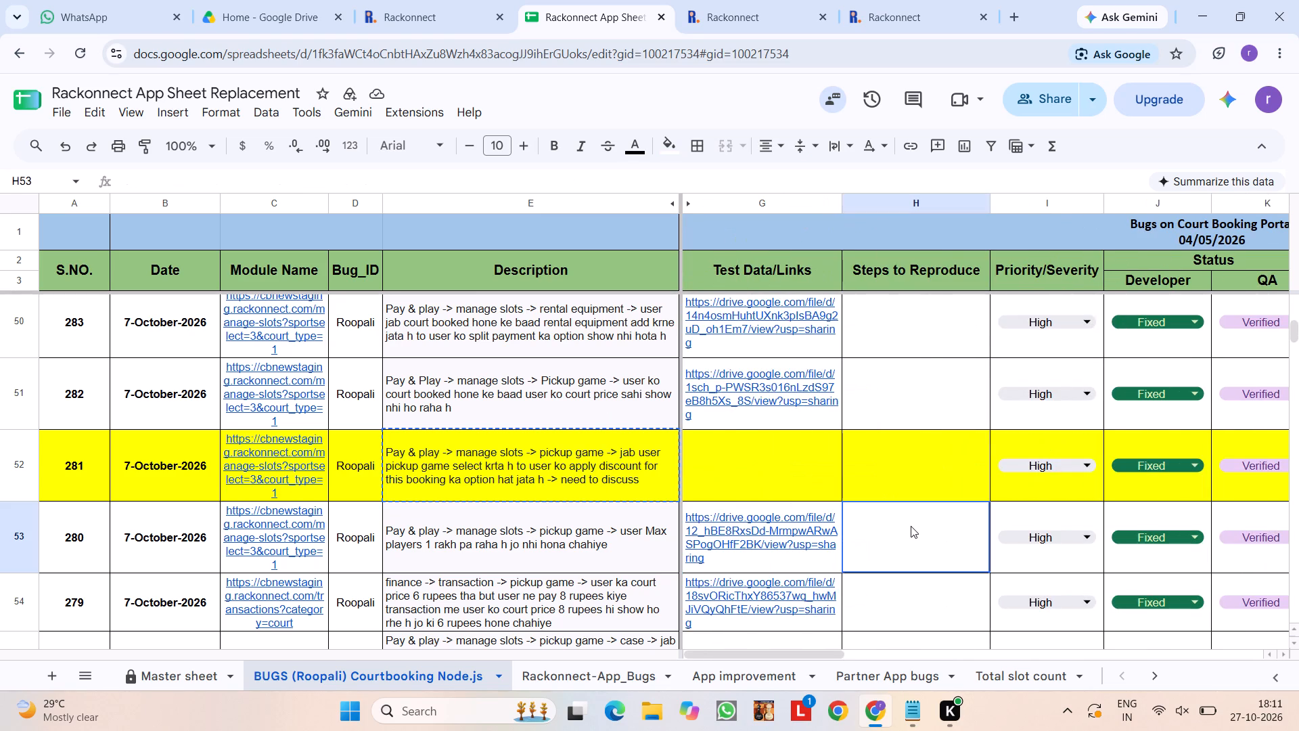
pyautogui.scroll(-1, 911, 526)
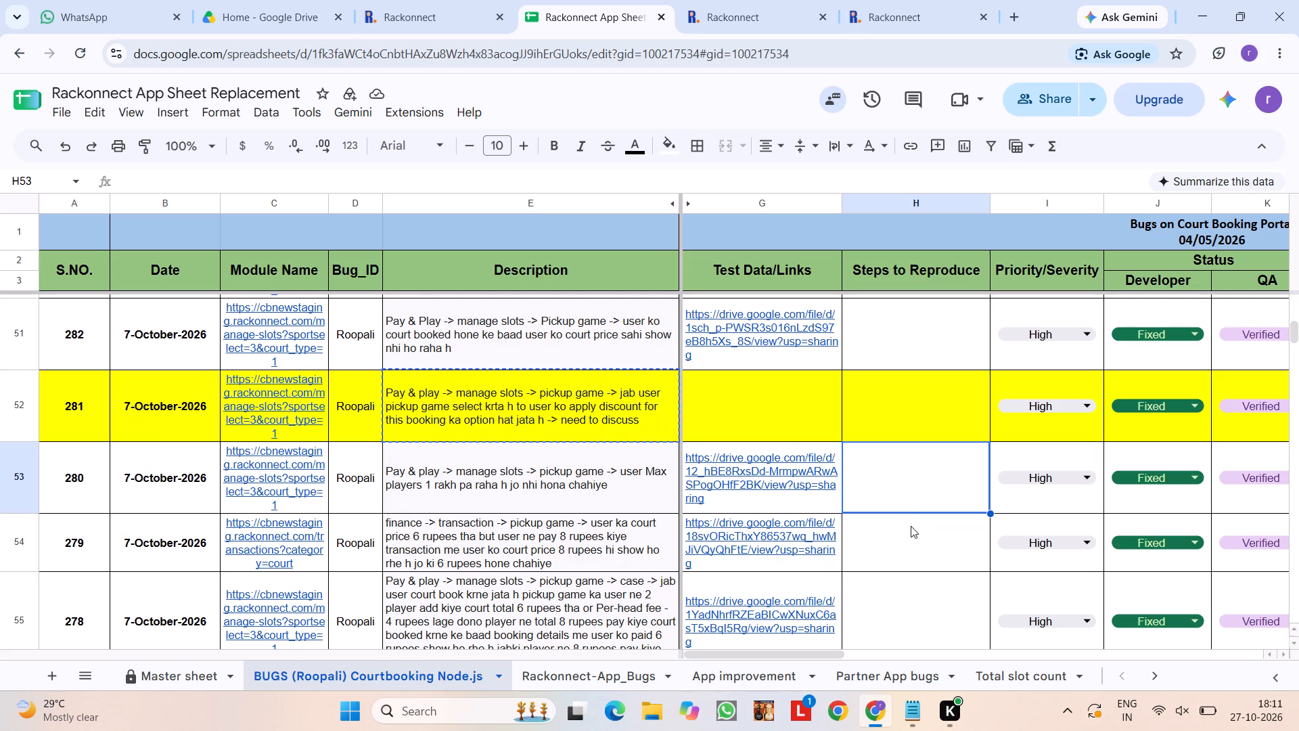
pyautogui.scroll(-3, 911, 526)
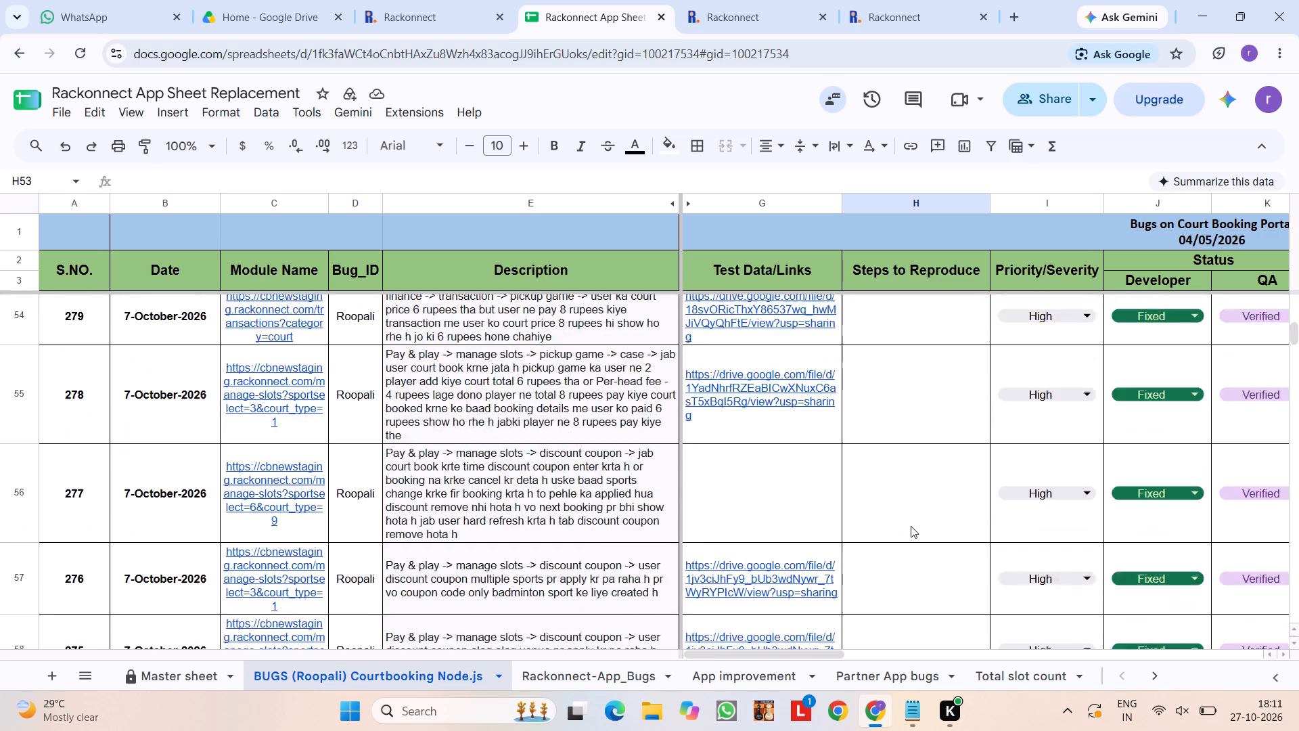
pyautogui.scroll(-5, 911, 526)
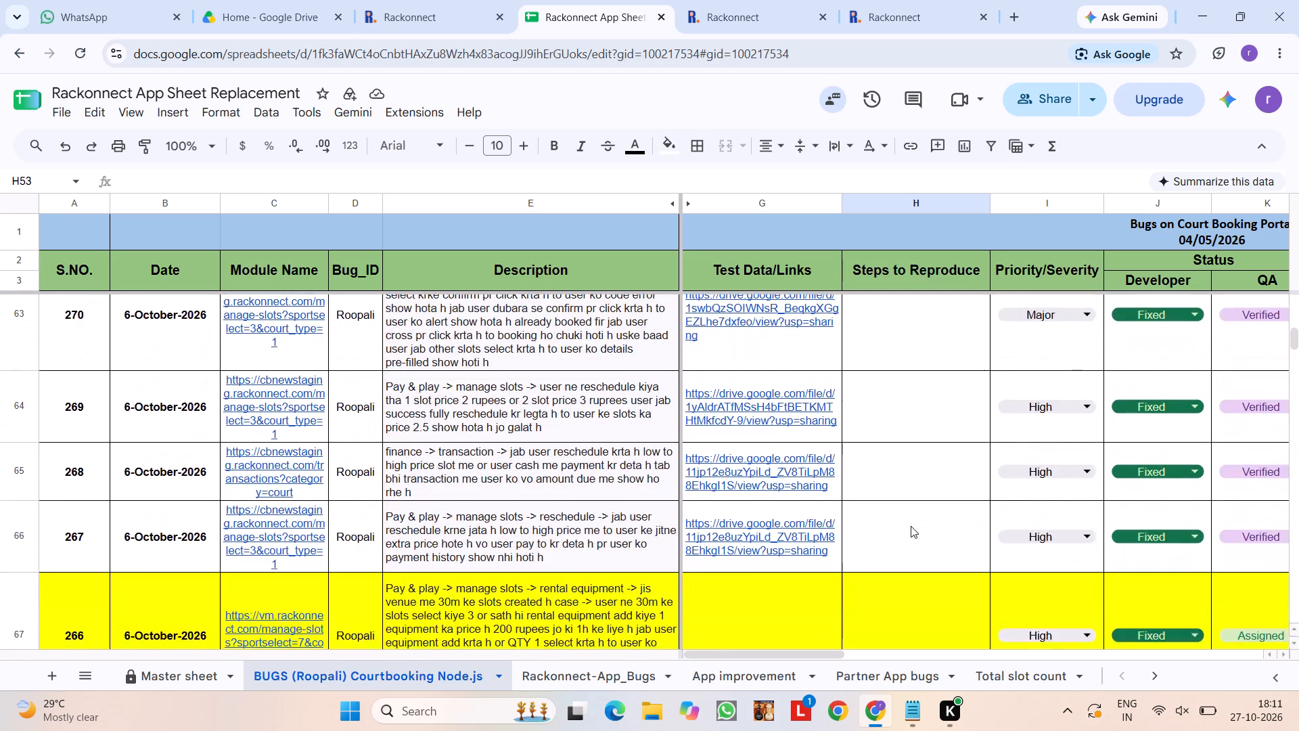
pyautogui.scroll(-3, 911, 526)
pyautogui.click(911, 526)
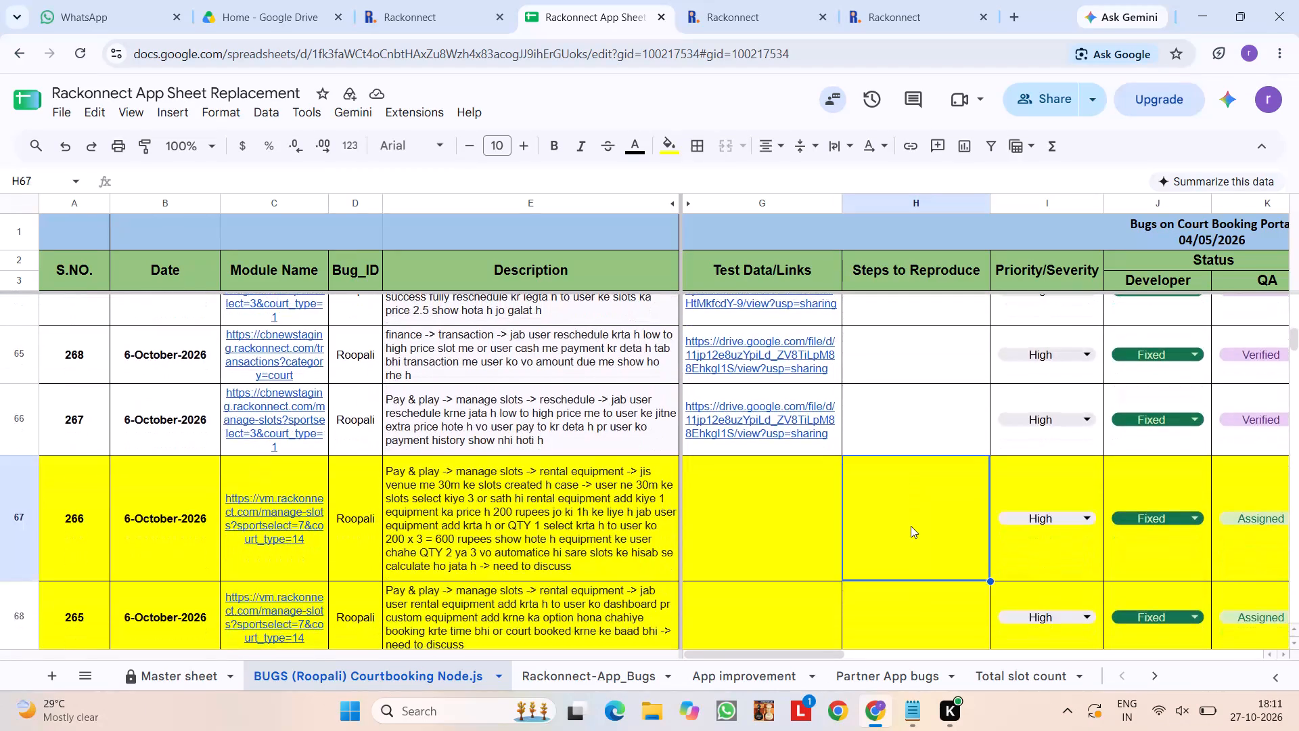
pyautogui.scroll(-1, 911, 526)
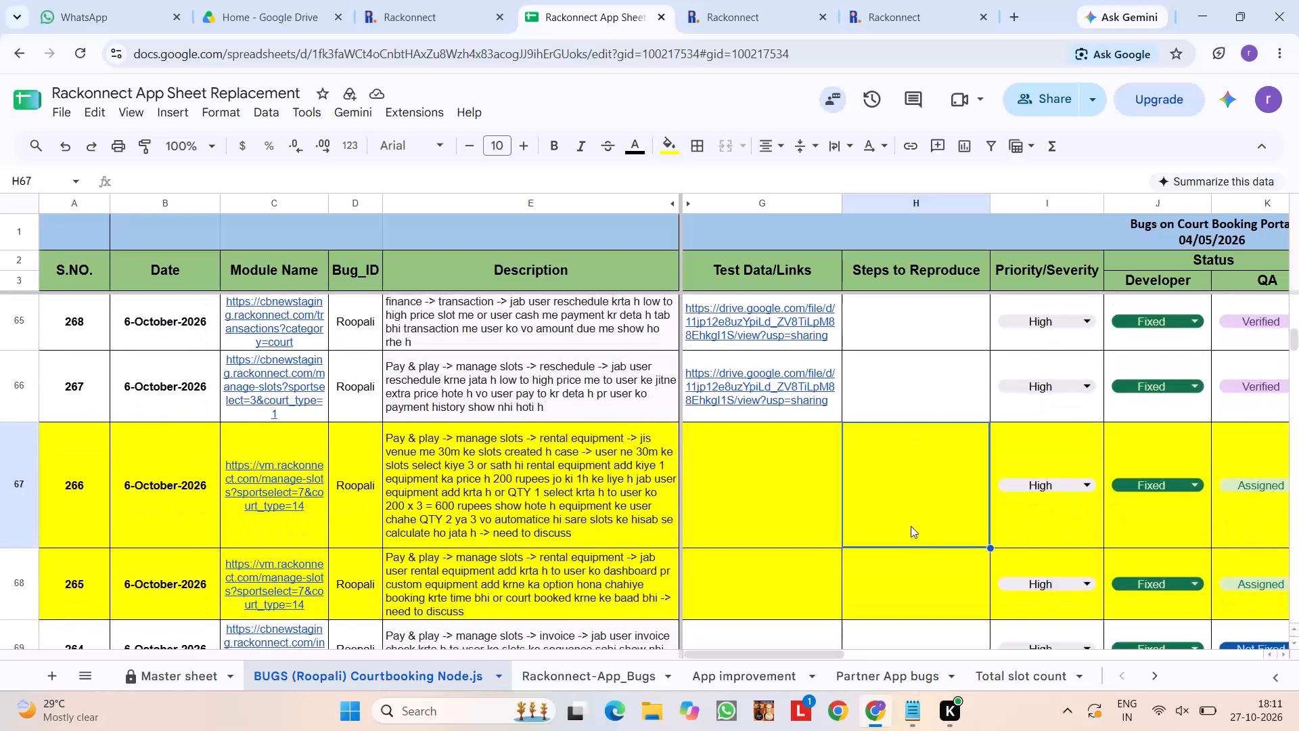
pyautogui.scroll(-1, 911, 526)
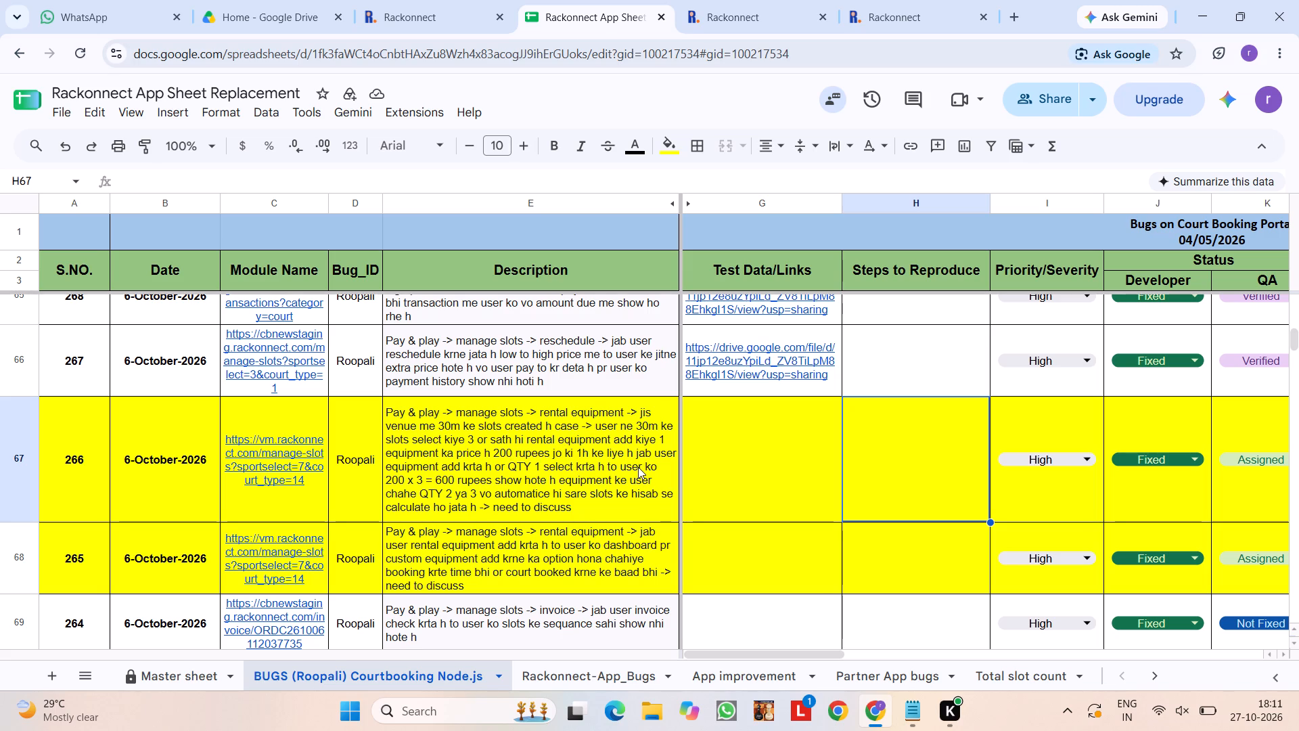
pyautogui.hscroll(-4, 939, 468)
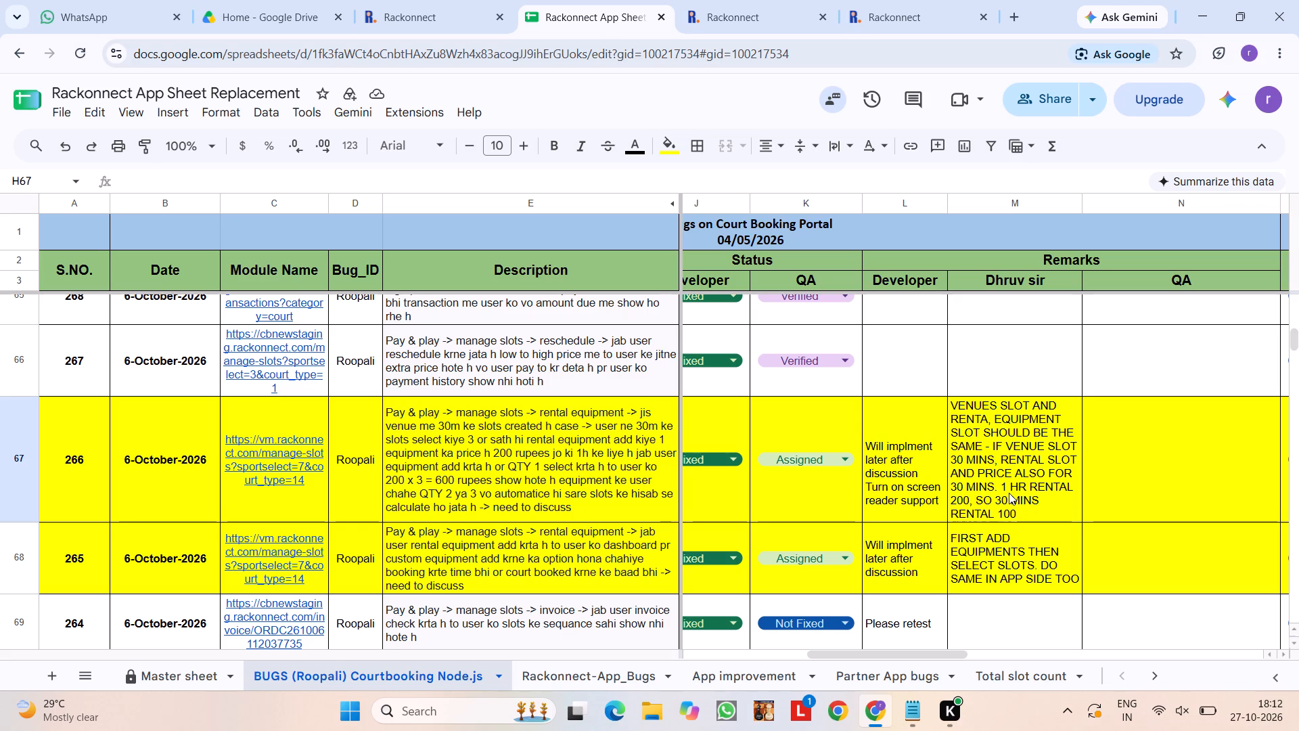
pyautogui.hscroll(9, 1009, 493)
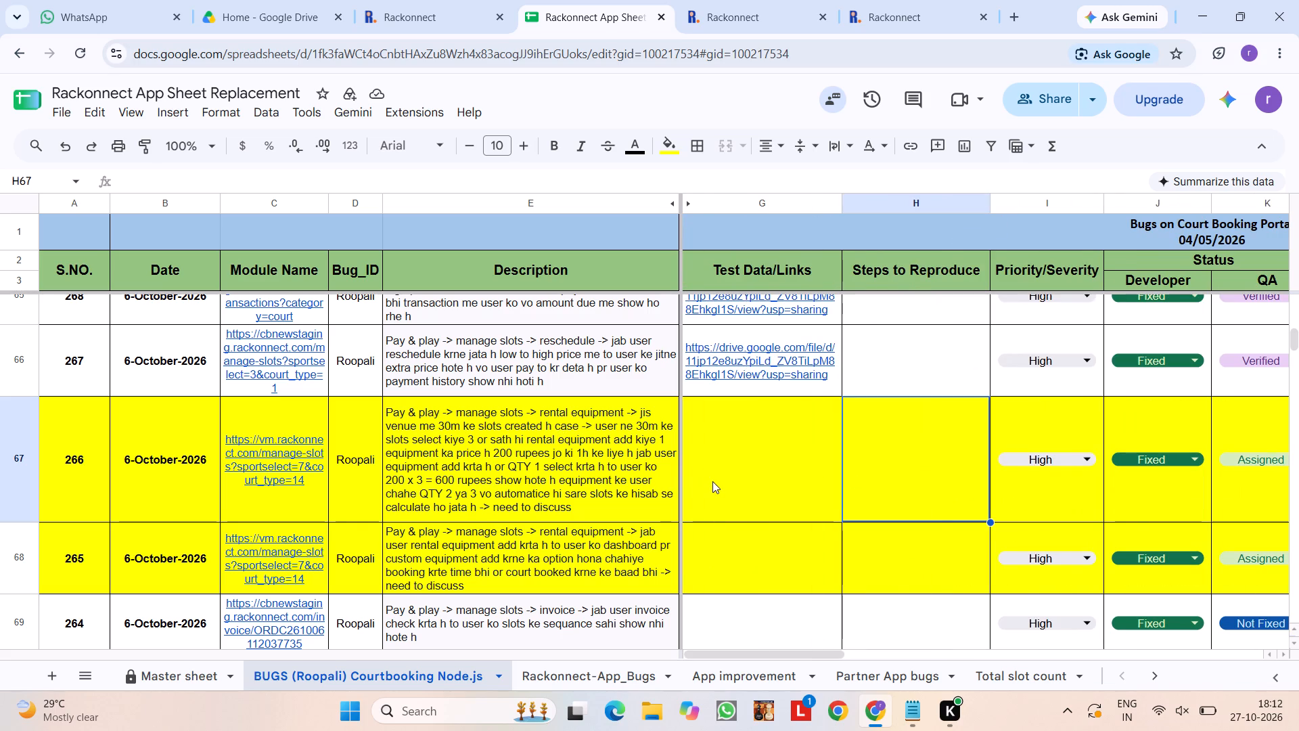
# Set the QA status of bug 266 to Verified.
pyautogui.click(1244, 464)
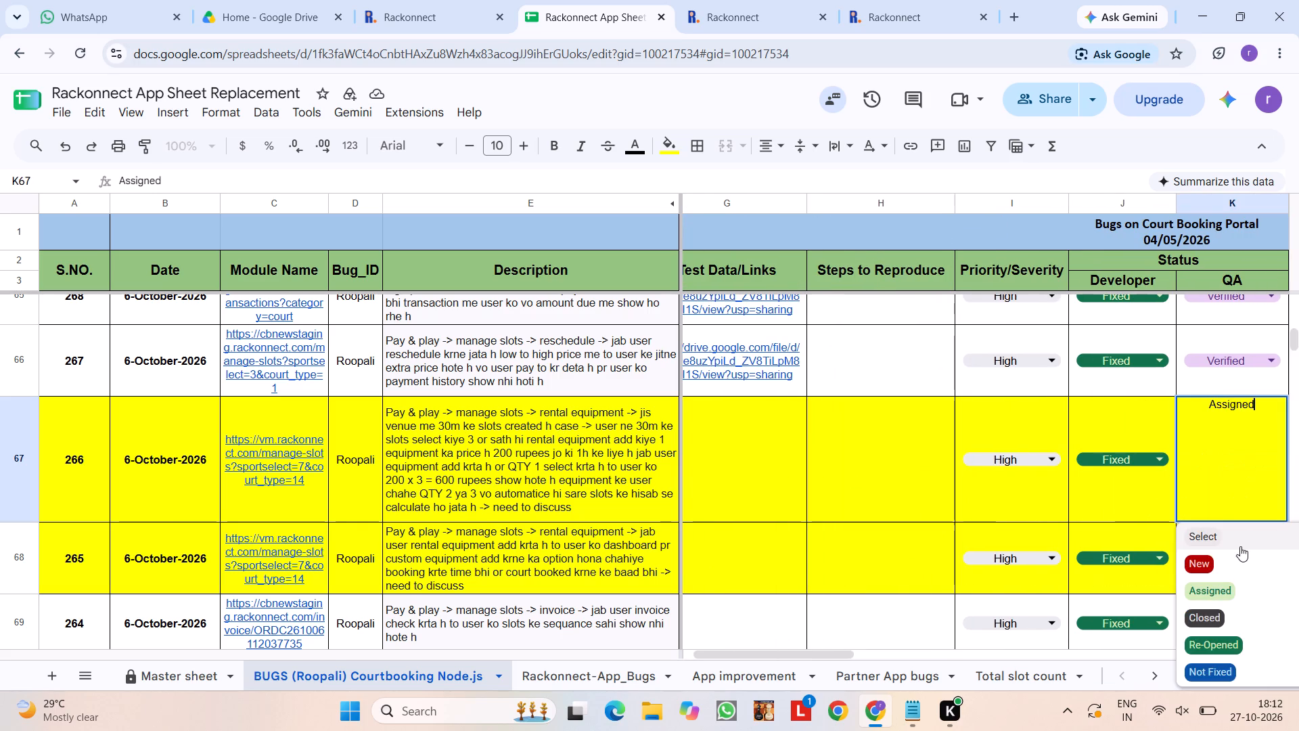
pyautogui.scroll(-3, 1240, 546)
pyautogui.click(1233, 619)
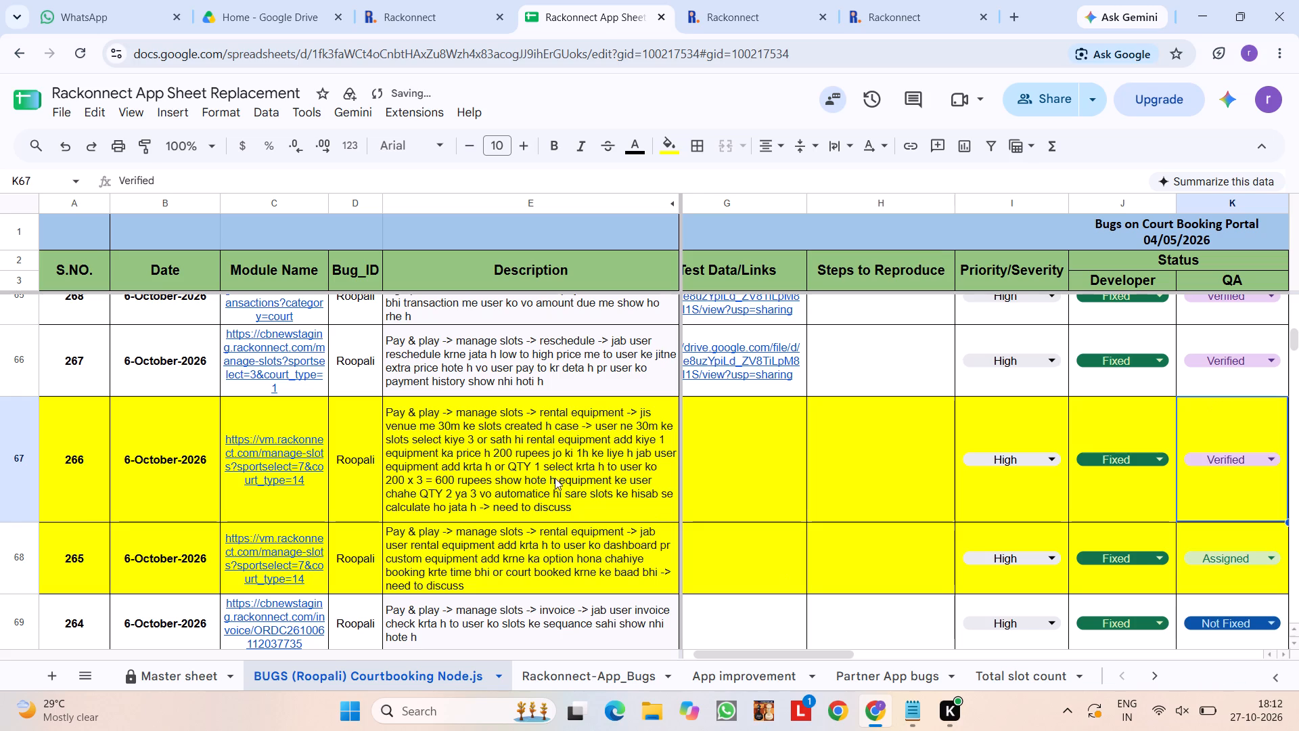
# Copy bug 266's description into the Notepad work notes, append "-> verified", and start a new bullet below it.
pyautogui.click(551, 474)
pyautogui.hotkey('ctrl', 'c')
pyautogui.hotkey('alt', 'Tab')
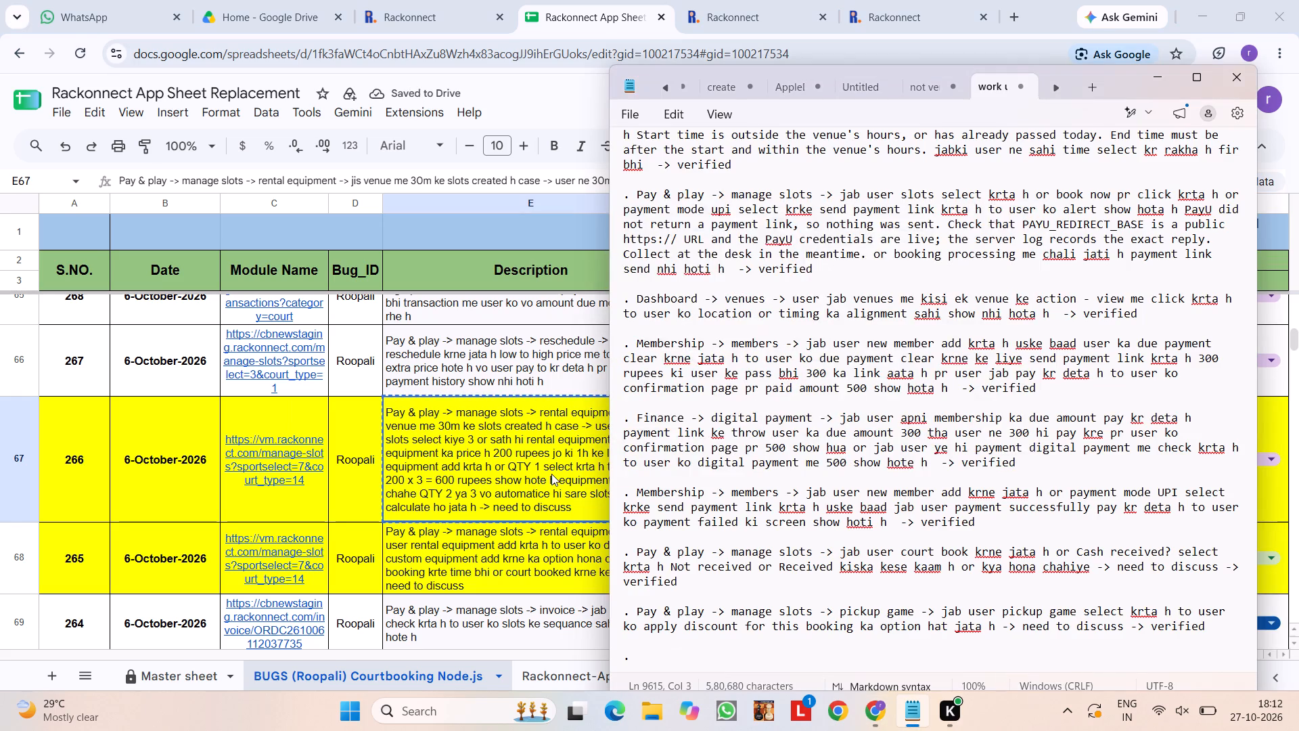
pyautogui.hotkey('ctrl', 'v')
pyautogui.press('space')
pyautogui.write('-> verified')
pyautogui.press('Return')
pyautogui.press('Return')
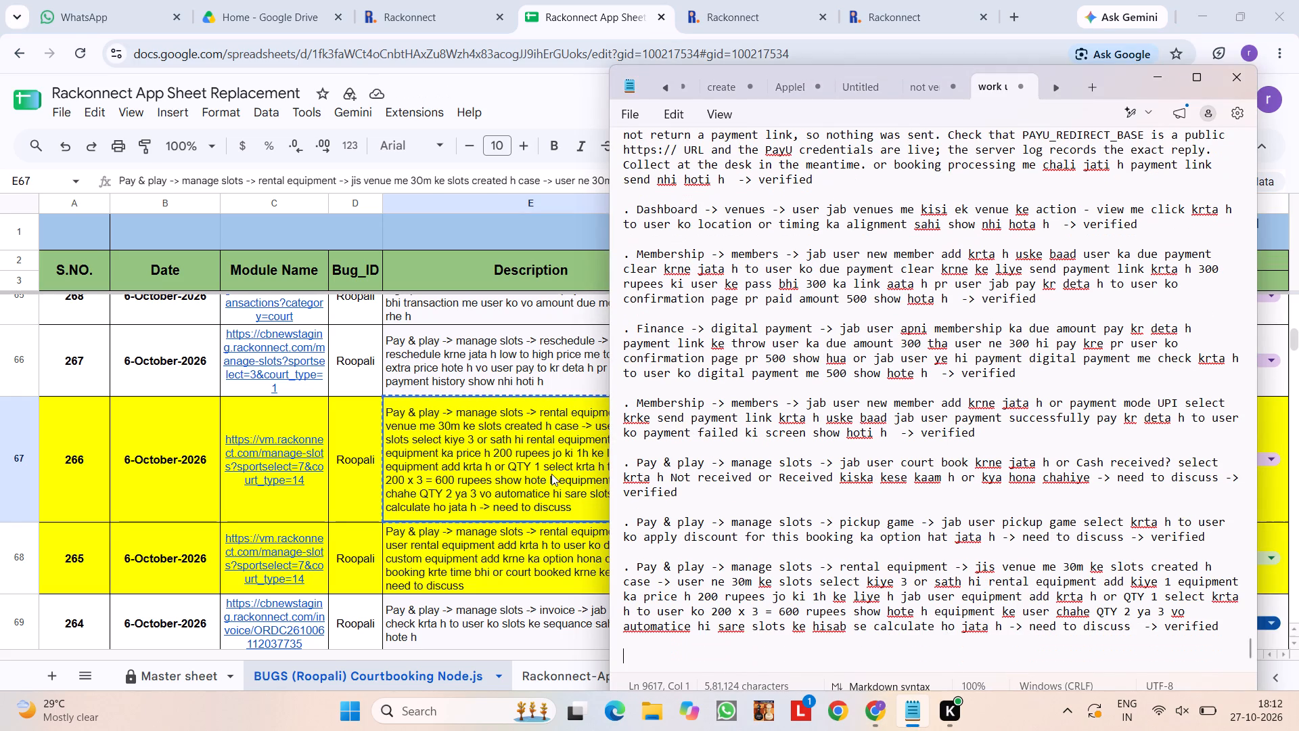
pyautogui.write('.')
pyautogui.press('space')
# Back in the bugs sheet, set the QA status of bug 265 to Verified.
pyautogui.click(562, 557)
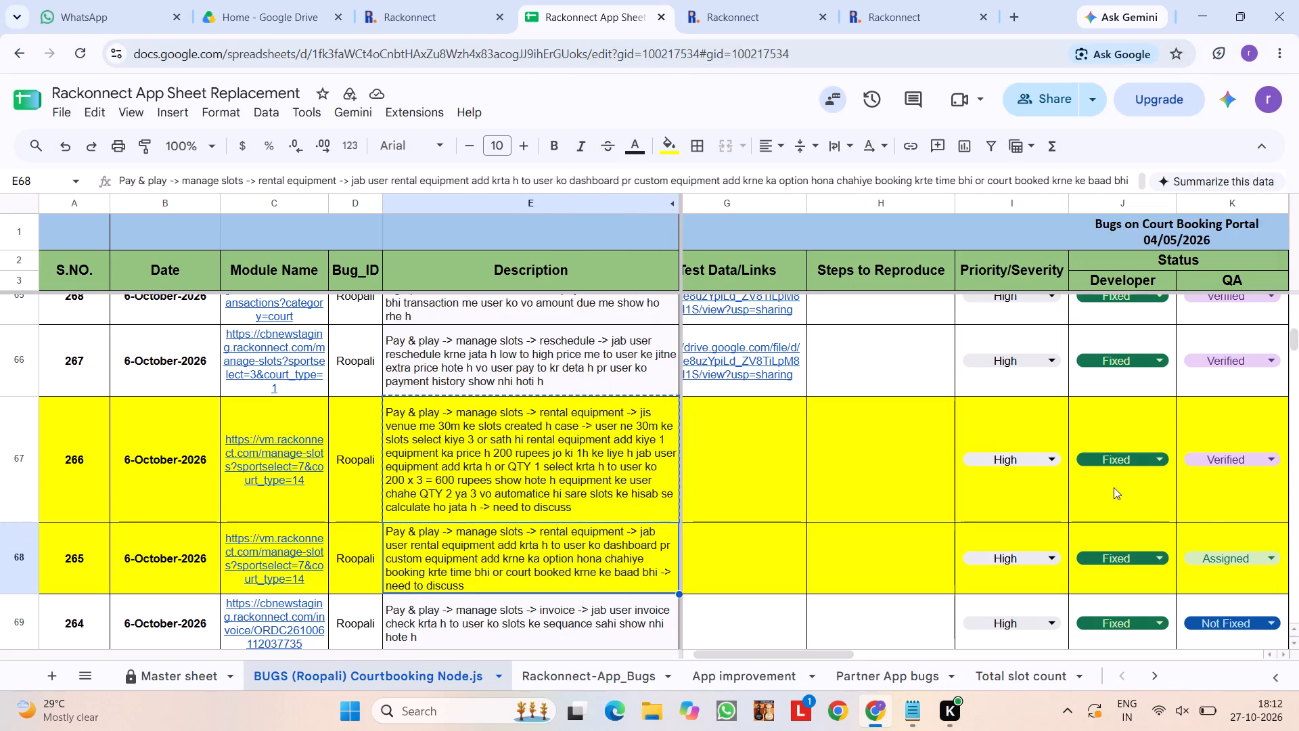
pyautogui.click(1236, 551)
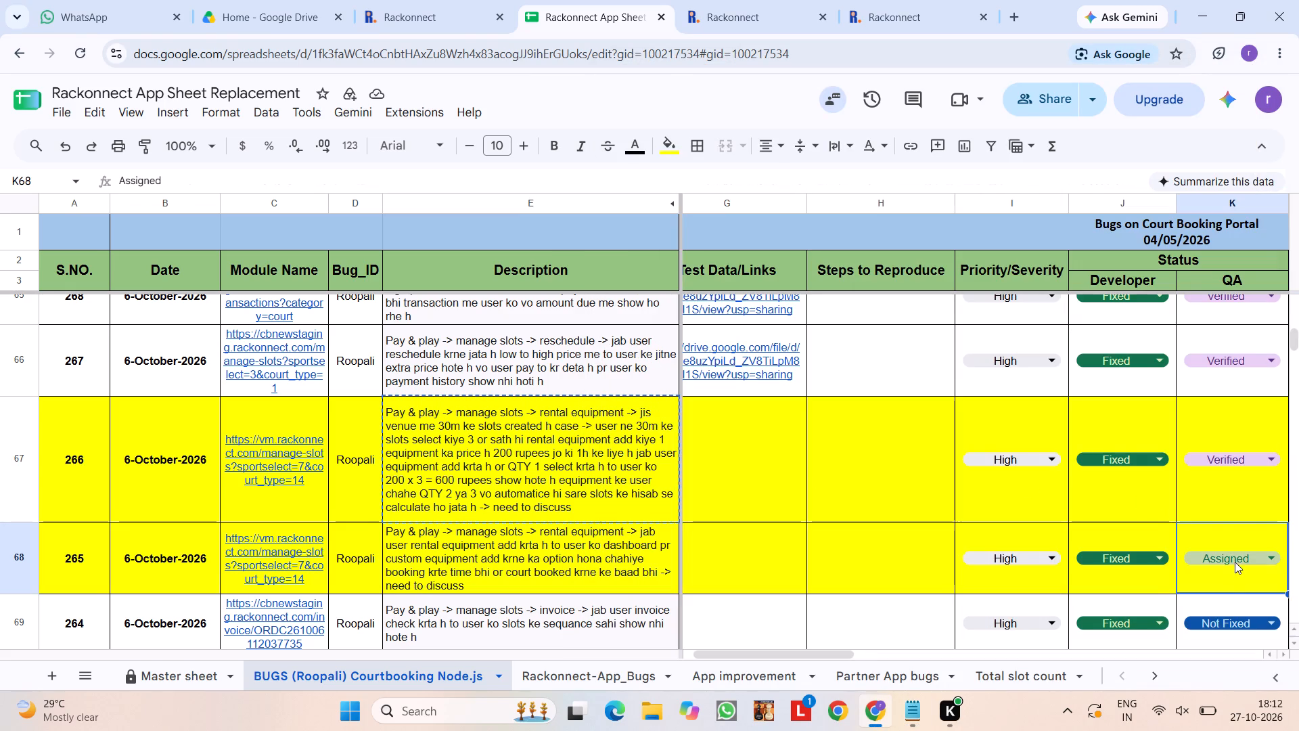
pyautogui.click(1235, 562)
pyautogui.click(1229, 476)
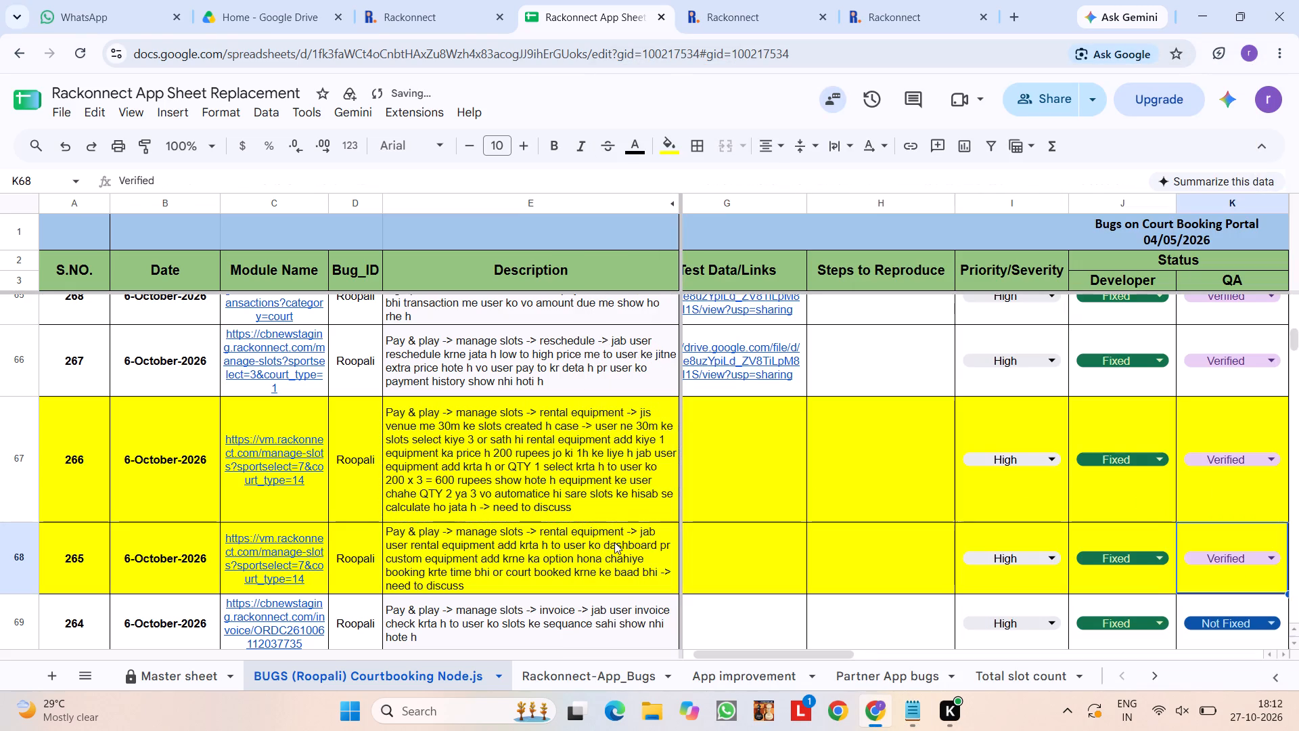
# Copy bug 265's description into the Notepad work notes, append "-> verified", and start a new bullet below it.
pyautogui.keyDown('ctrl'); pyautogui.click(564, 545); pyautogui.keyUp('ctrl')
pyautogui.hotkey('ctrl', 'c')
pyautogui.hotkey('alt', 'Tab')
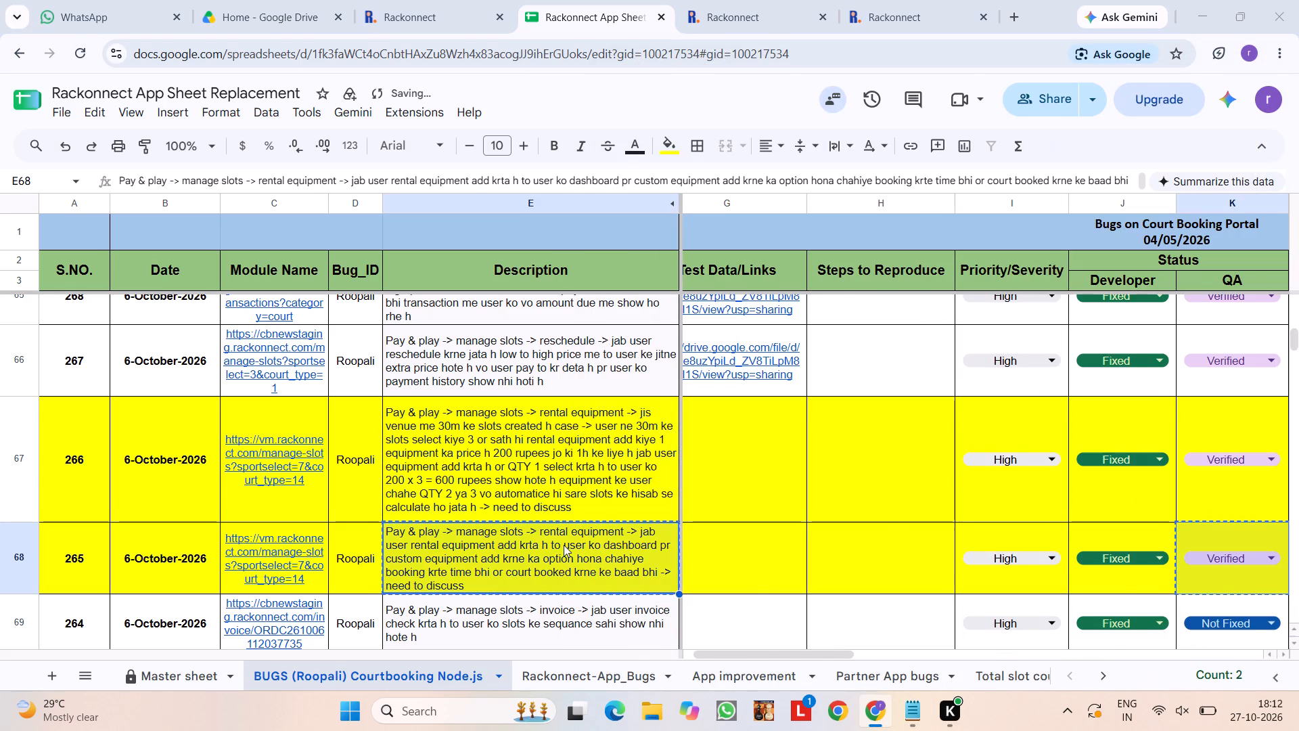
pyautogui.click(553, 553)
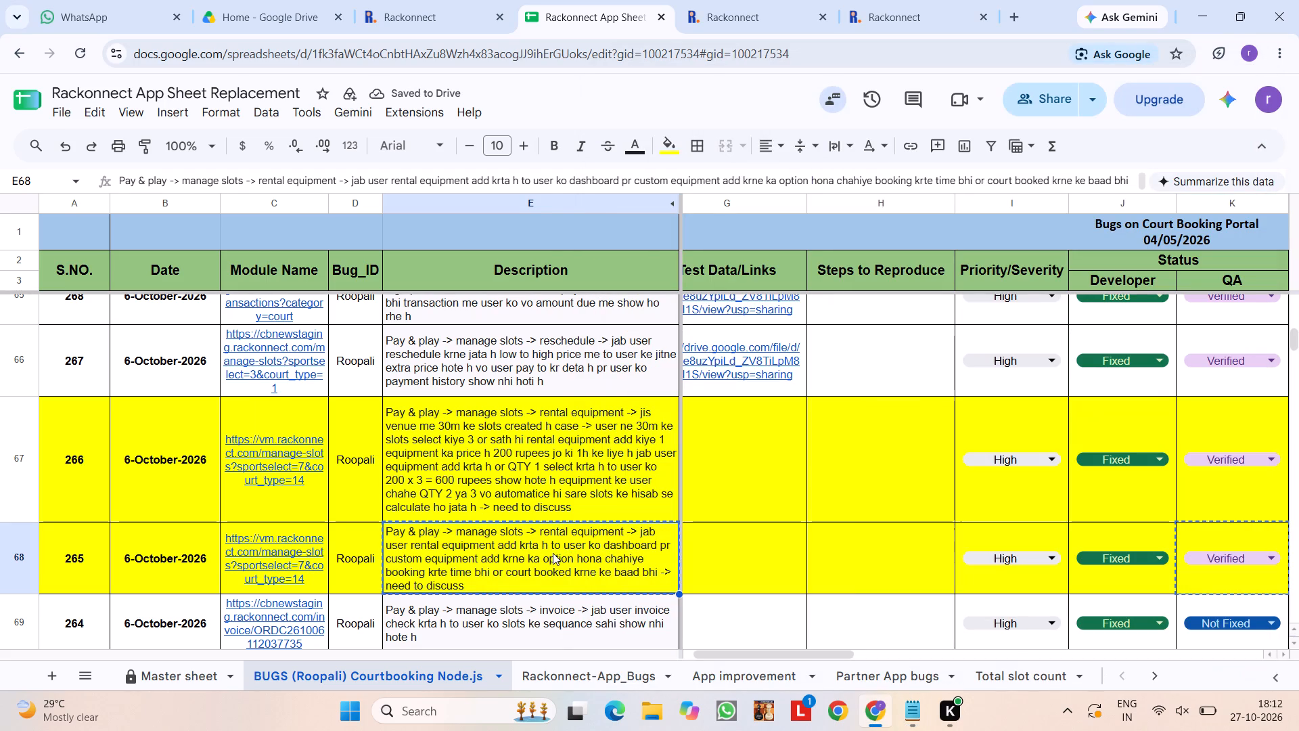
pyautogui.hotkey('ctrl', 'c')
pyautogui.hotkey('alt', 'Tab')
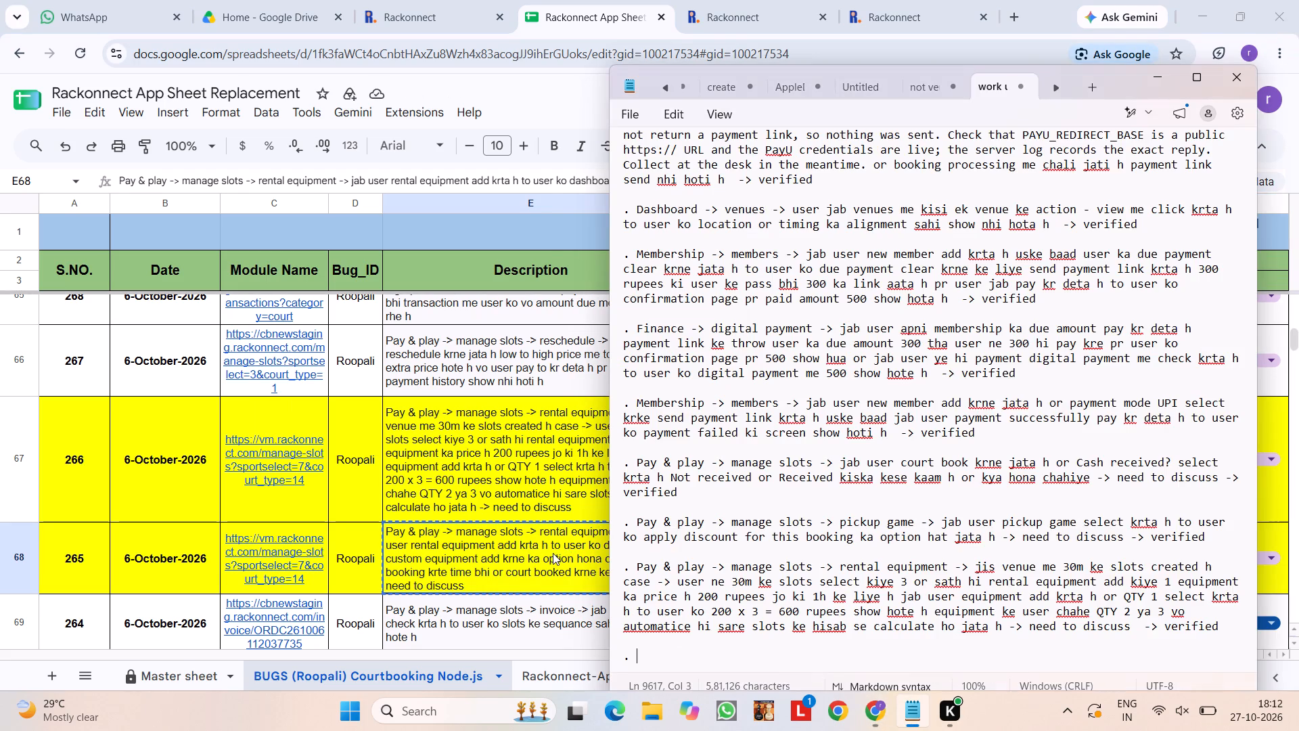
pyautogui.hotkey('ctrl', 'v')
pyautogui.press('space')
pyautogui.write('-')
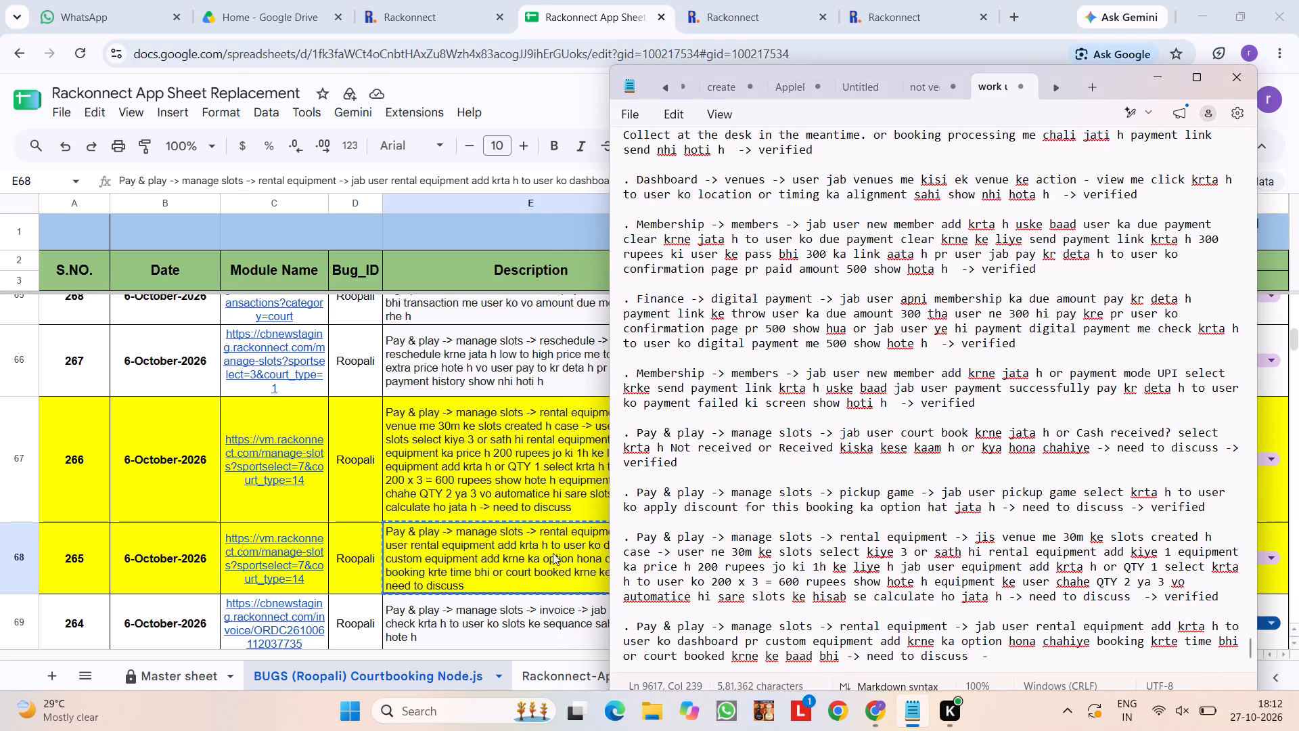
pyautogui.write('> verified')
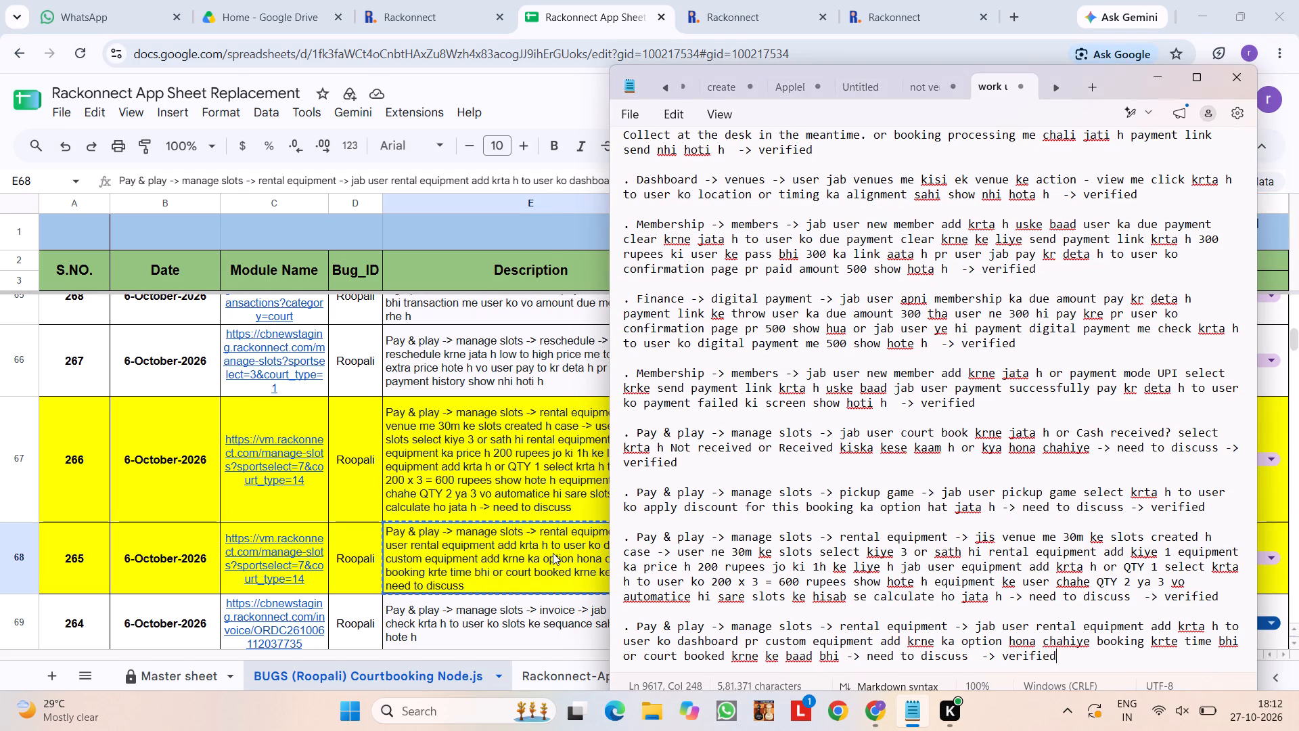
pyautogui.press('Return')
pyautogui.press('Return')
pyautogui.write('.')
pyautogui.press('space')
# Return to the bugs sheet and examine bug 264 about invoice slot sequence: its description, statuses, remarks and test data.
pyautogui.click(566, 618)
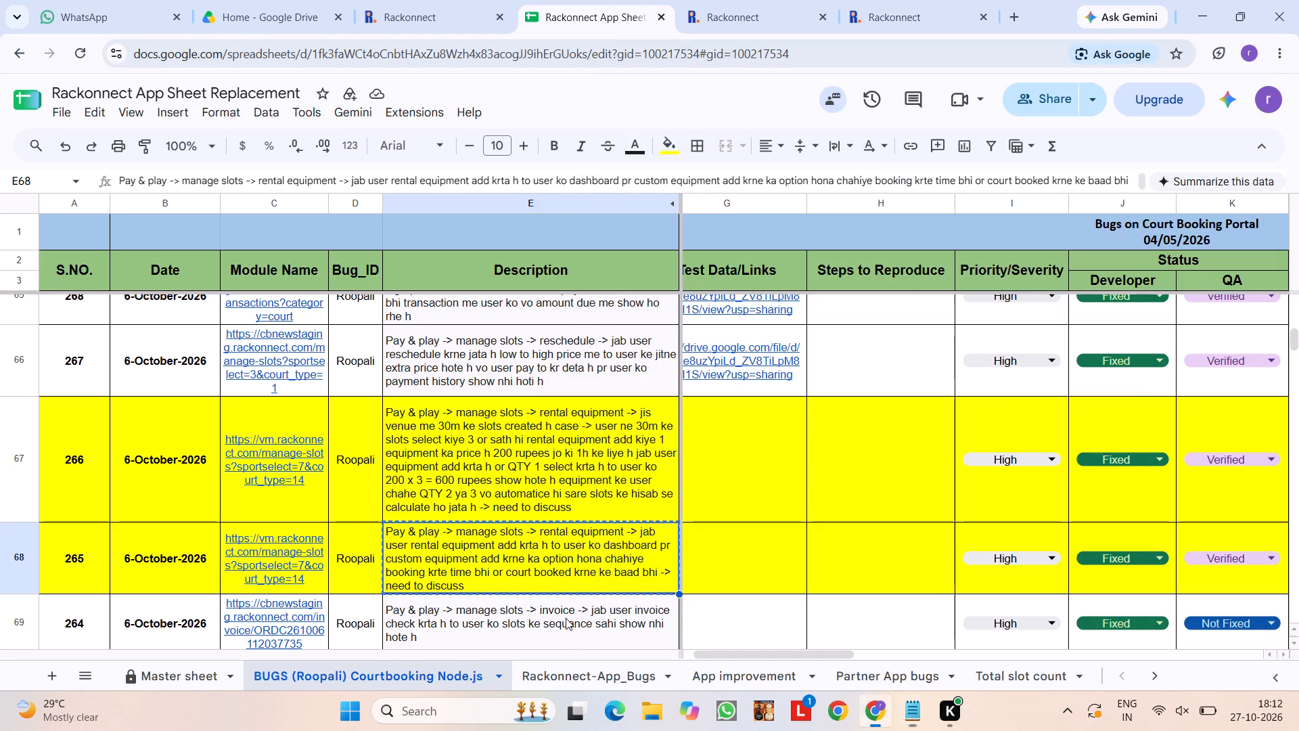
pyautogui.scroll(-2, 808, 595)
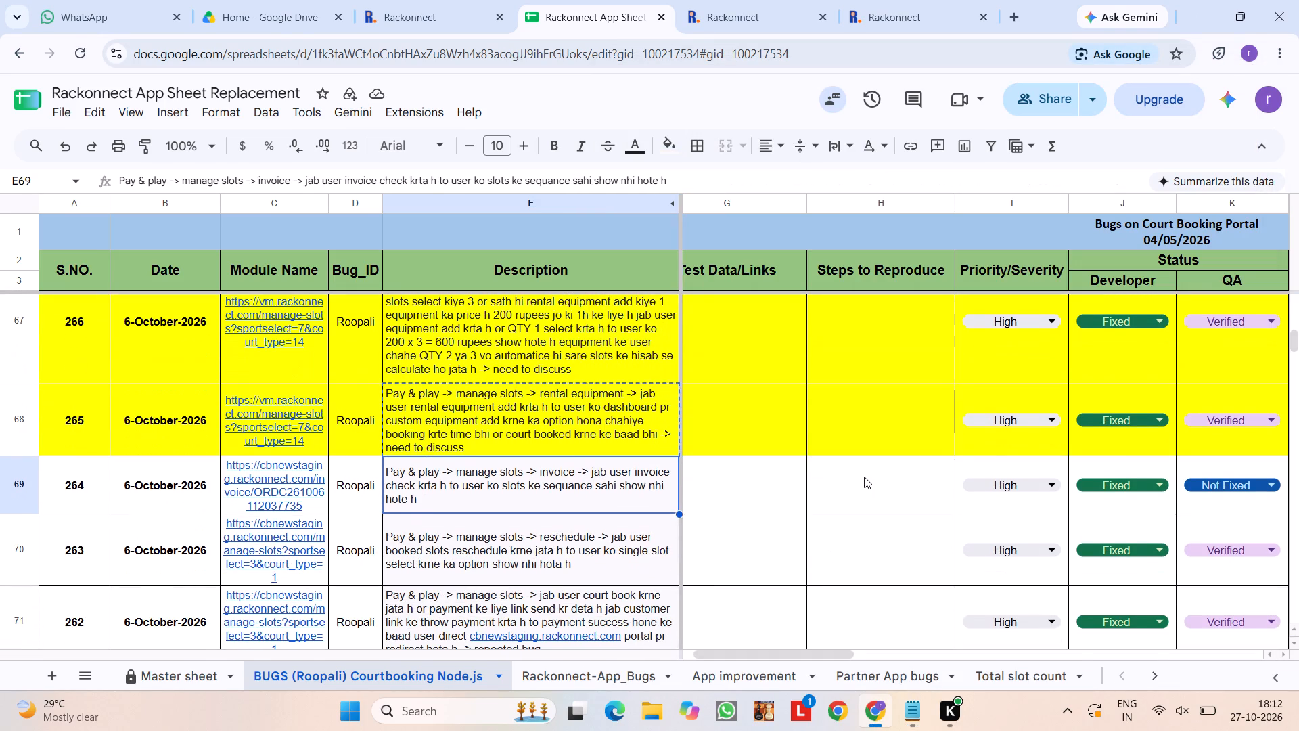
pyautogui.click(865, 476)
pyautogui.hscroll(-2, 868, 493)
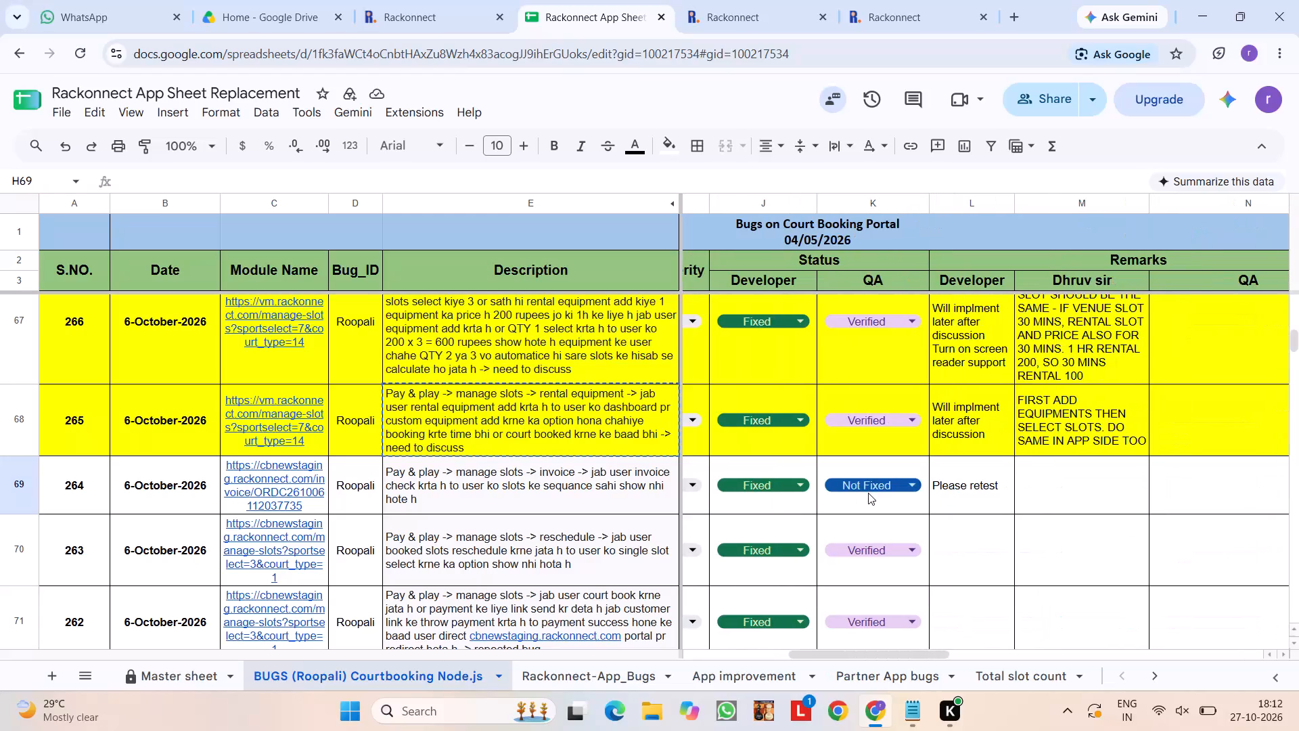
pyautogui.hscroll(-2, 868, 493)
pyautogui.click(868, 493)
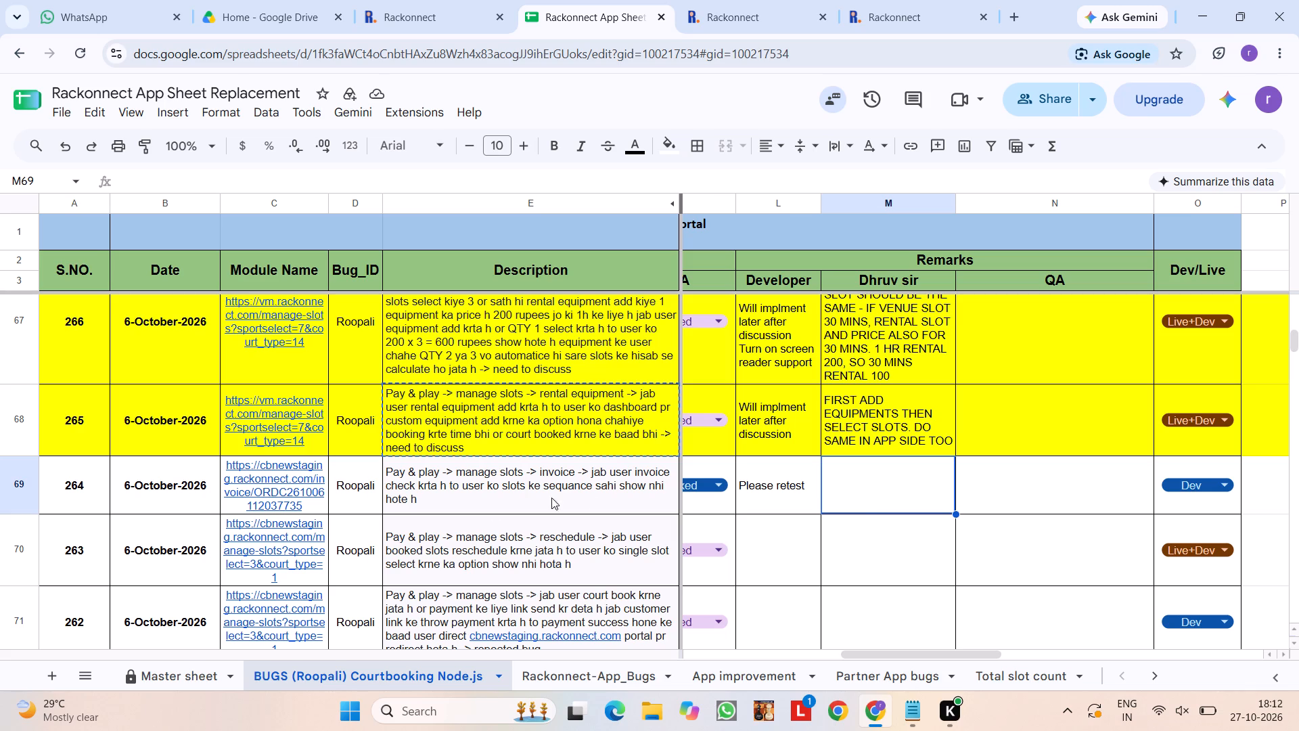
pyautogui.hscroll(9, 870, 504)
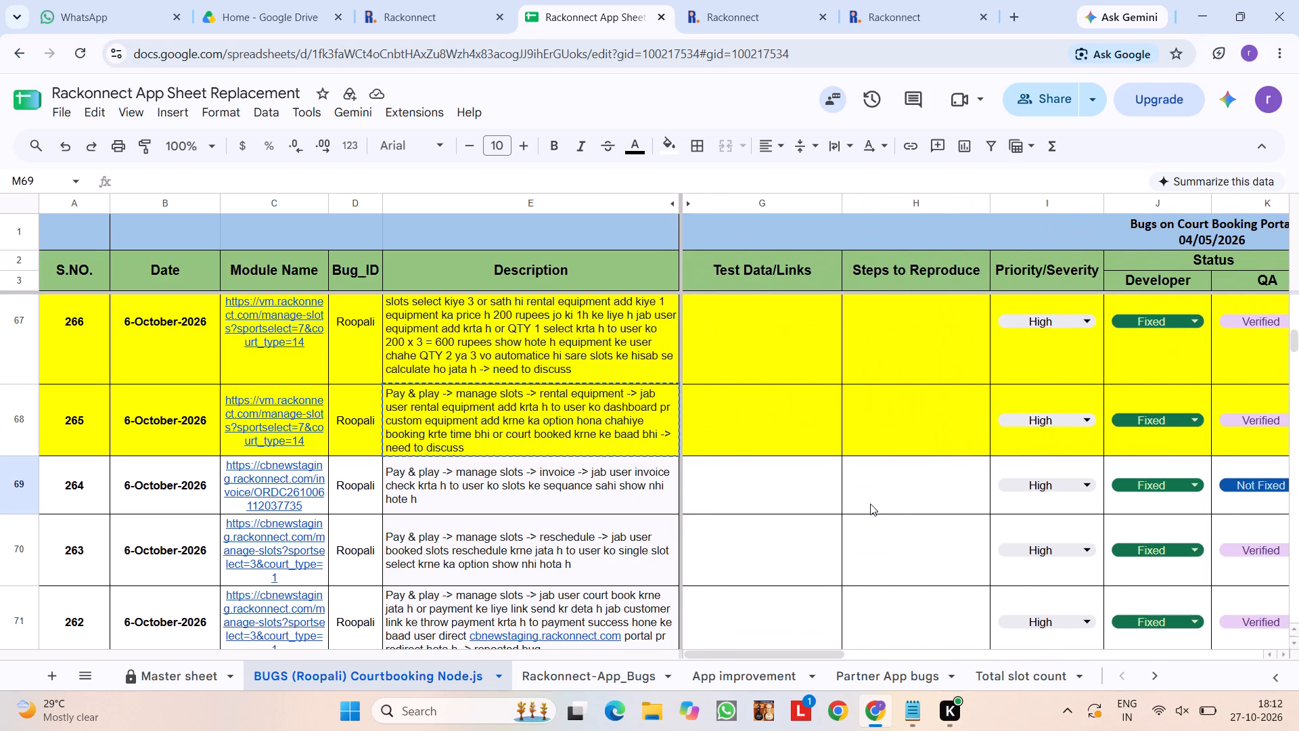
pyautogui.hscroll(1, 870, 504)
# On the vm.rackonnect.com portal, open Manage Slots under Pay & Play and look over the Badminton slots for 27-10-2026.
pyautogui.click(463, 0)
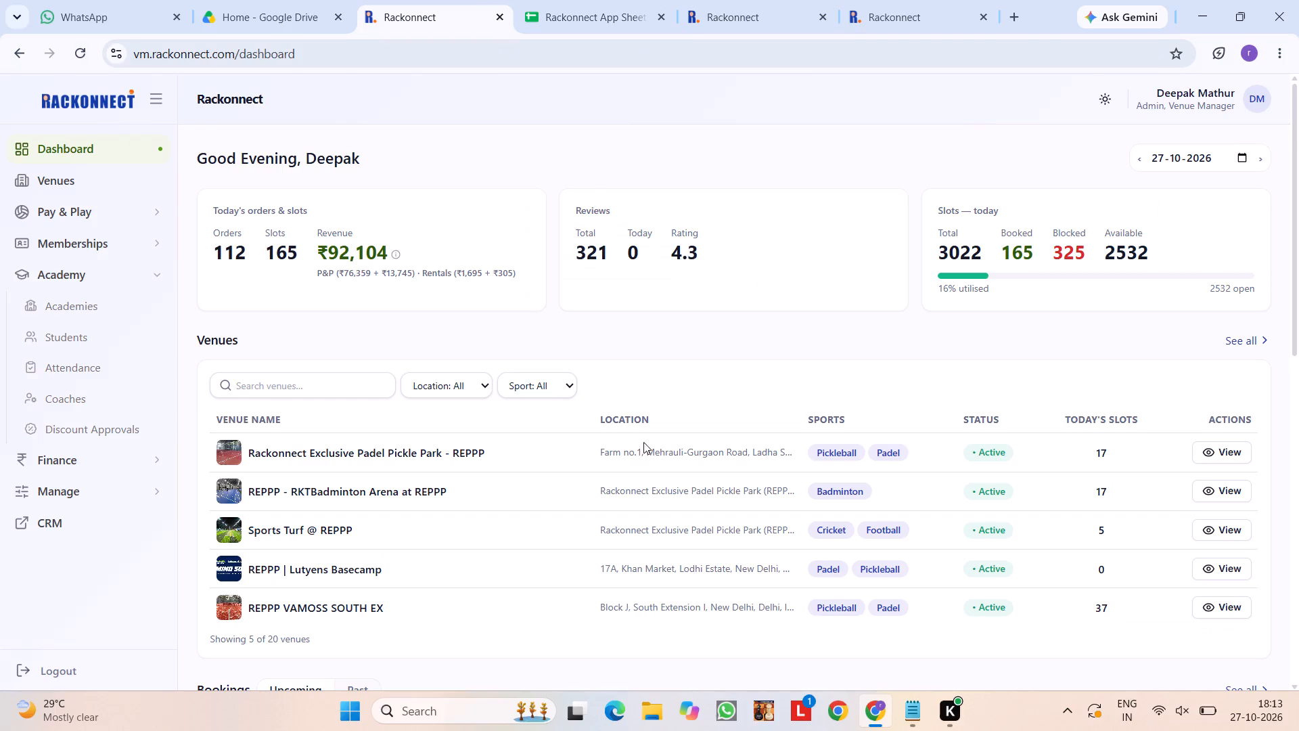
pyautogui.click(145, 309)
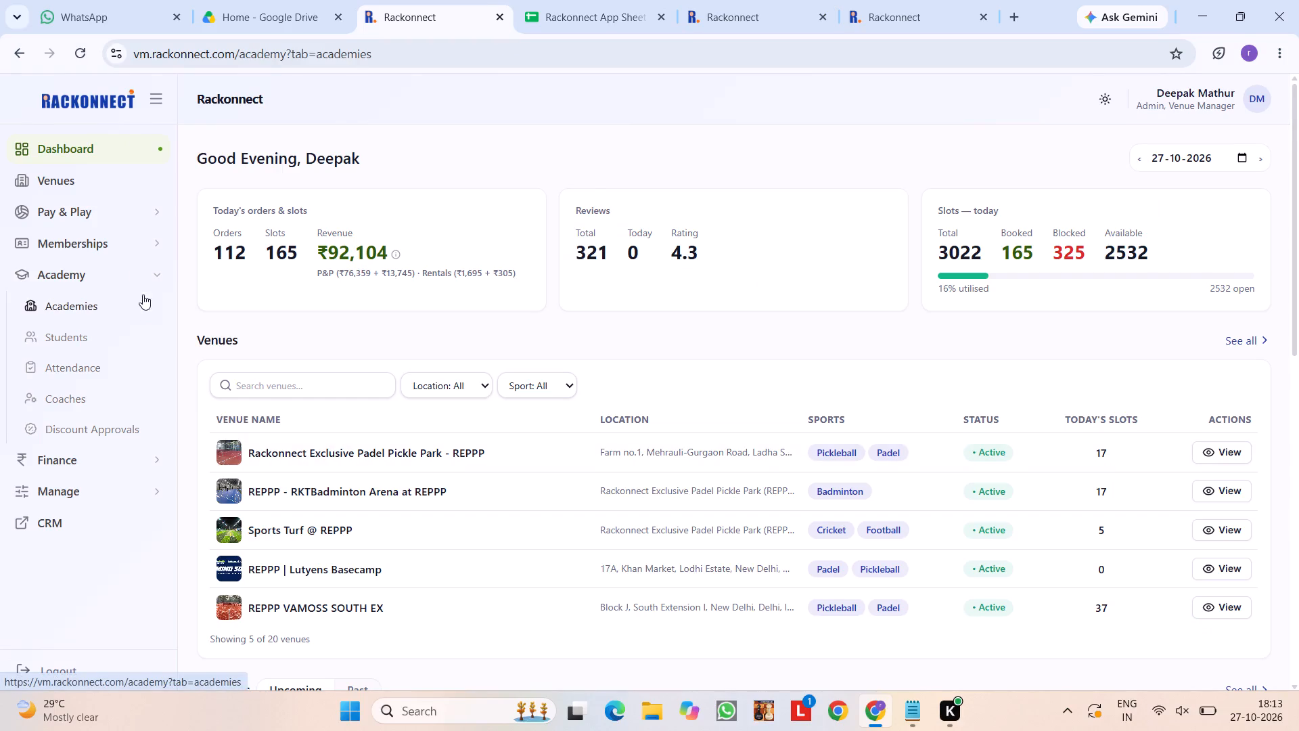
pyautogui.click(130, 213)
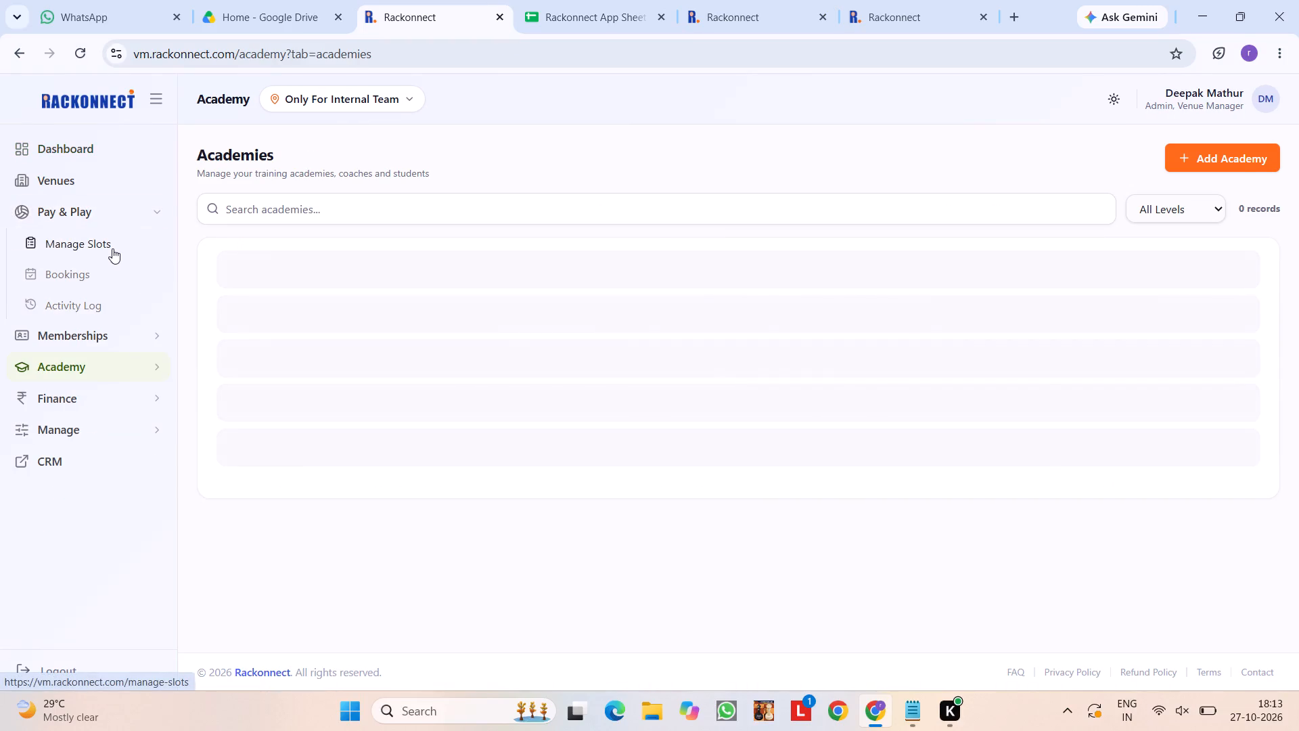
pyautogui.click(112, 248)
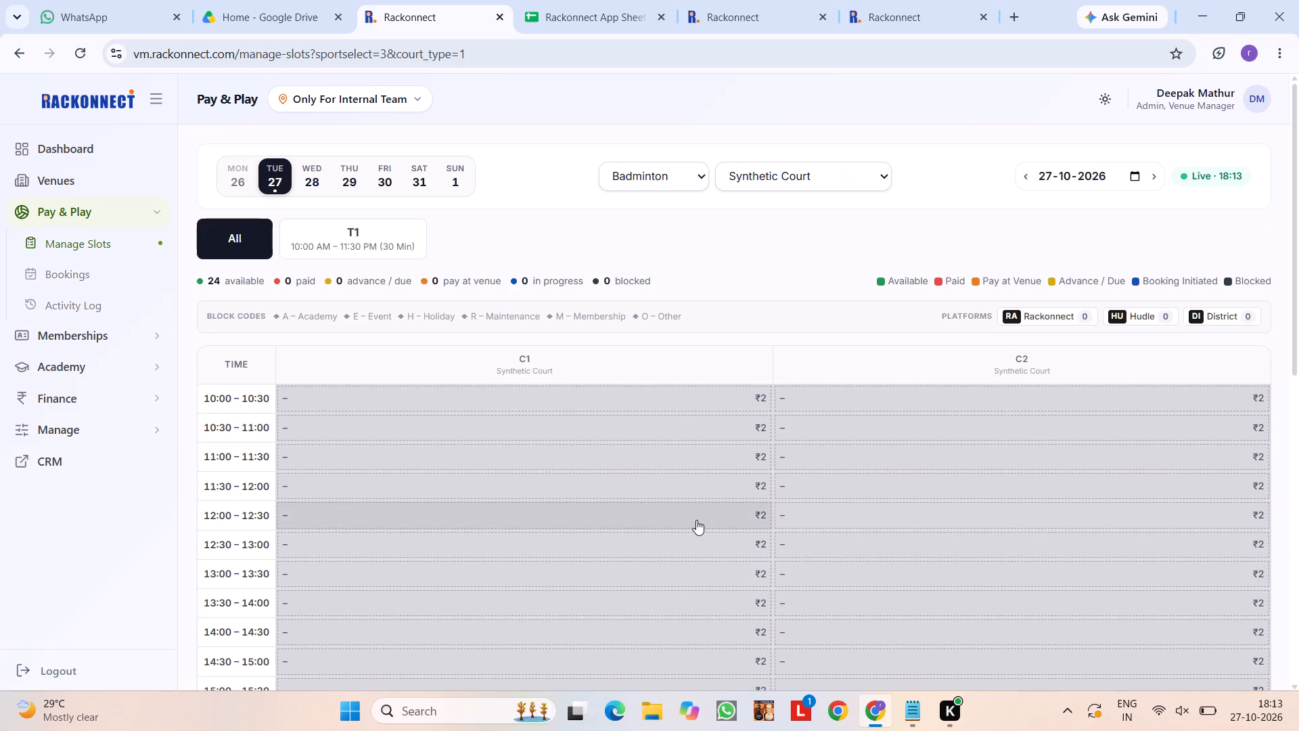
pyautogui.scroll(-8, 696, 520)
pyautogui.scroll(9, 696, 520)
# On the cbnewstaging portal, inspect the booking details of the C1 slots at 20:30 and 16:00 on 27-10-2026.
pyautogui.click(760, 1)
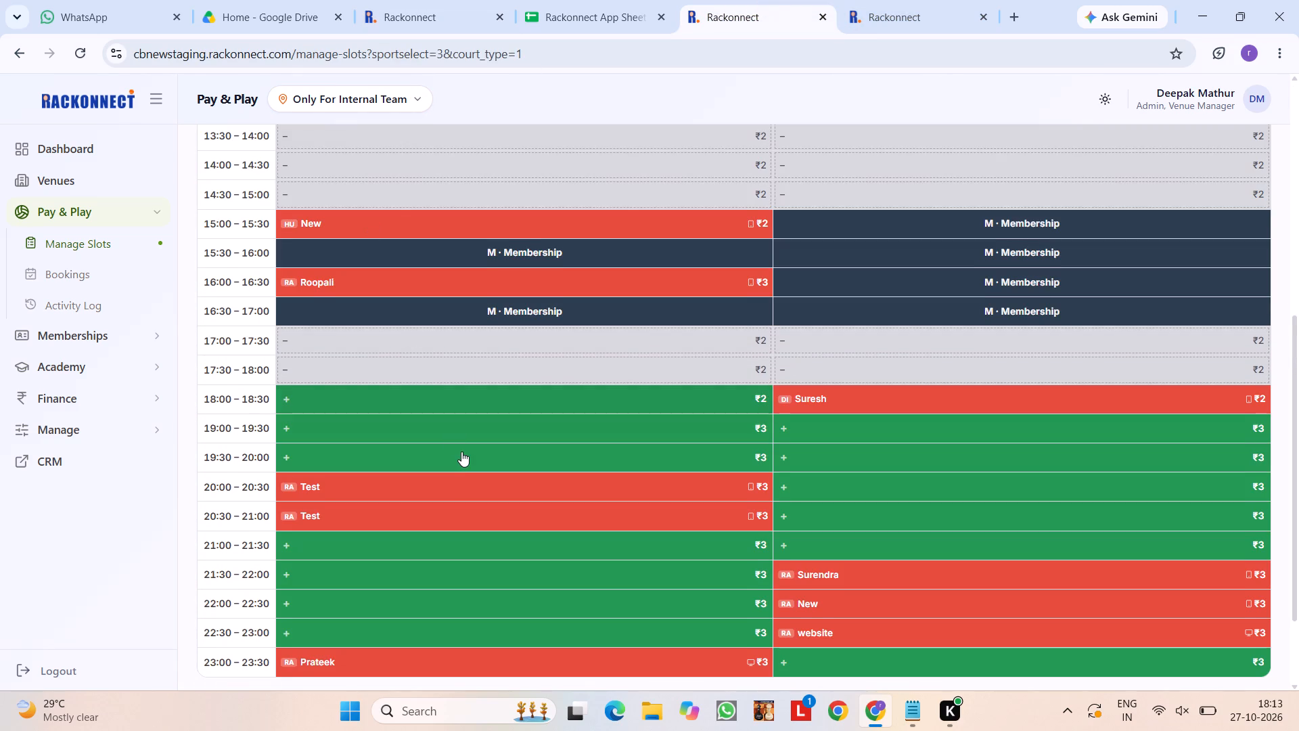
pyautogui.scroll(-1, 461, 451)
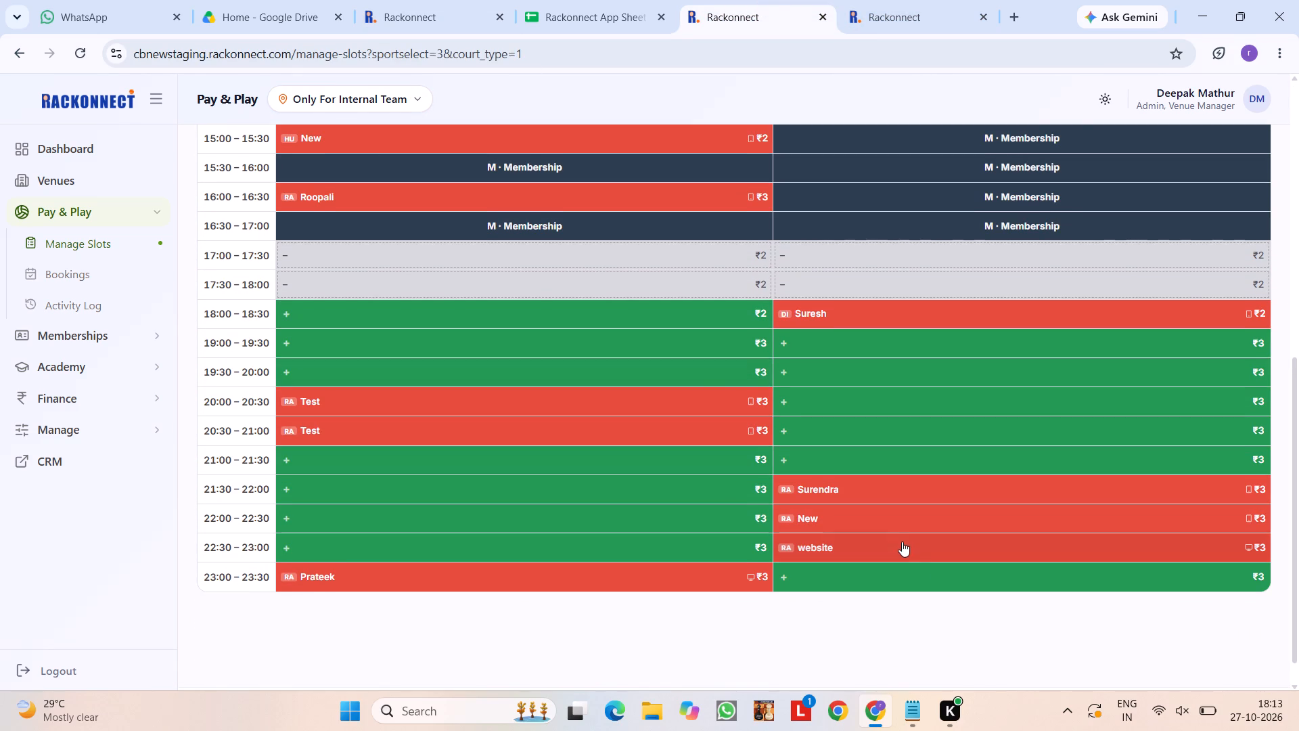
pyautogui.click(474, 437)
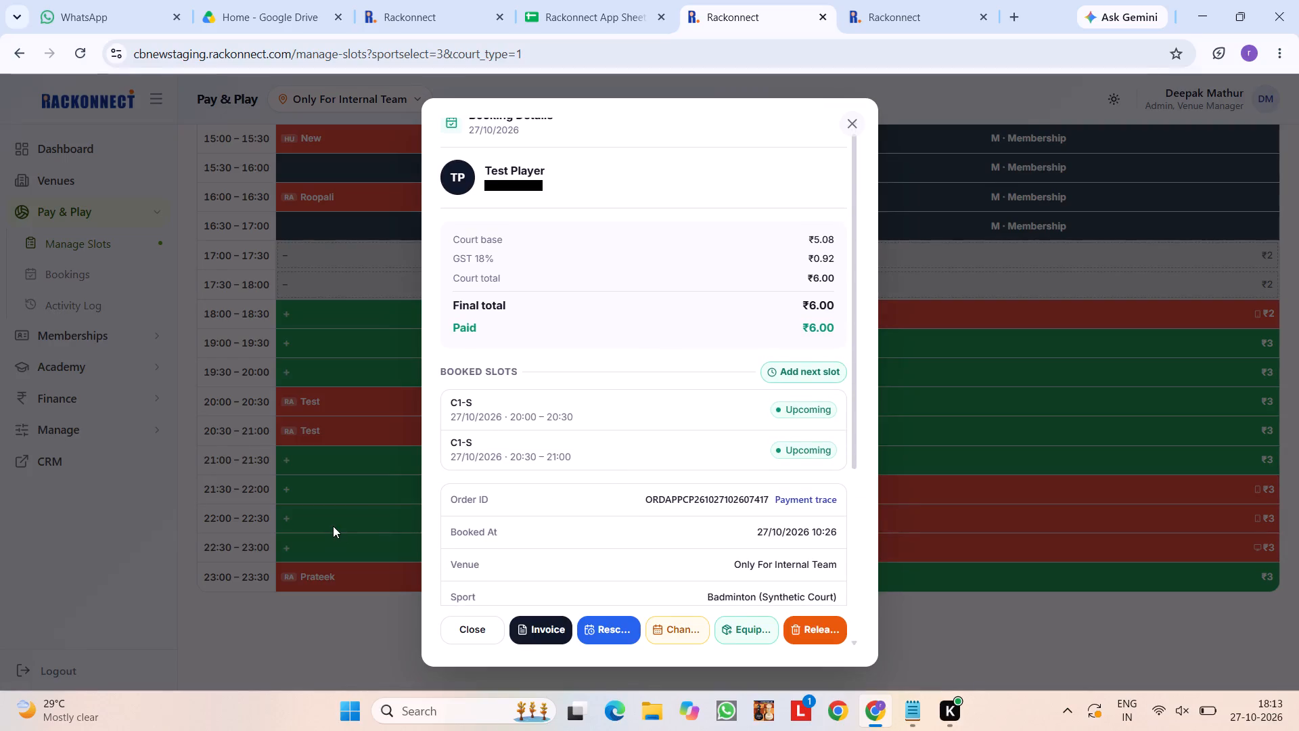
pyautogui.click(333, 526)
pyautogui.scroll(1, 853, 309)
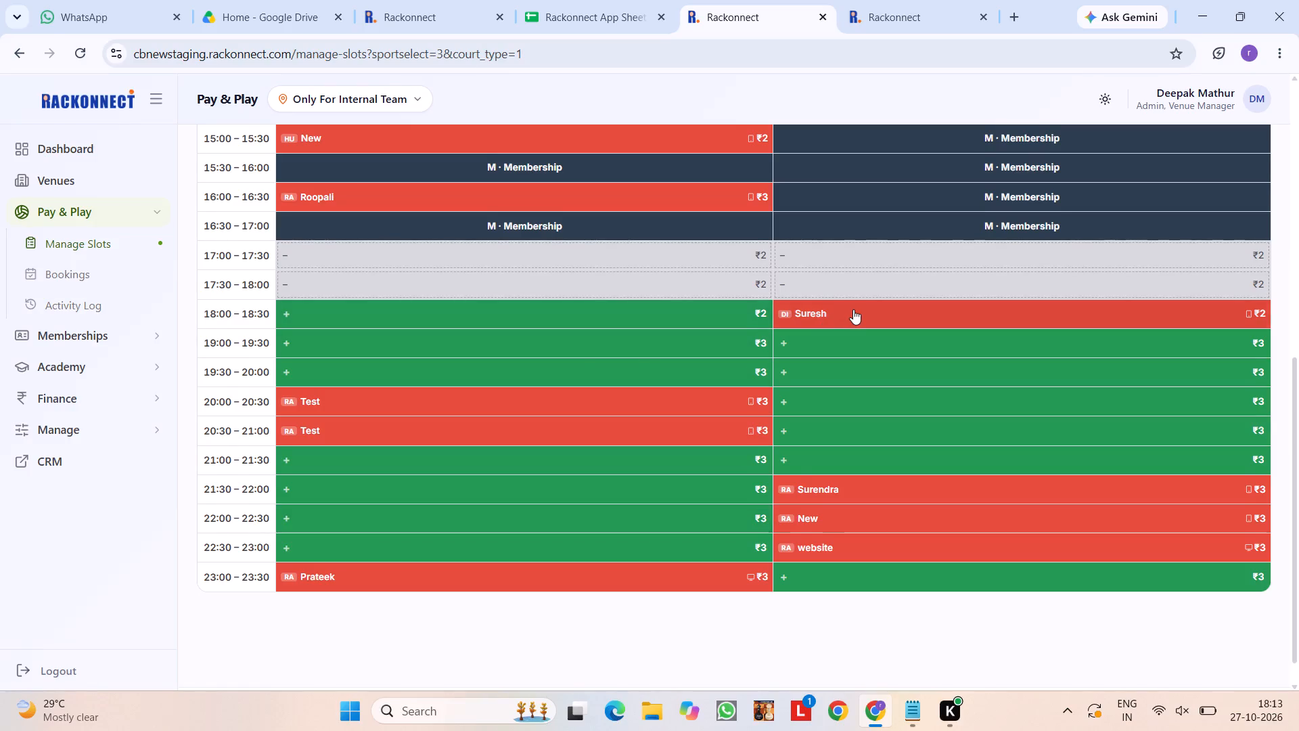
pyautogui.scroll(2, 853, 309)
pyautogui.click(570, 547)
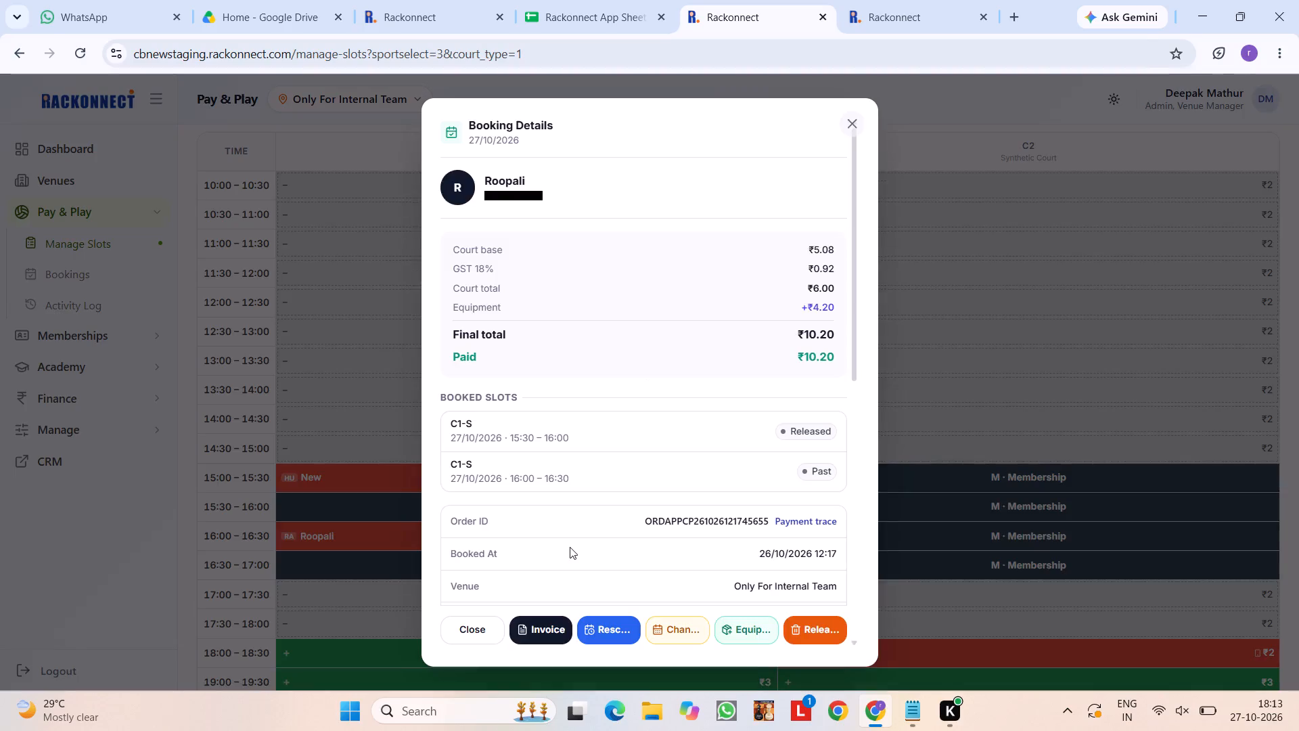
pyautogui.scroll(-2, 739, 503)
pyautogui.click(1059, 500)
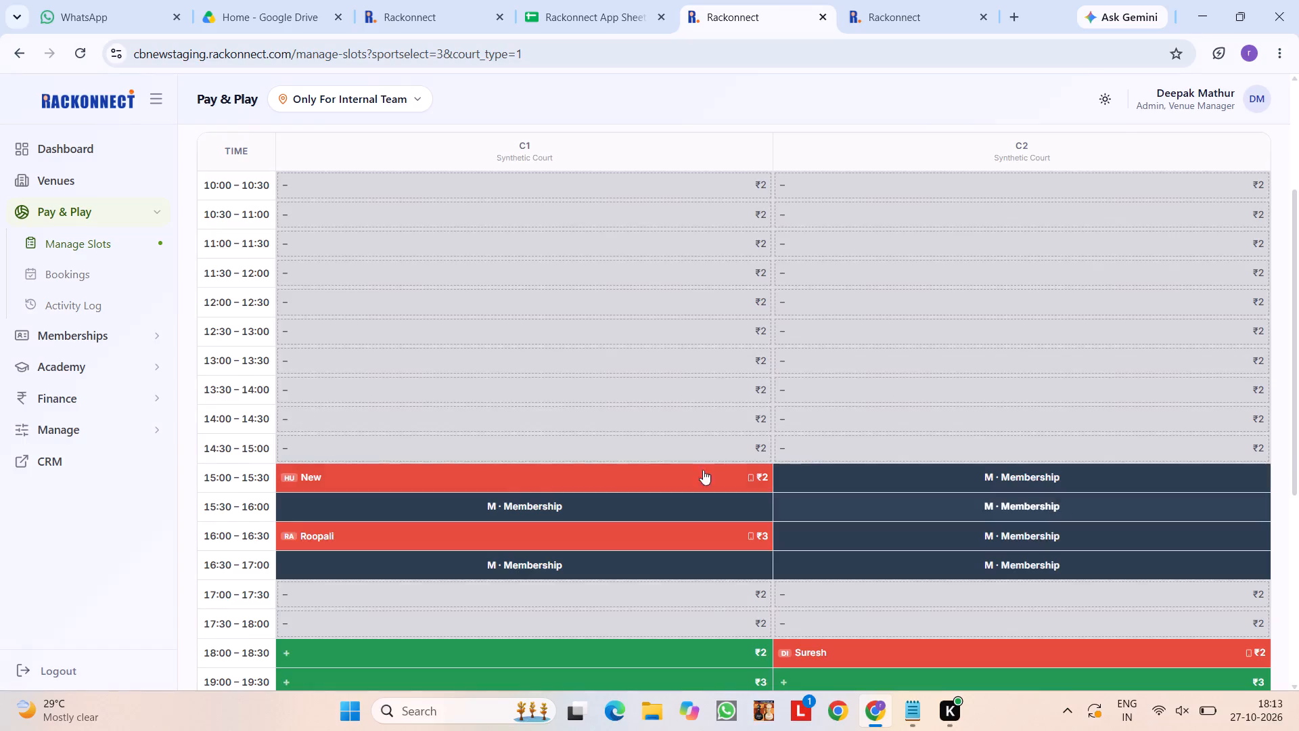
# Open the invoice of the C1 20:30 booking on Monday 26 October, check its slot sequence, and go back to the slots.
pyautogui.scroll(6, 514, 416)
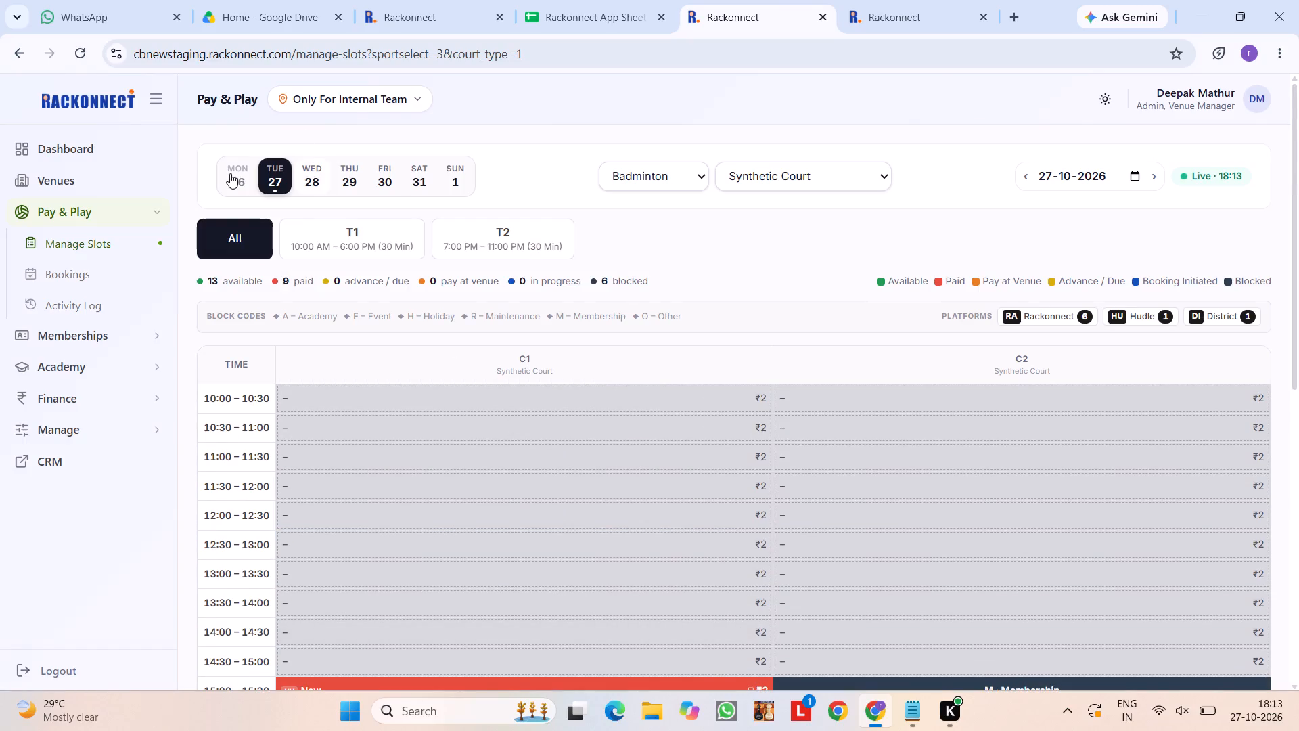
pyautogui.click(236, 169)
pyautogui.scroll(-5, 417, 433)
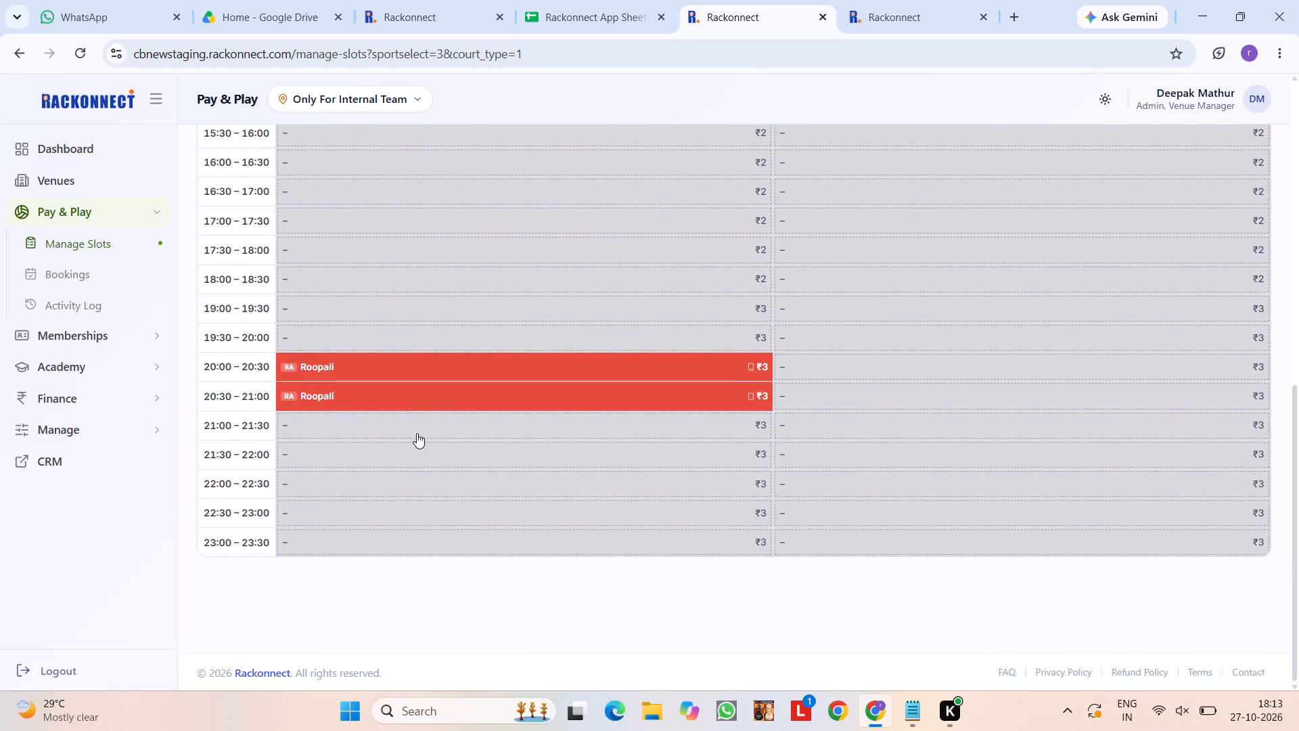
pyautogui.click(491, 389)
pyautogui.scroll(-2, 583, 454)
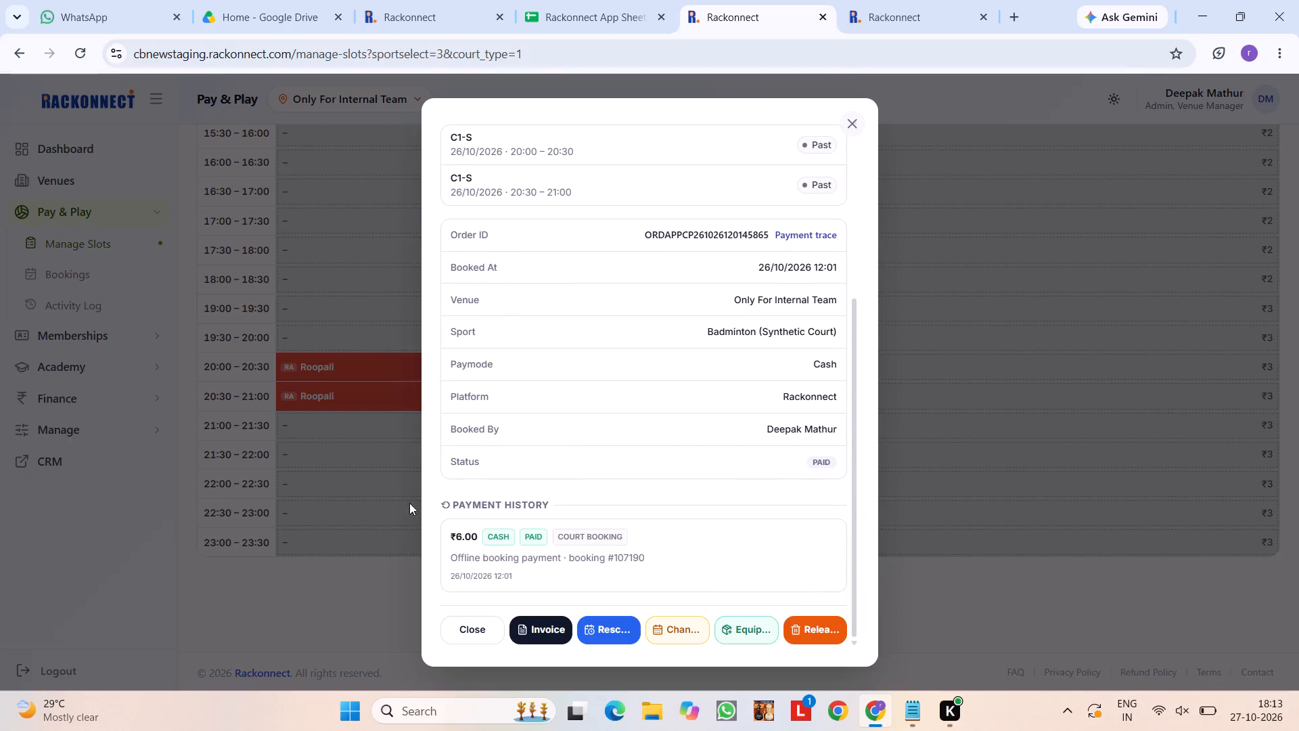
pyautogui.click(551, 630)
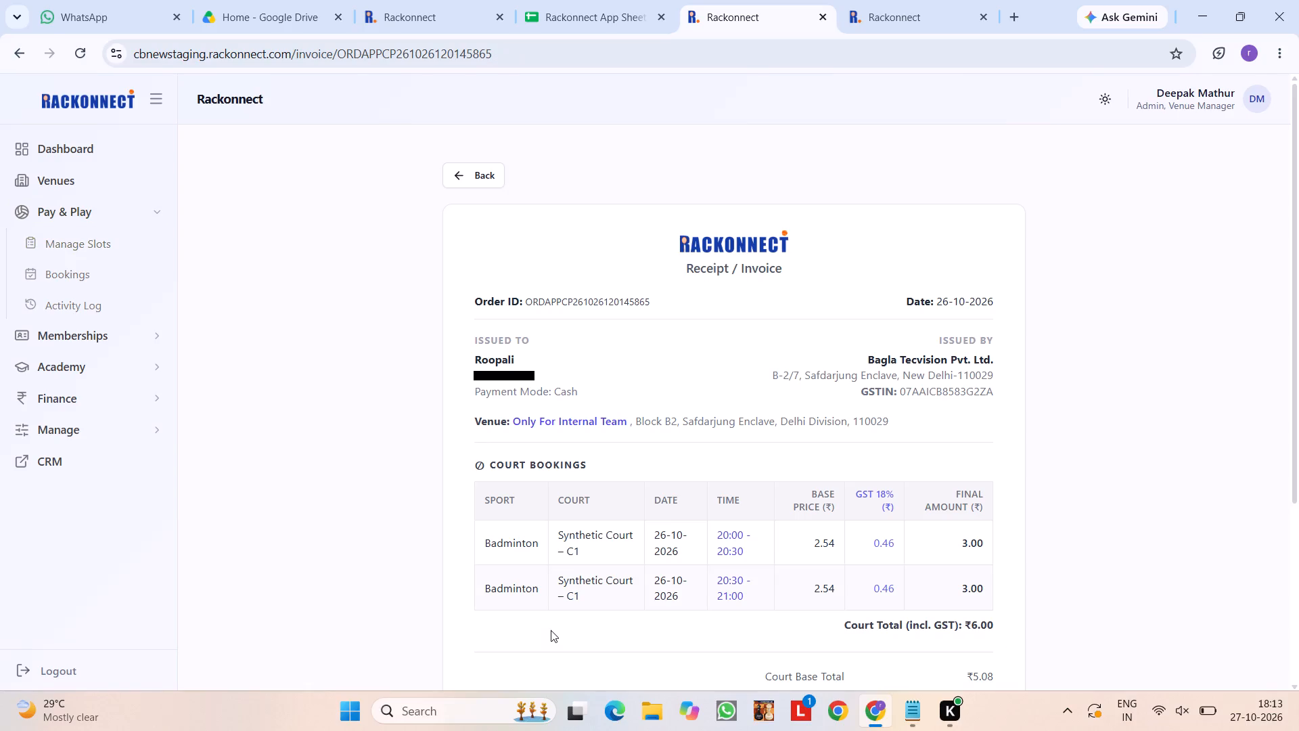
pyautogui.click(423, 558)
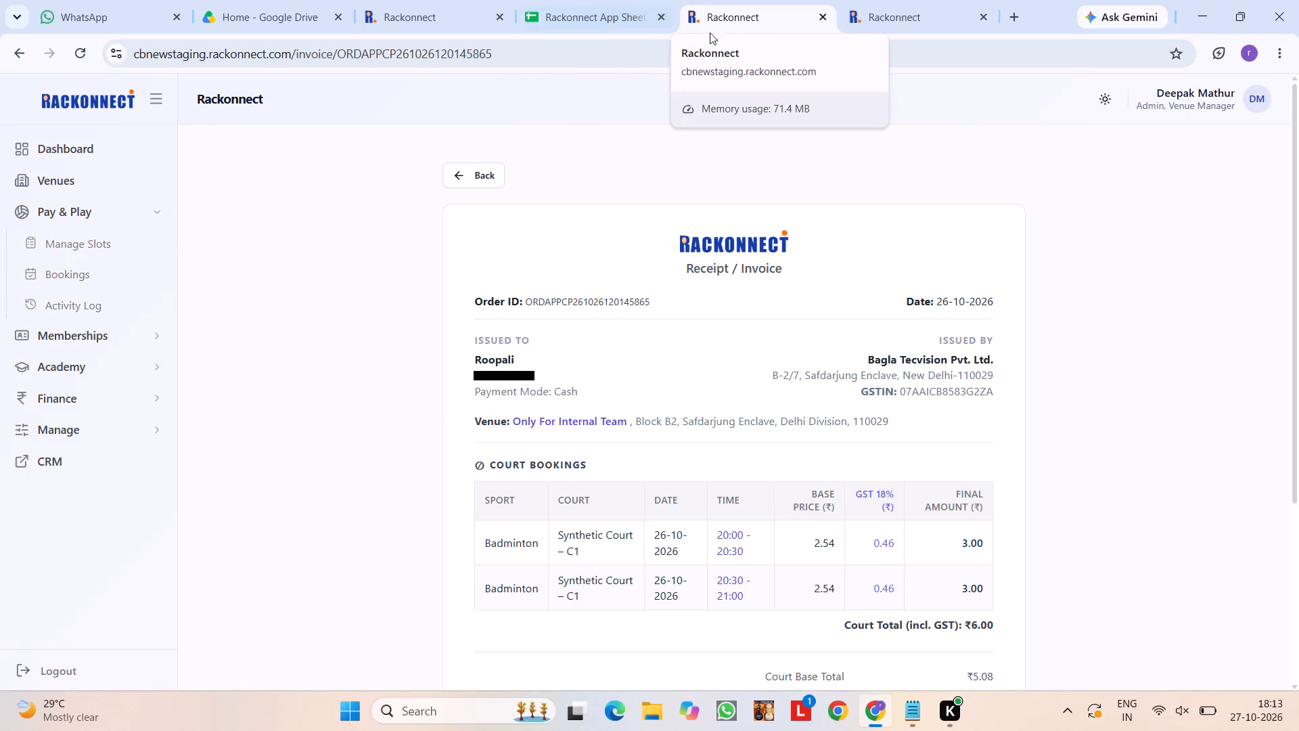
pyautogui.click(465, 182)
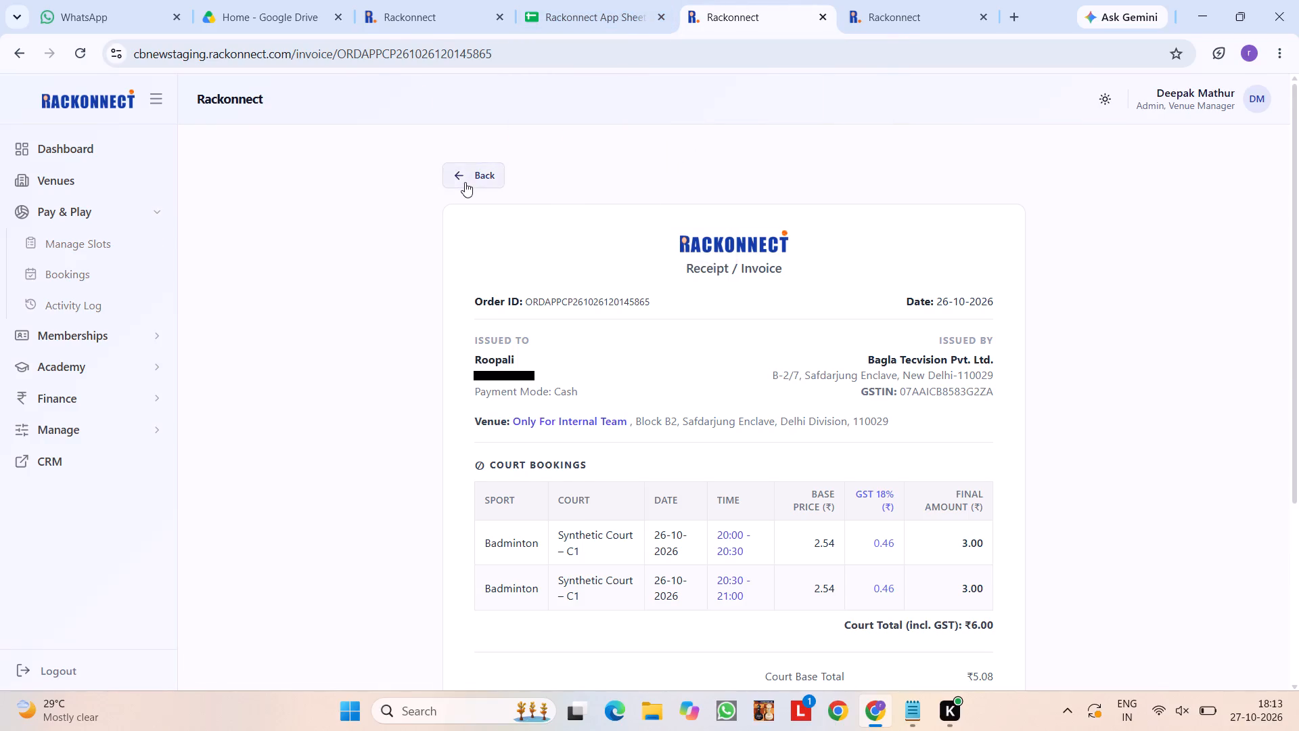
# Open the invoice of the C1 16:00–18:00 booking on Wednesday 28 October, check its slot sequence, and go back to the slots.
pyautogui.scroll(7, 582, 338)
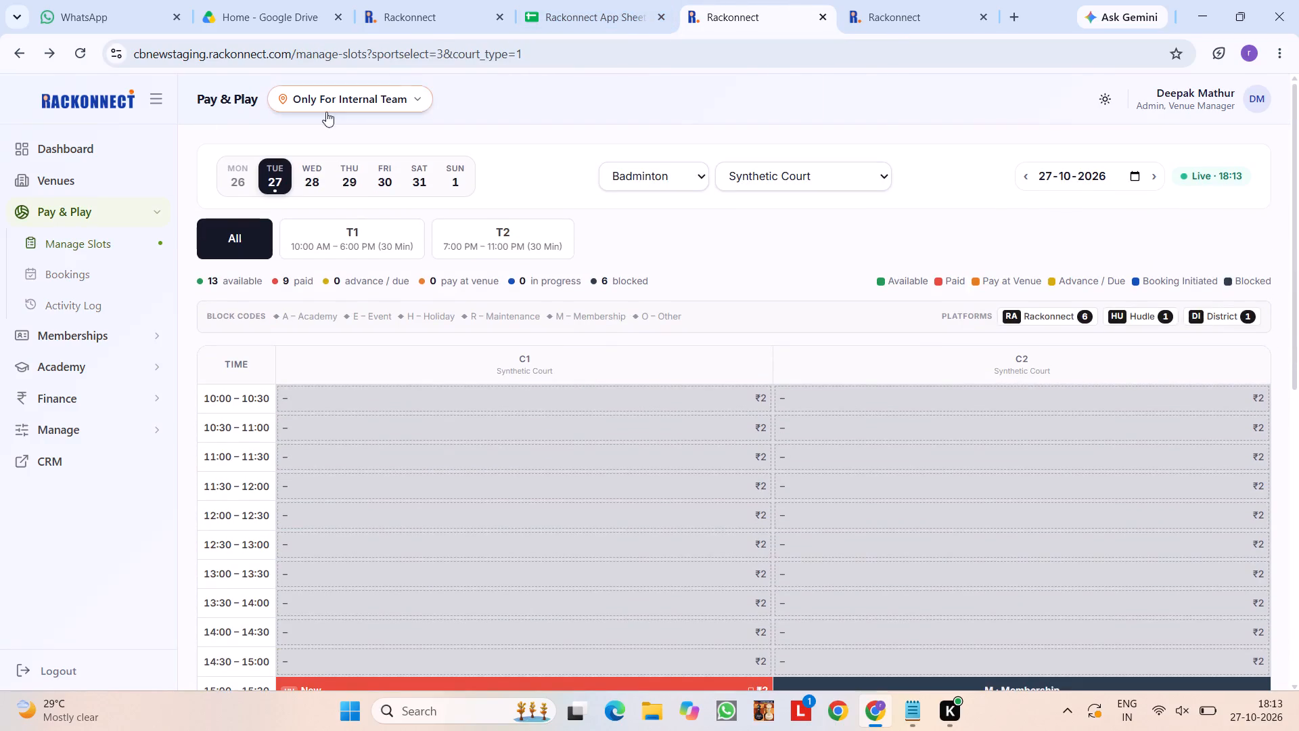
pyautogui.click(319, 171)
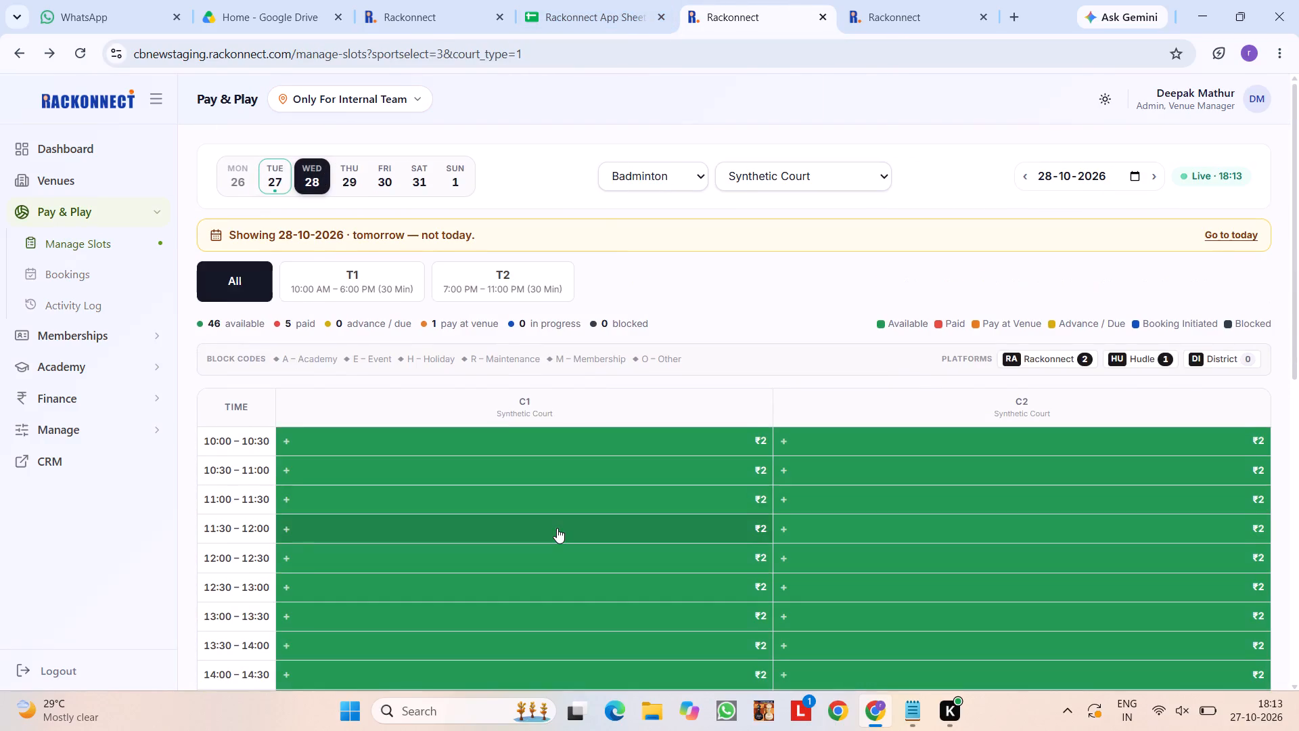
pyautogui.scroll(-6, 557, 528)
pyautogui.click(601, 230)
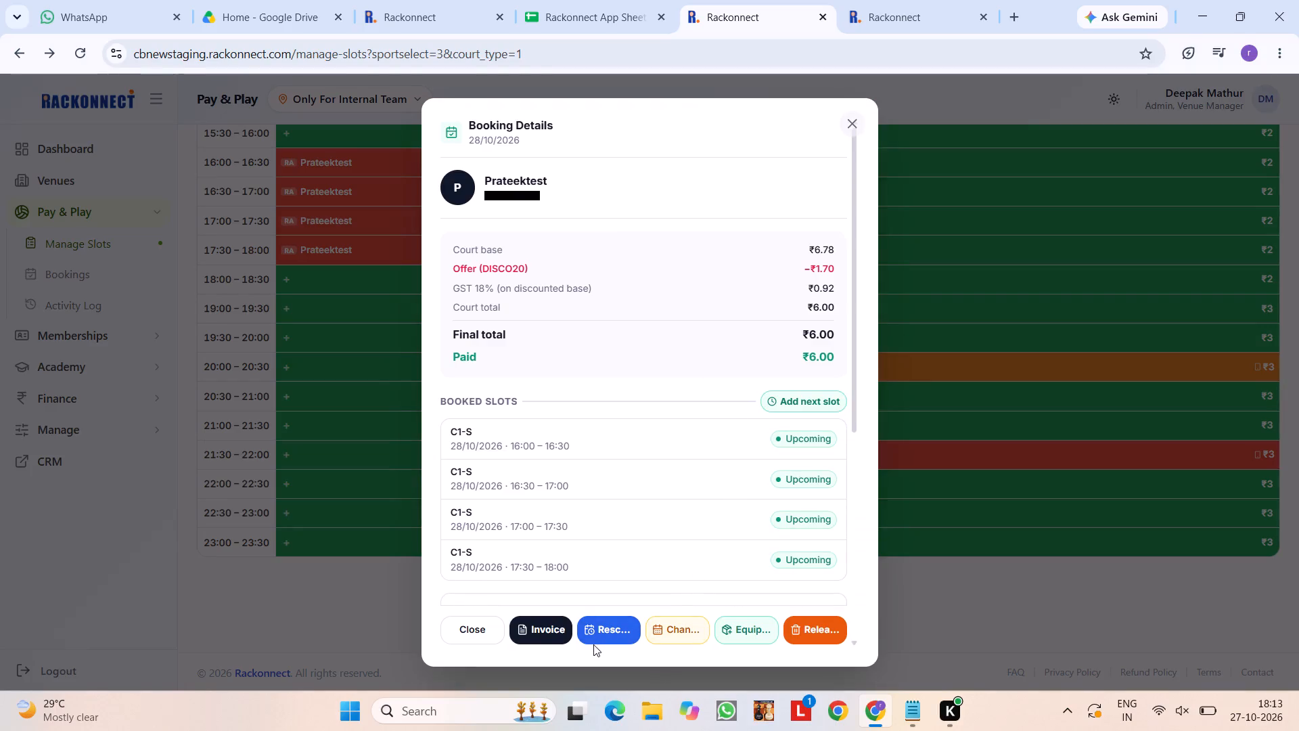
pyautogui.click(539, 625)
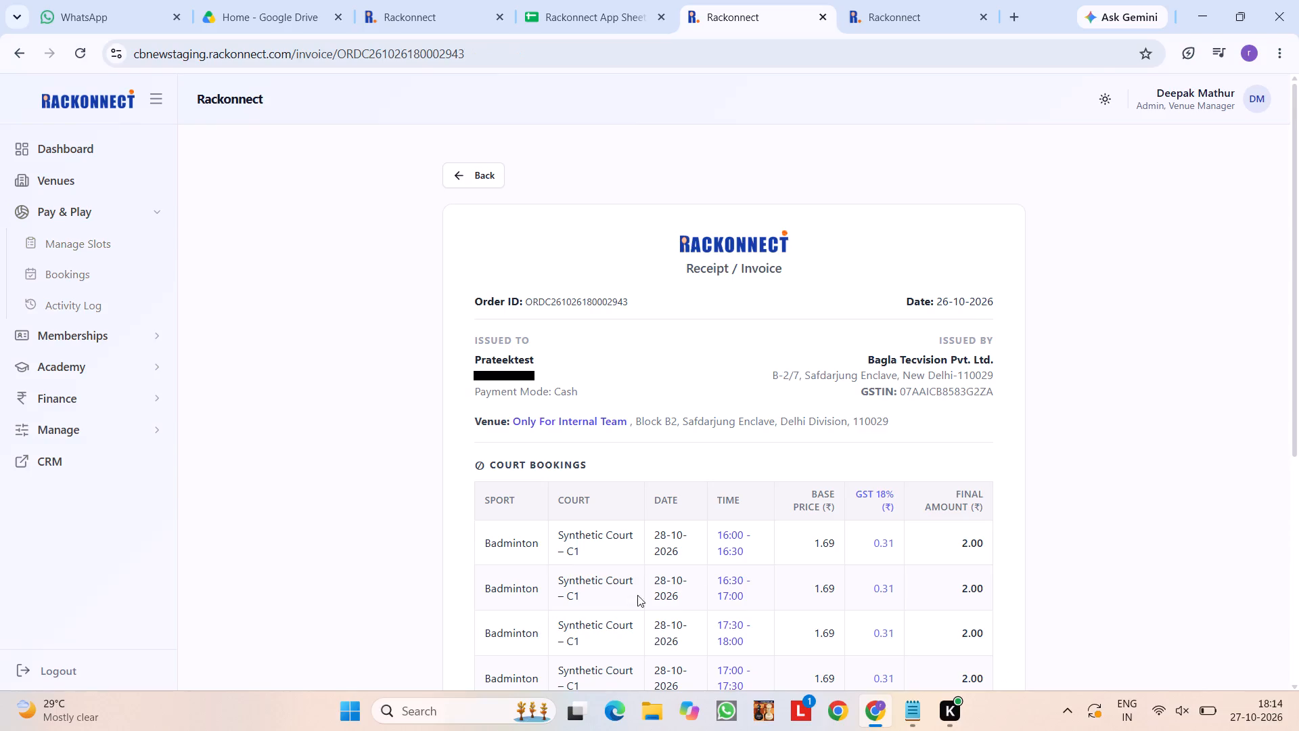
pyautogui.scroll(-3, 719, 570)
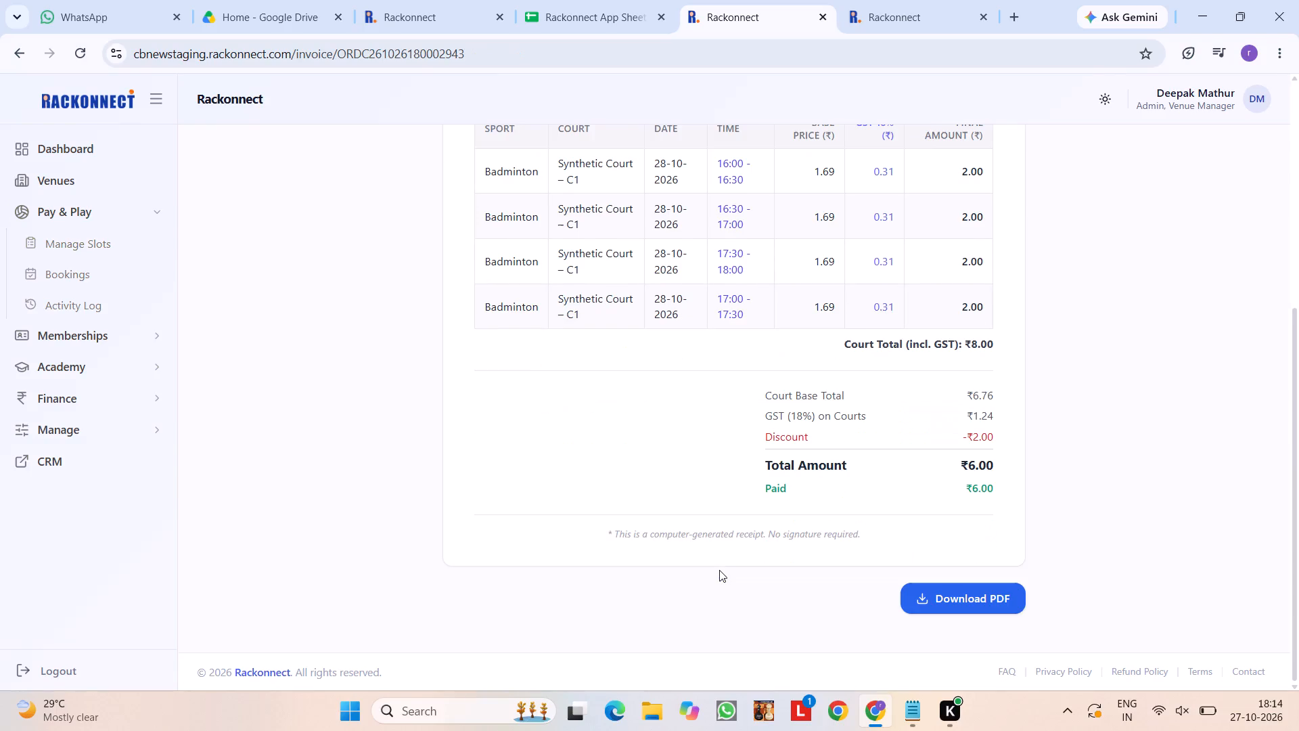
pyautogui.scroll(1, 719, 570)
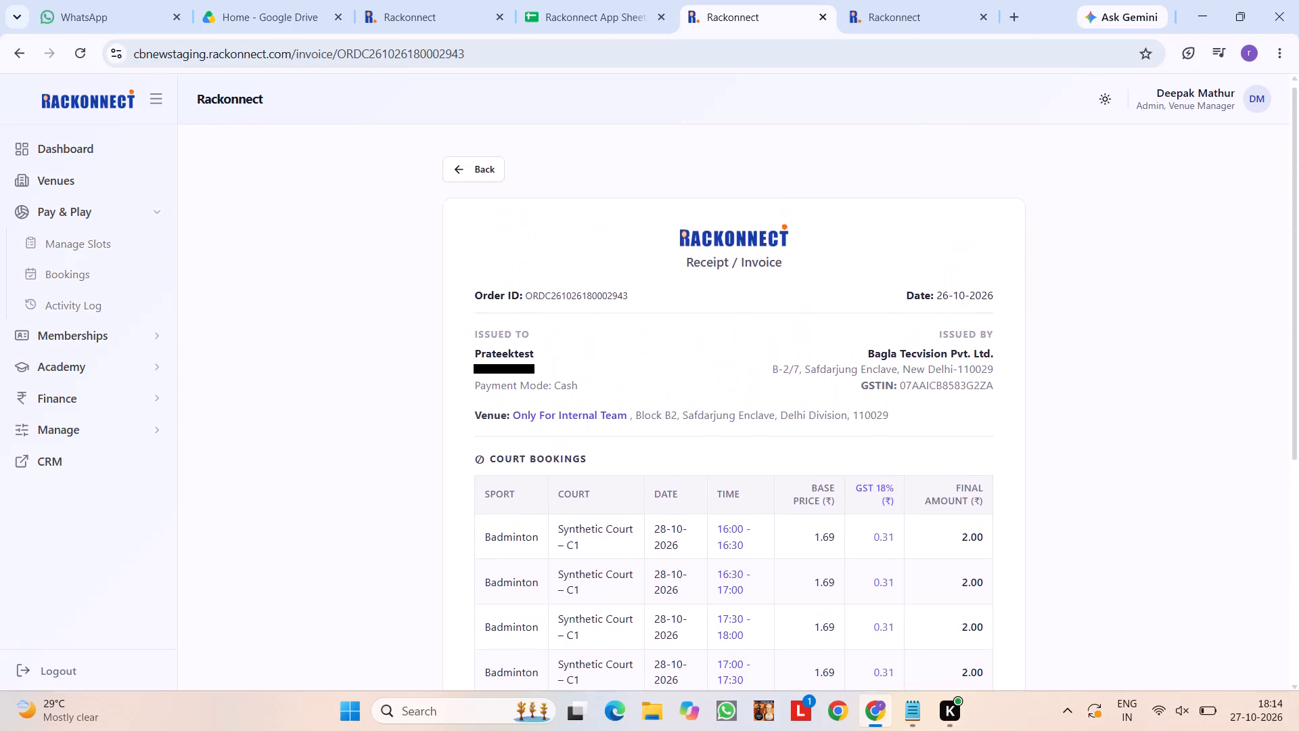
pyautogui.scroll(1, 755, 315)
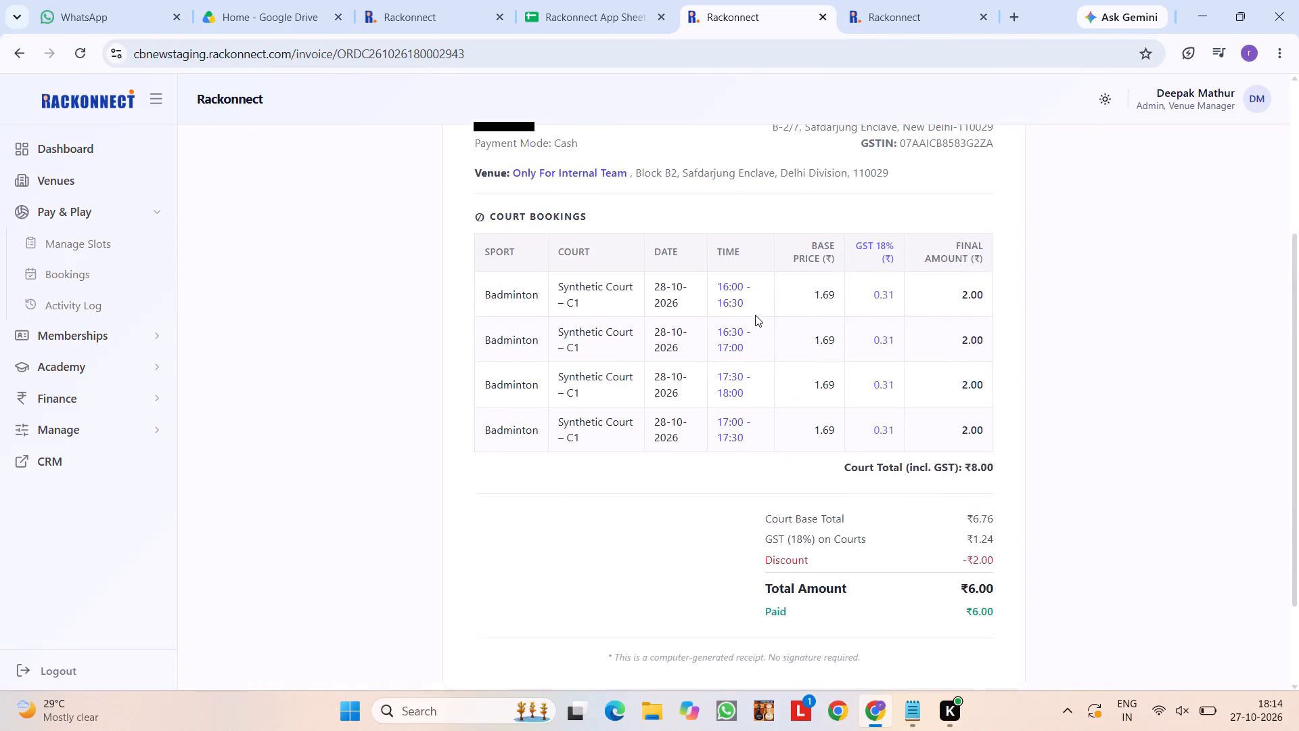
pyautogui.scroll(2, 755, 315)
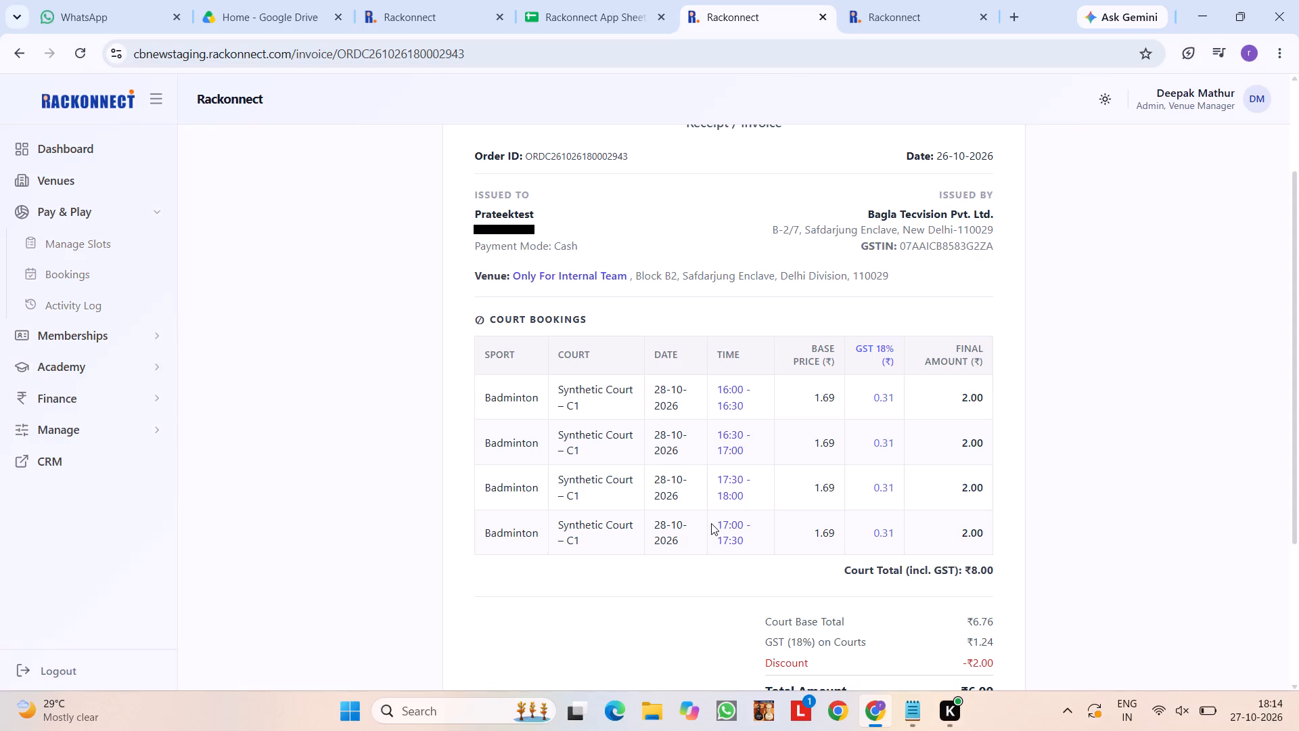
pyautogui.scroll(5, 415, 144)
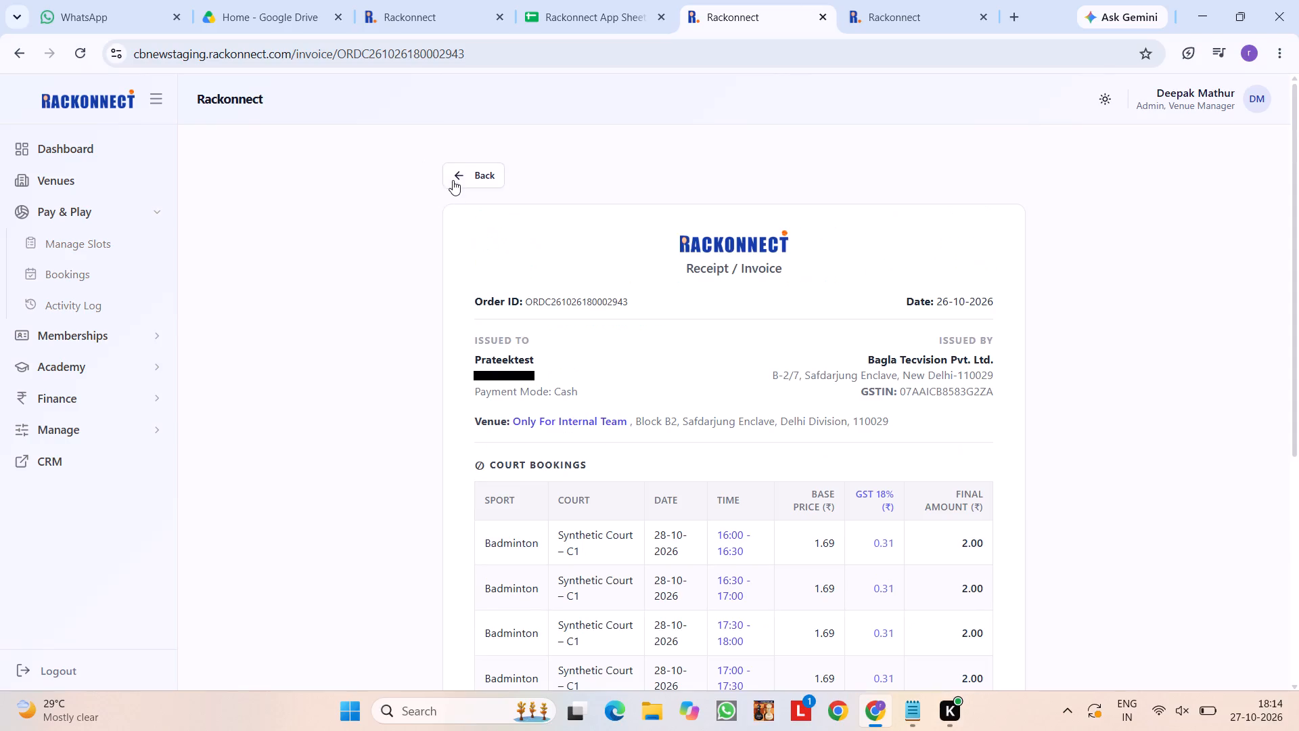
pyautogui.click(453, 179)
# In the bugs sheet, enter the QA remark "abhi bhi sequance sahi nhi h" for bug 264.
pyautogui.click(543, 0)
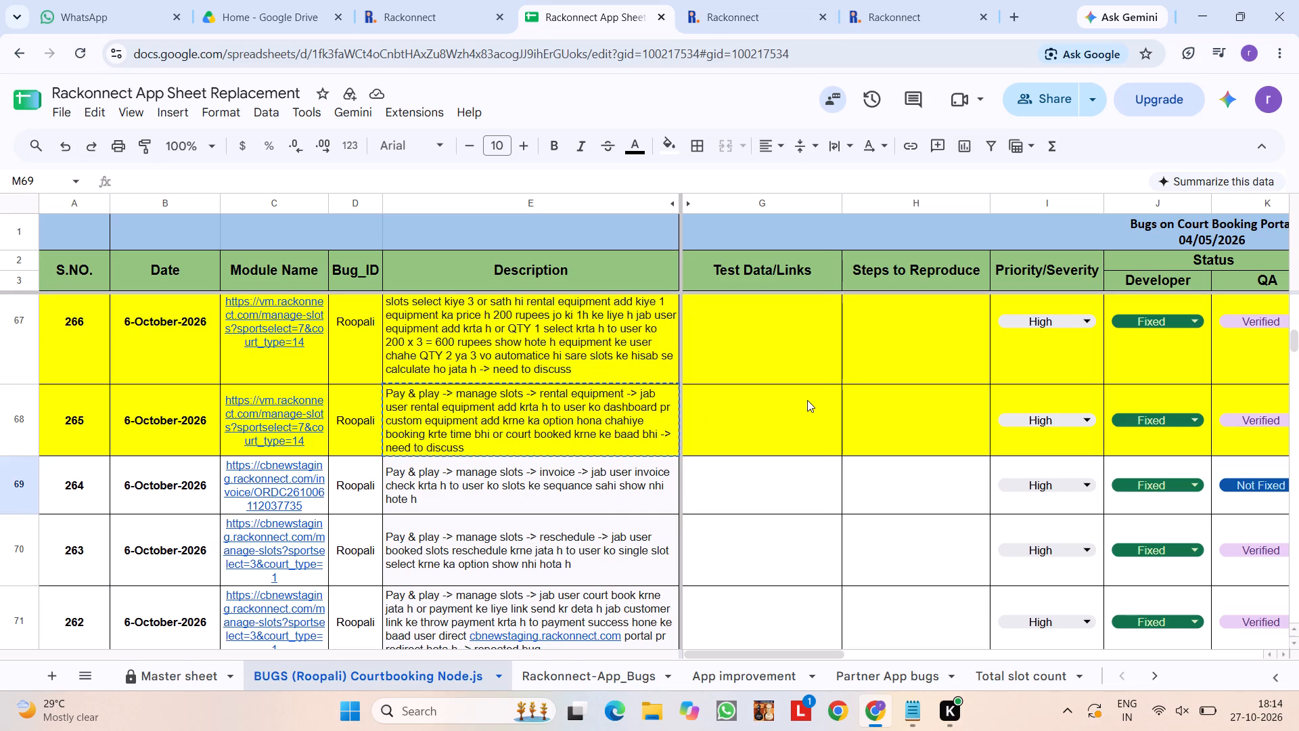
pyautogui.hscroll(-3, 836, 523)
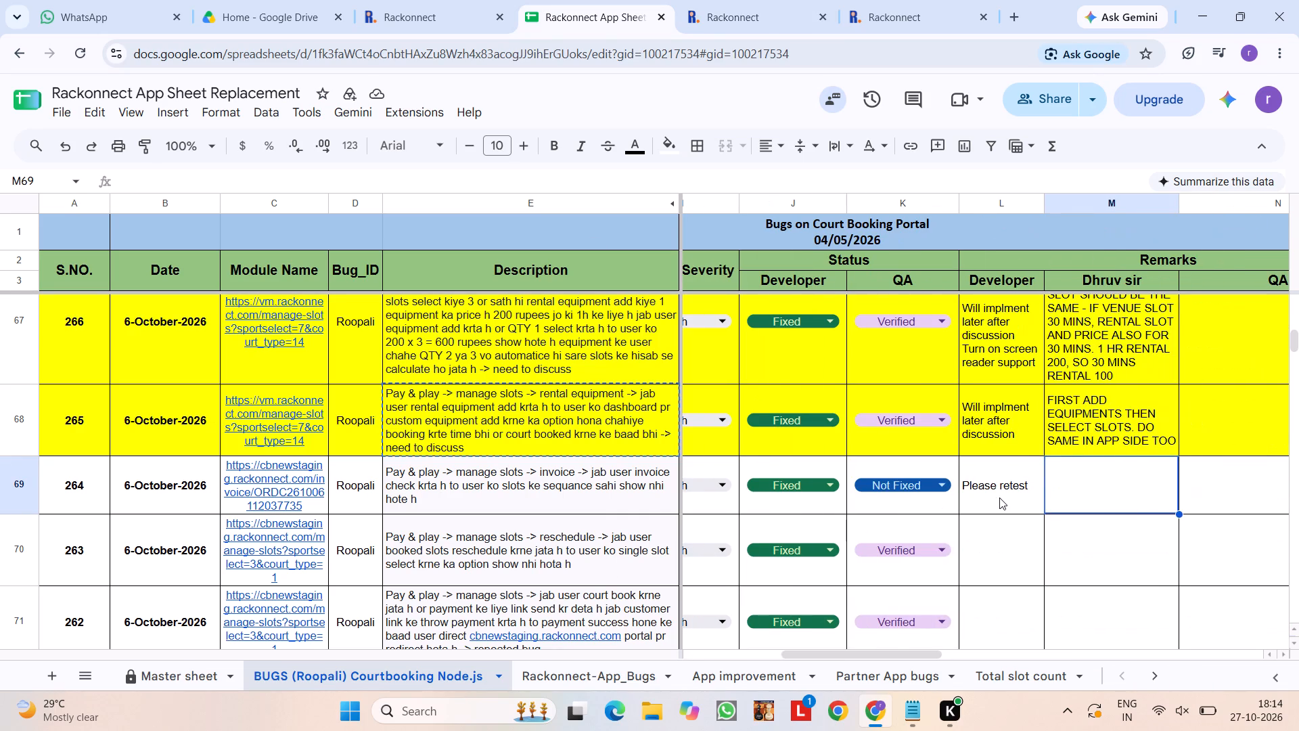
pyautogui.hscroll(-2, 999, 497)
pyautogui.click(999, 497)
pyautogui.write('abhi')
pyautogui.press('space')
pyautogui.write('bhi re')
pyautogui.press('BackSpace')
pyautogui.press('BackSpace')
pyautogui.press('BackSpace')
pyautogui.press('space')
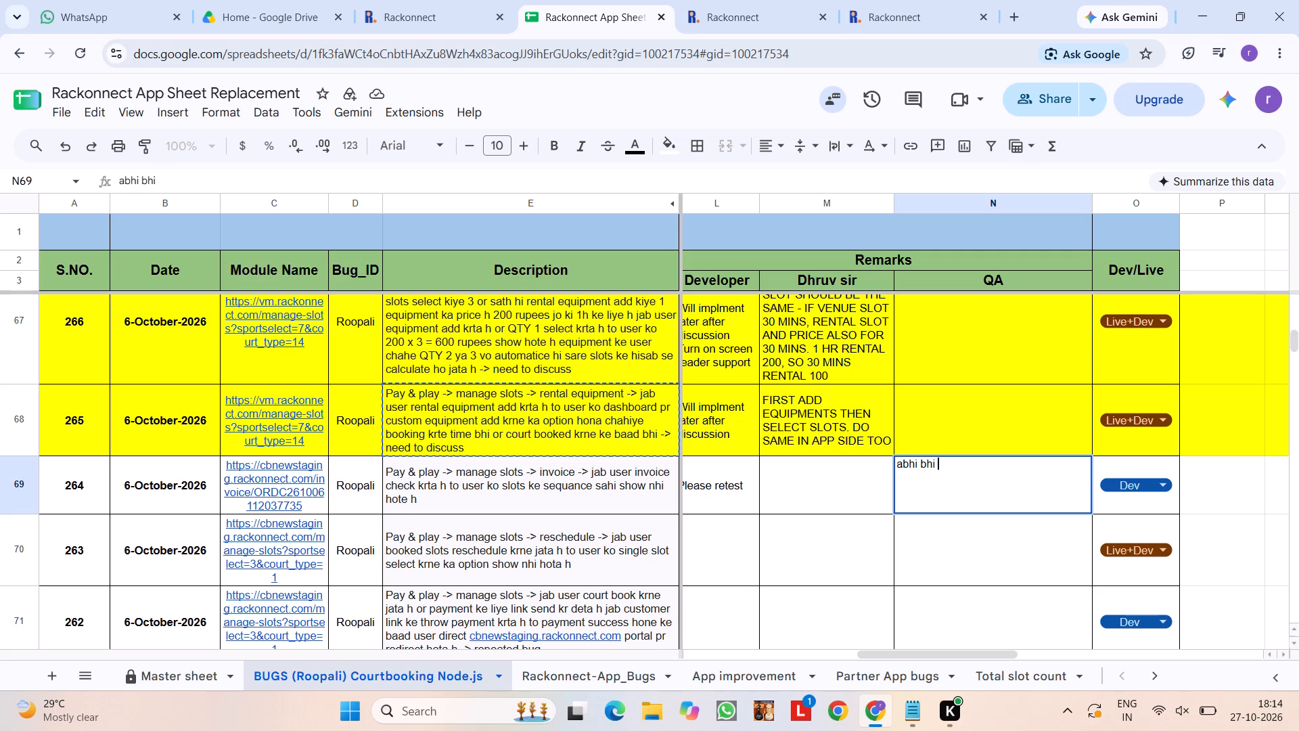
pyautogui.write('se')
pyautogui.write('qu')
pyautogui.write('ance sahi nhi h')
pyautogui.press('space')
pyautogui.press('Return')
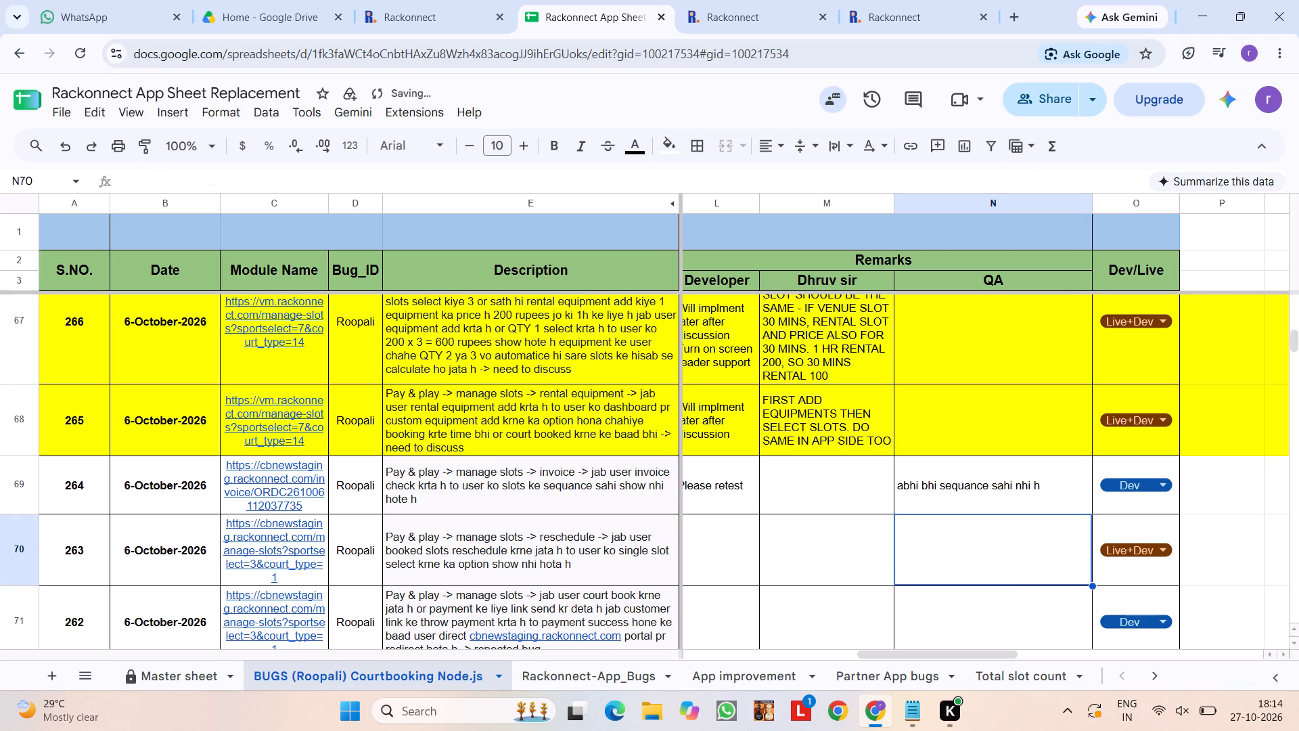
# Prefix bug 264's QA remark with "Retested -> " so it reads "Retested -> abhi bhi sequance sahi nhi h".
pyautogui.hscroll(6, 940, 541)
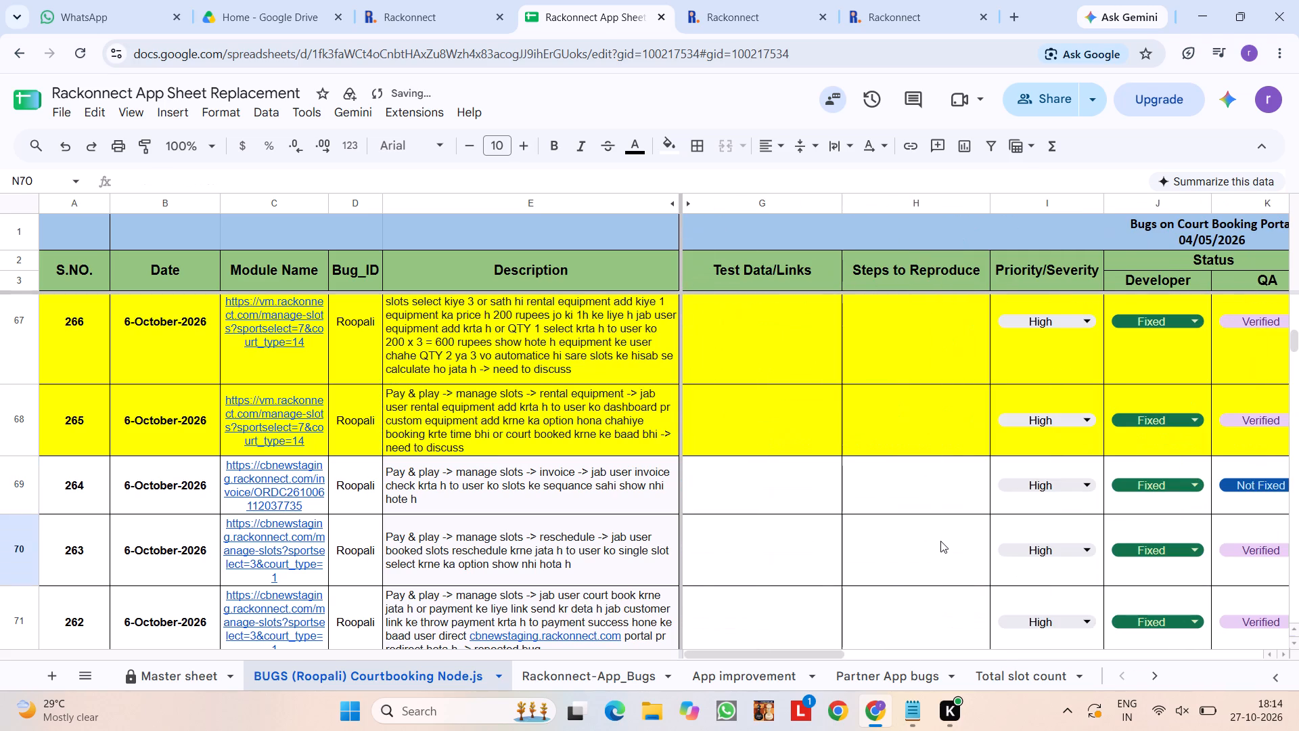
pyautogui.hscroll(-3, 940, 541)
pyautogui.doubleClick(1175, 490)
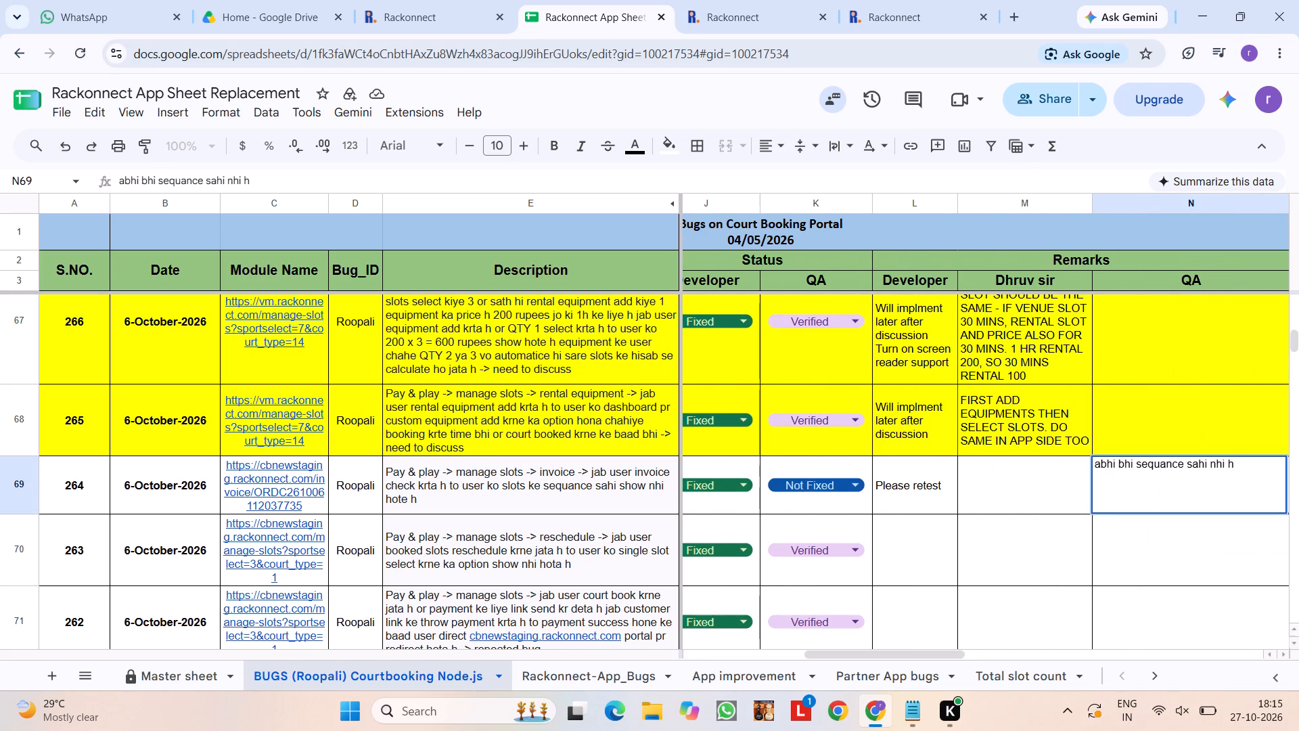
pyautogui.click(1097, 467)
pyautogui.write('Rea')
pyautogui.press('BackSpace')
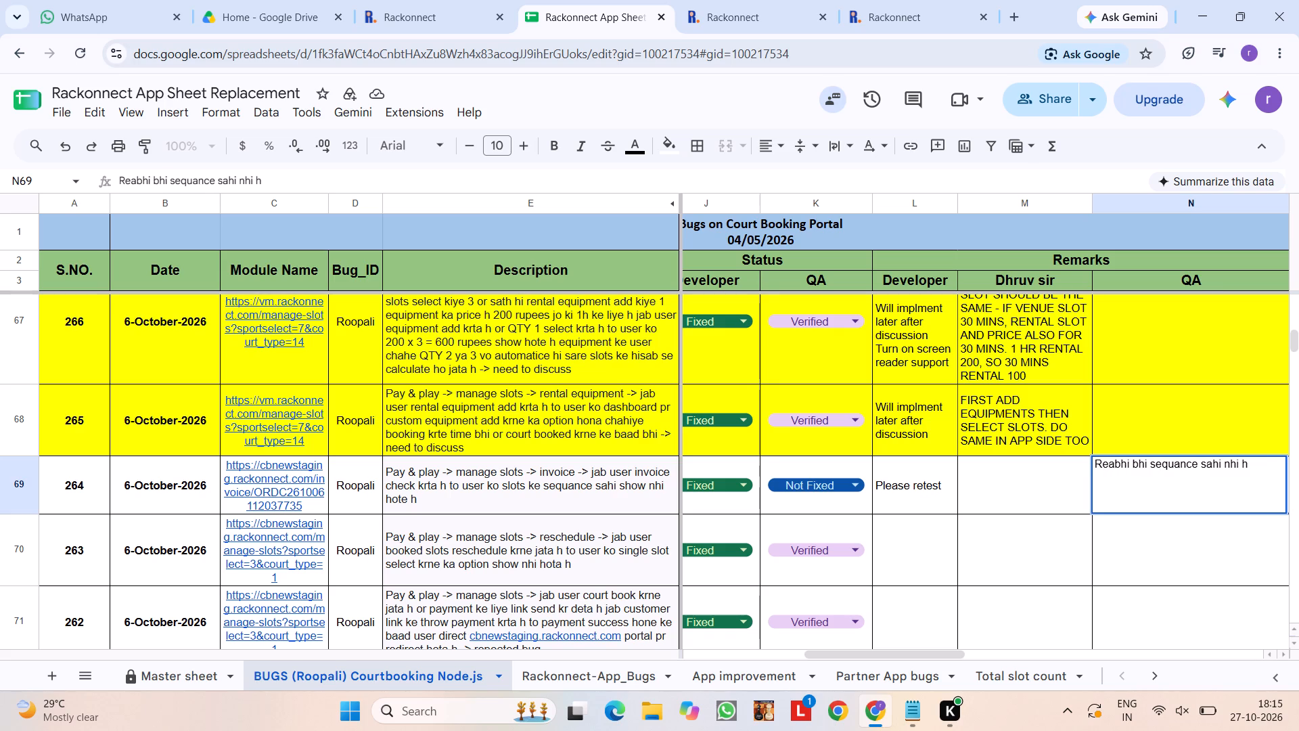
pyautogui.write('tested')
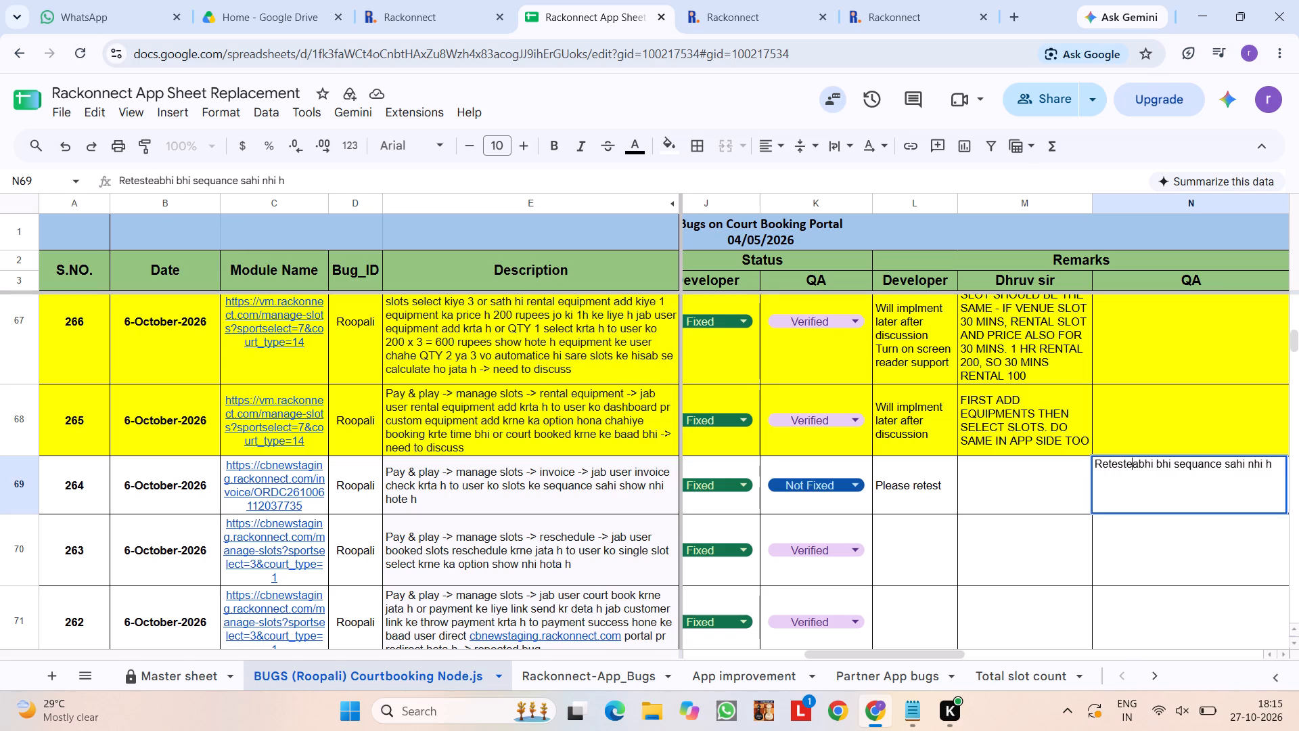
pyautogui.press('space')
pyautogui.write('->')
pyautogui.press('space')
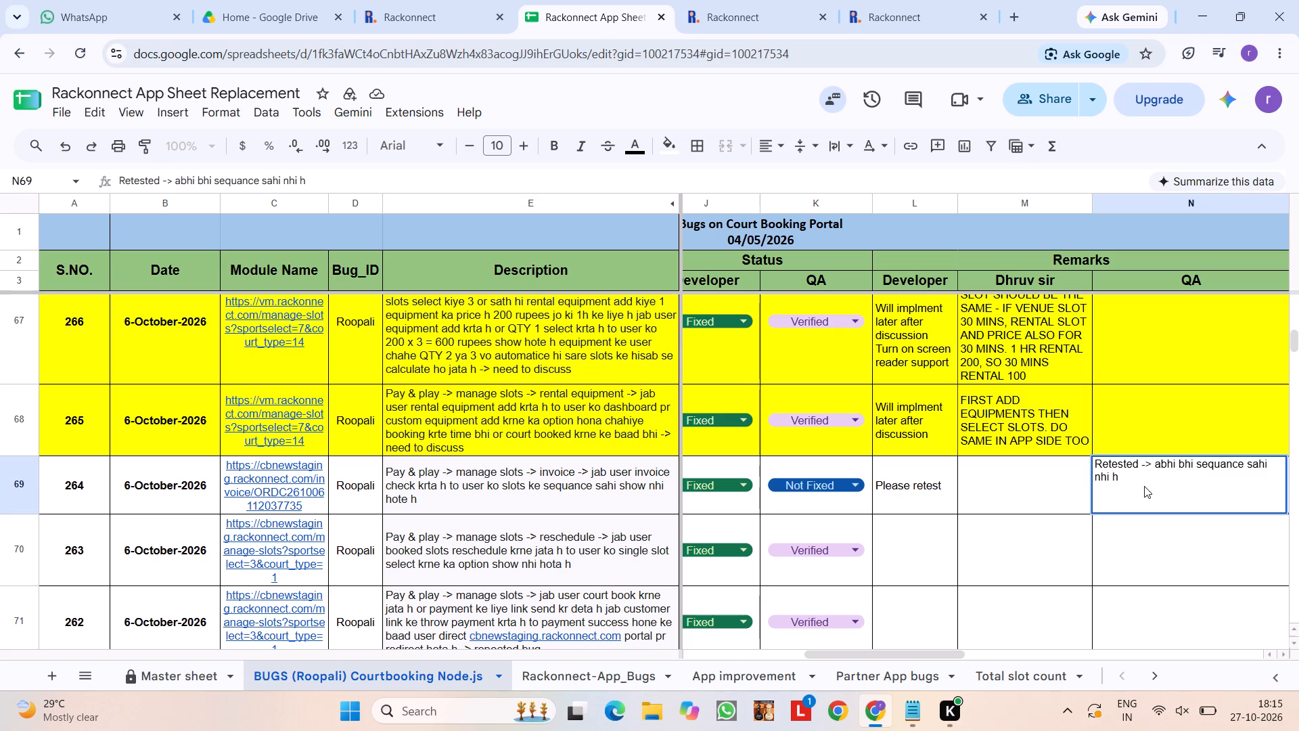
pyautogui.click(970, 493)
# Look back over bug 264's statuses and select its description cell.
pyautogui.hscroll(8, 970, 493)
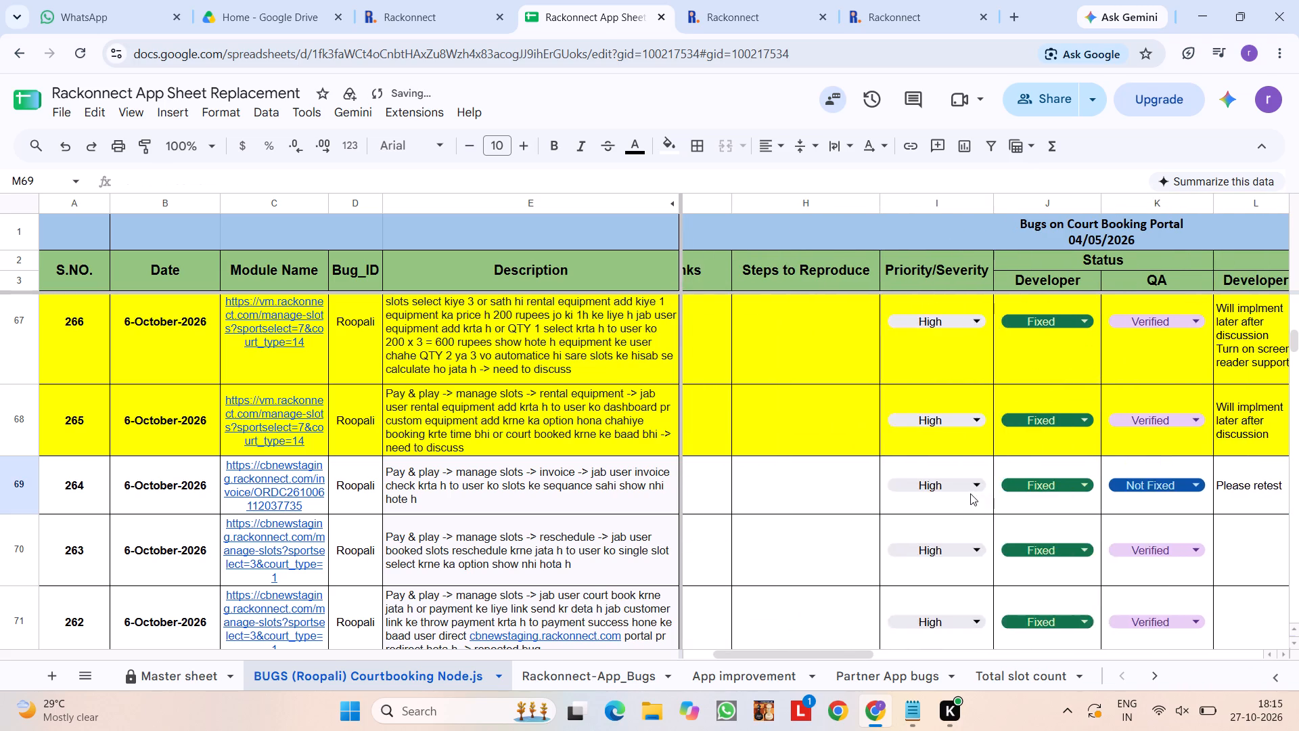
pyautogui.hscroll(3, 970, 493)
pyautogui.scroll(1, 792, 497)
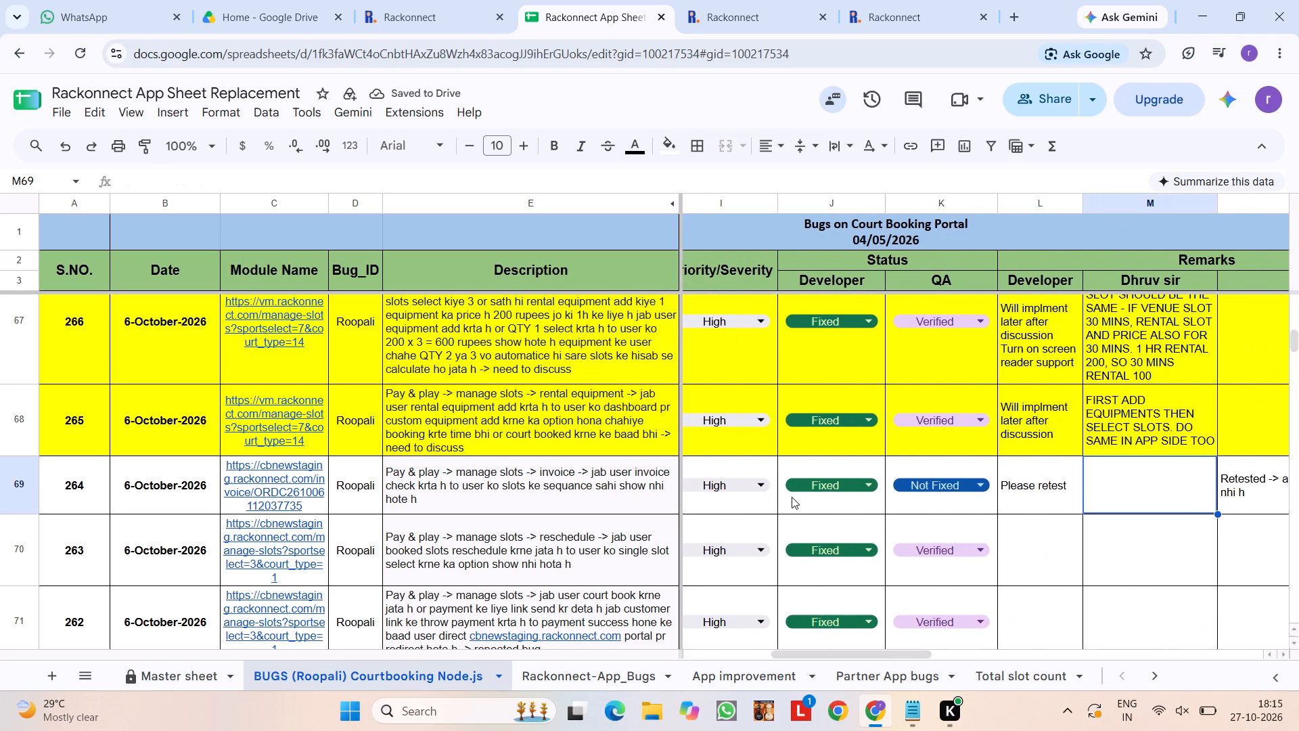
pyautogui.scroll(1, 792, 497)
pyautogui.click(555, 512)
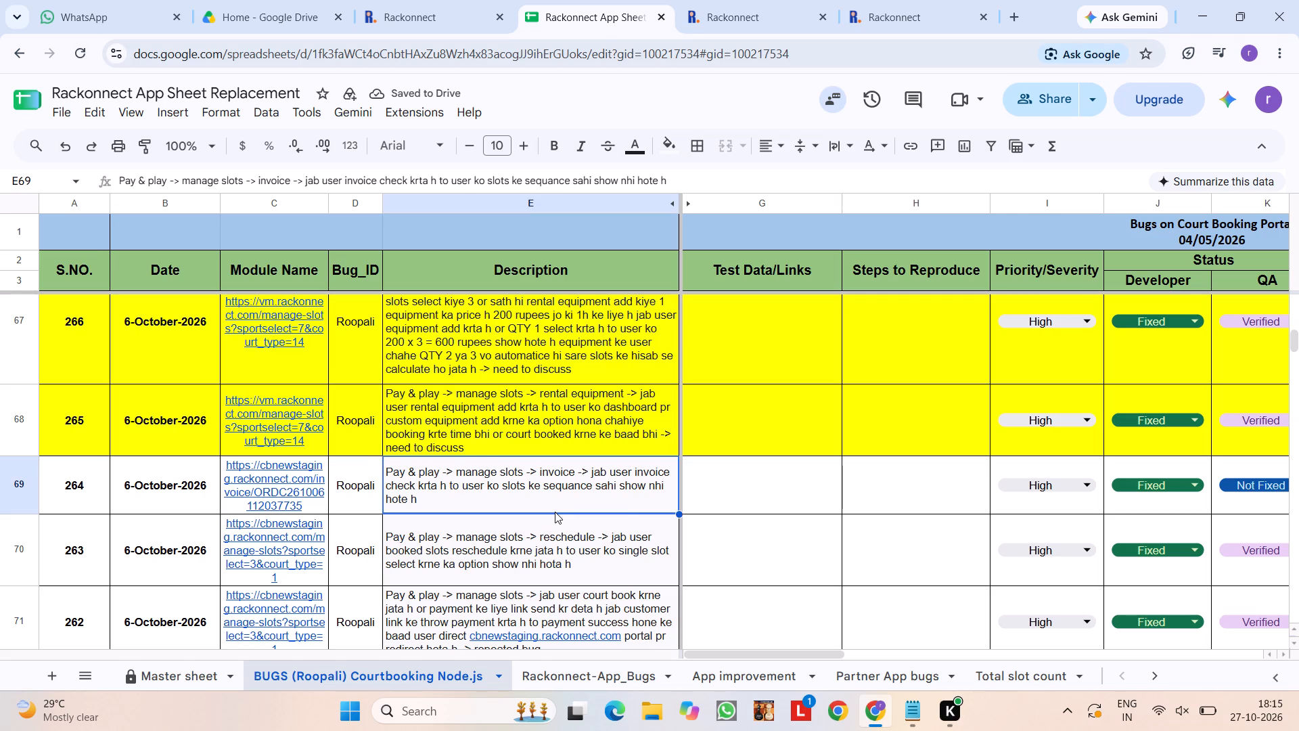
# Copy bug 264's description to the end of the Notepad work notes, append "-> not fixed", and start a new "." entry below.
pyautogui.hotkey('ctrl', 'c')
pyautogui.hotkey('alt', 'Tab')
pyautogui.hotkey('ctrl', 'v')
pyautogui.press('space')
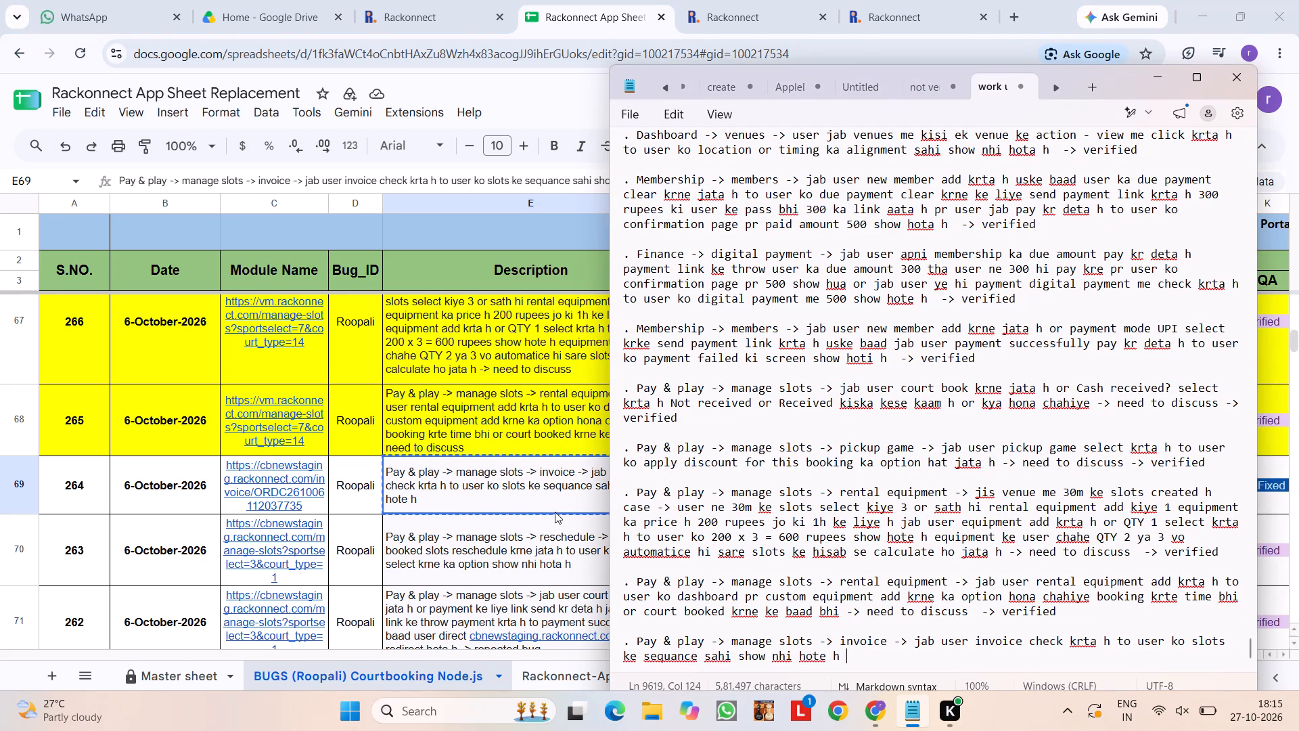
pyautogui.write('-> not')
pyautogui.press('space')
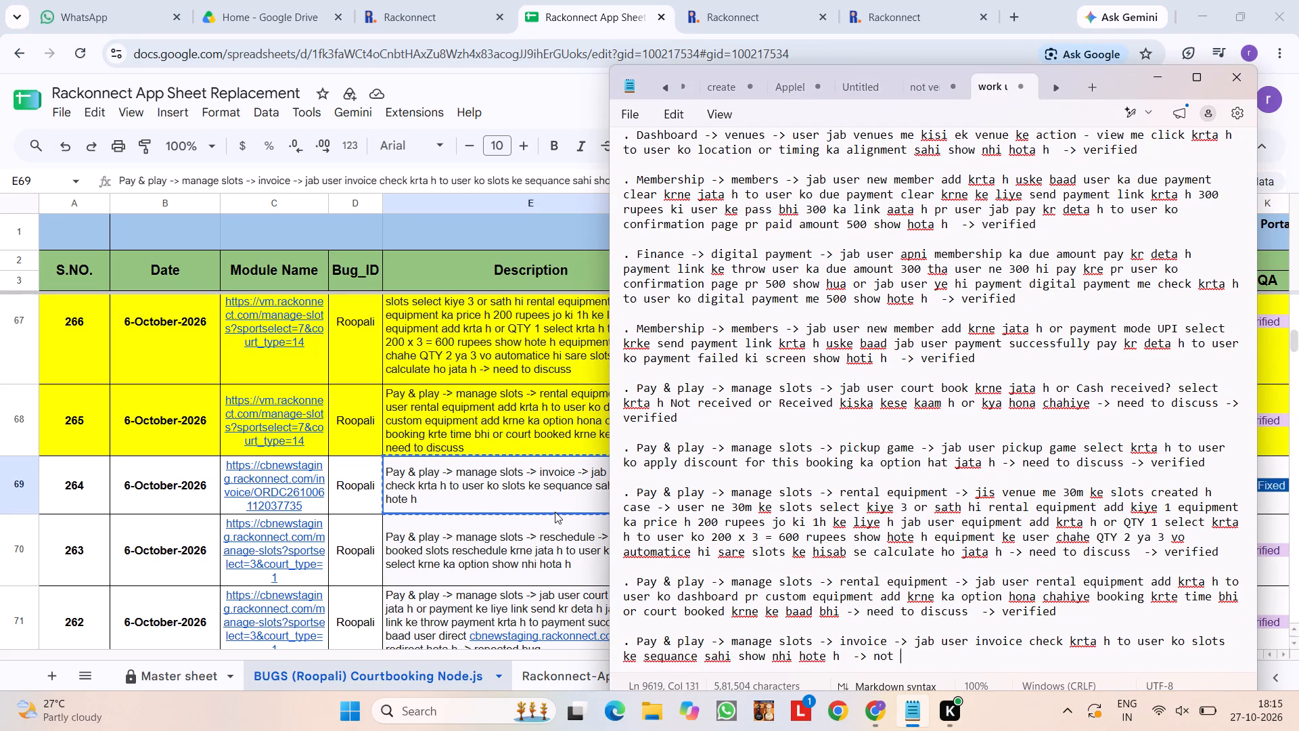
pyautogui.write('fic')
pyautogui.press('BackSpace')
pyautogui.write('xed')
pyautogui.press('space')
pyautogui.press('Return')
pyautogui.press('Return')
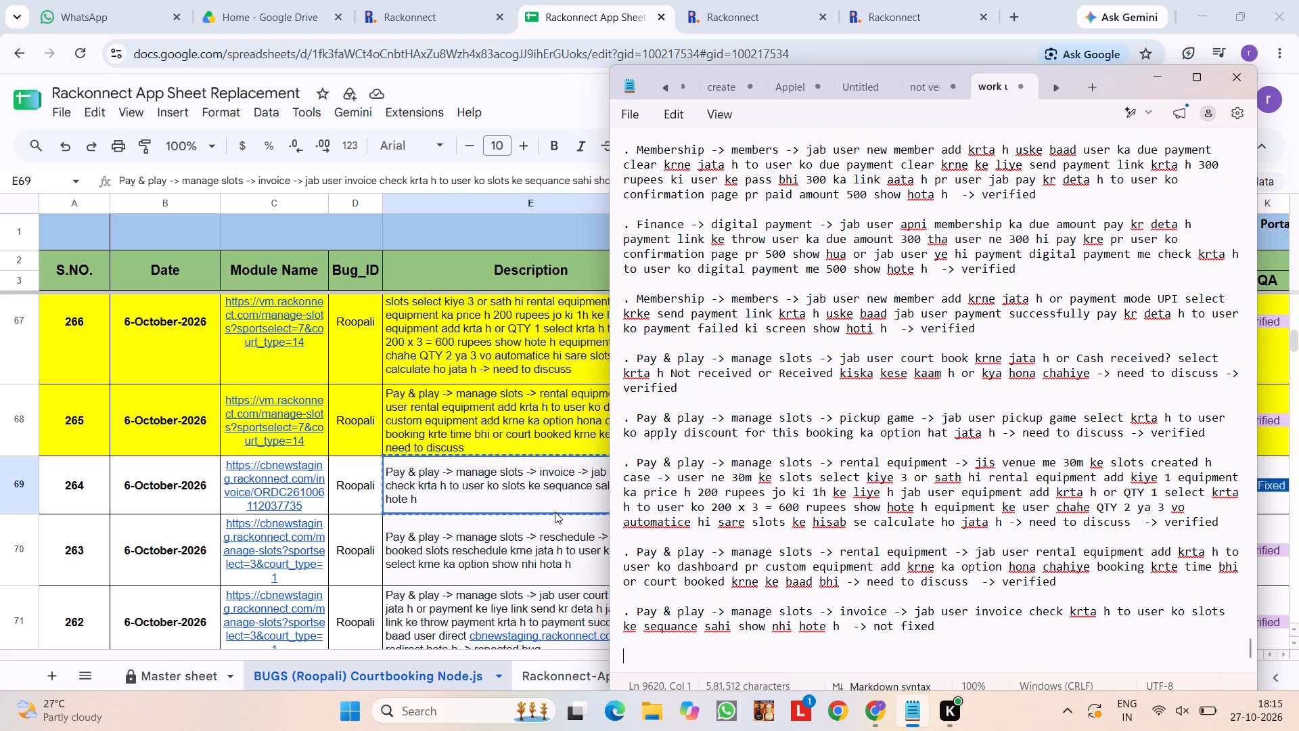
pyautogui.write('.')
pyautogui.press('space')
# Return to the bugs sheet in Chrome and go over the description cells of bugs 263 and 264.
pyautogui.click(564, 555)
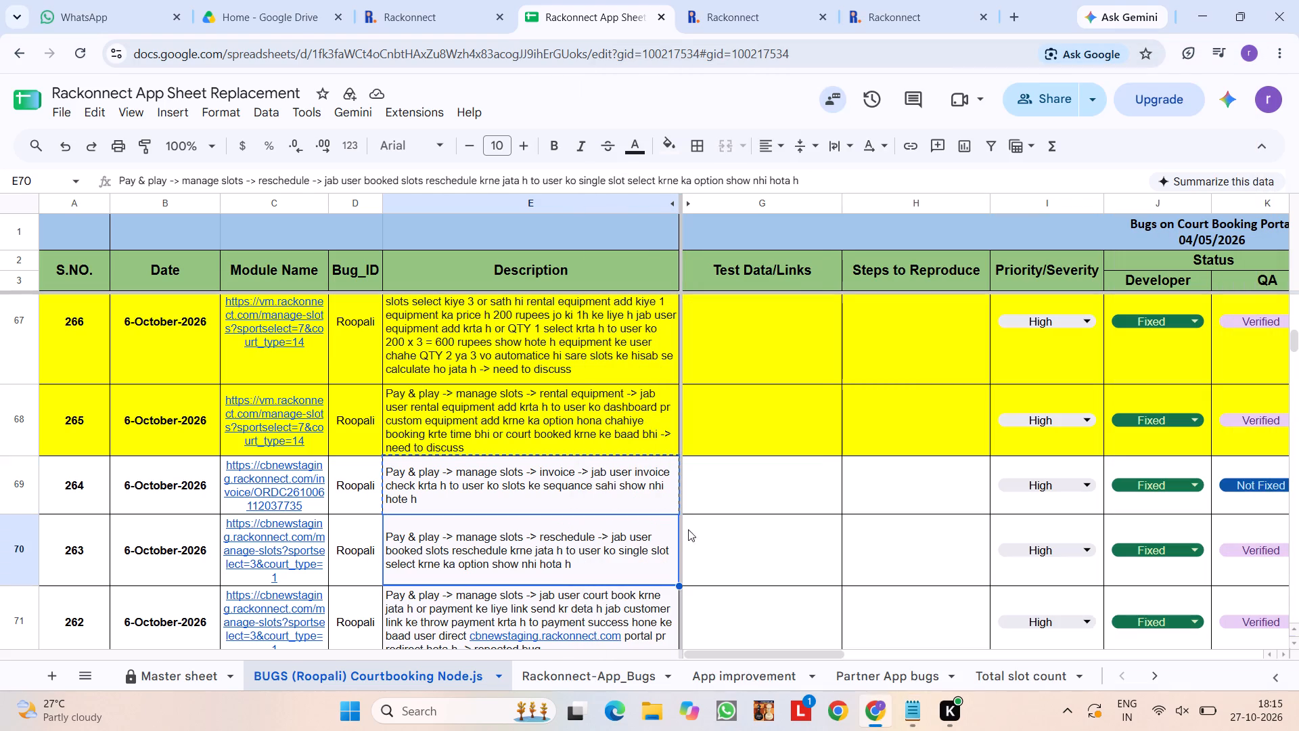
pyautogui.click(602, 464)
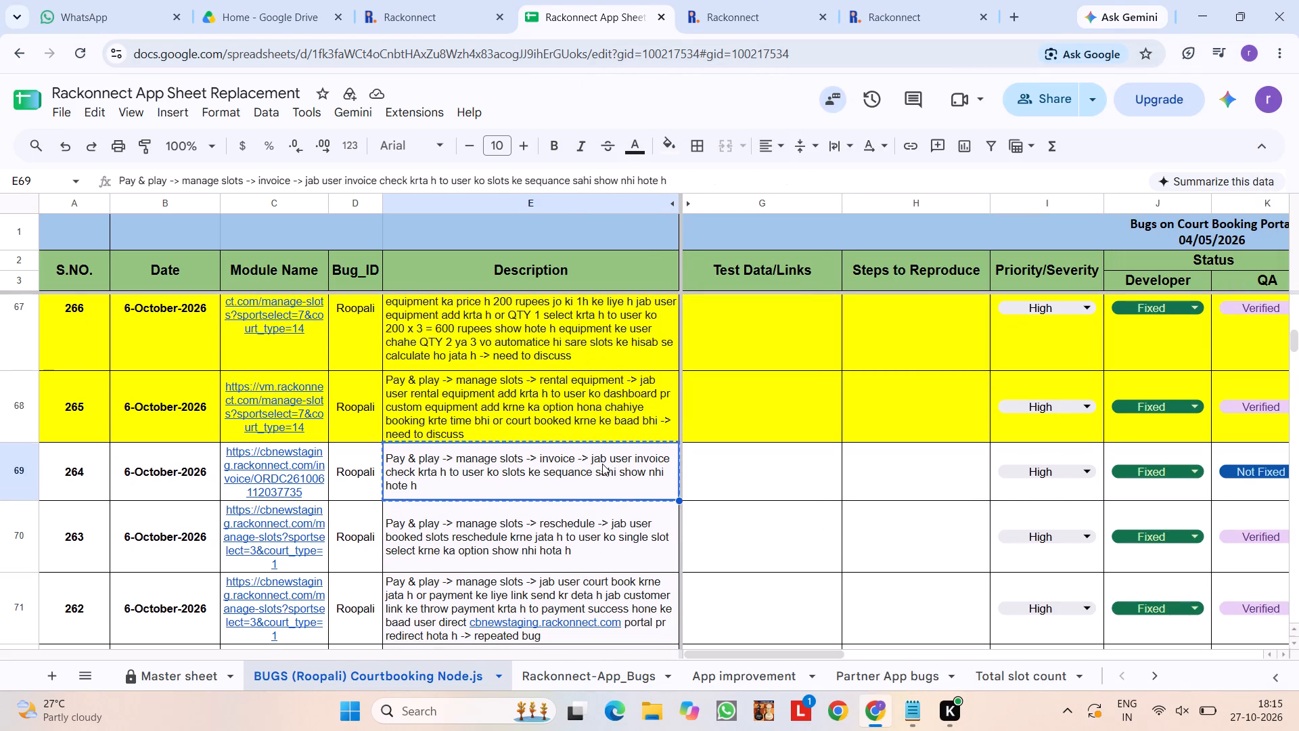
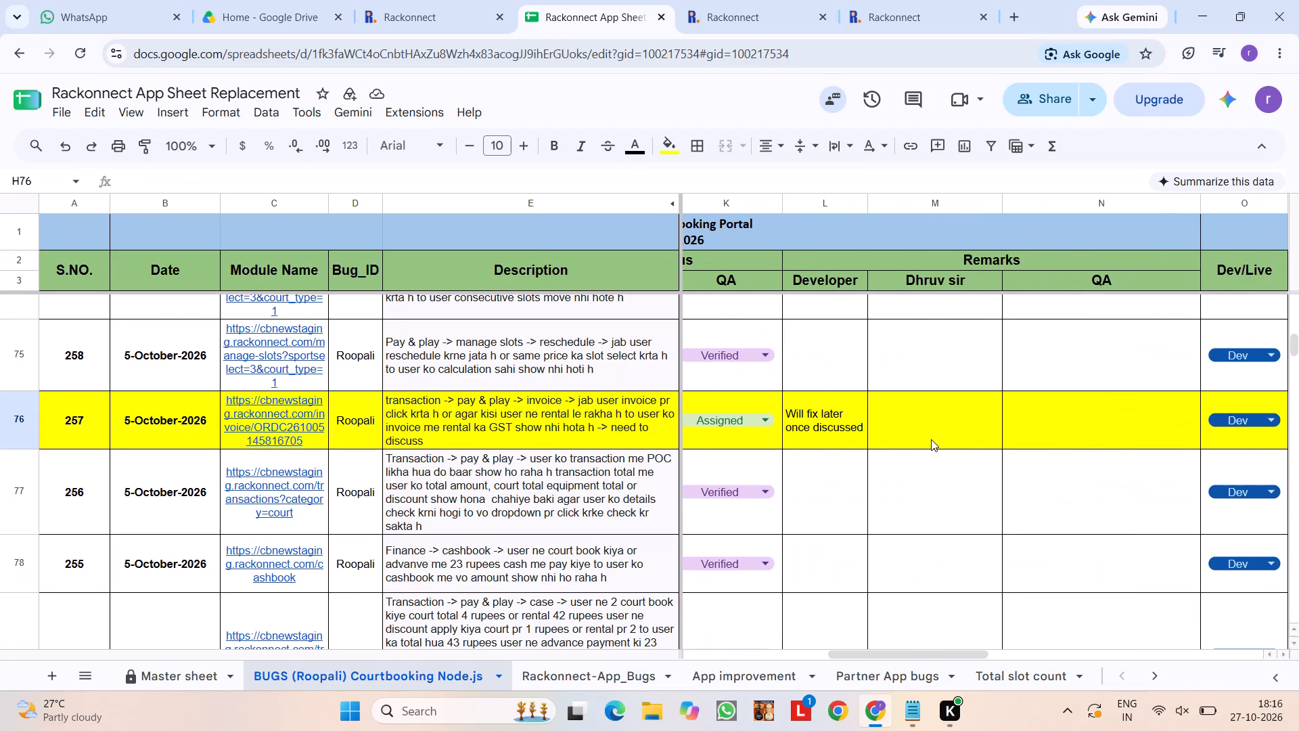
# Review the QA status, developer status and remarks of bug 257 about the missing rental GST on invoices.
pyautogui.hscroll(3, 931, 439)
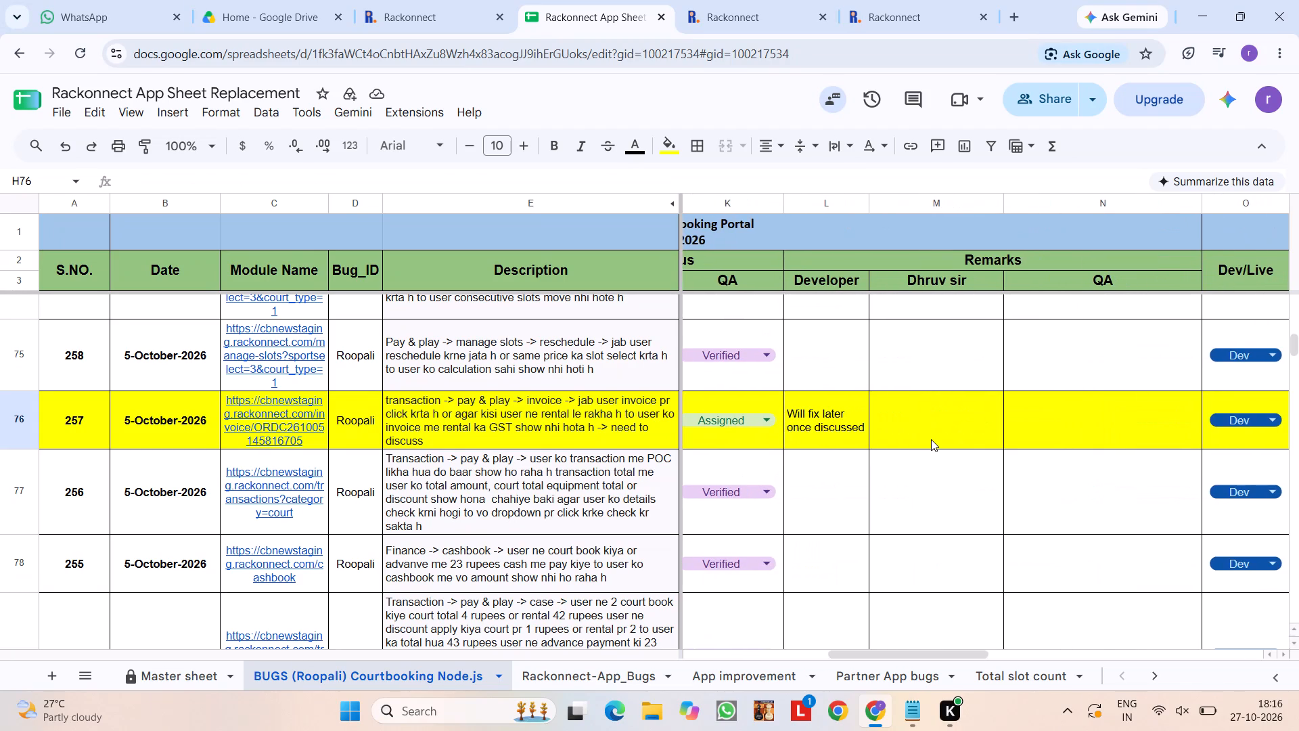
pyautogui.hscroll(3, 931, 439)
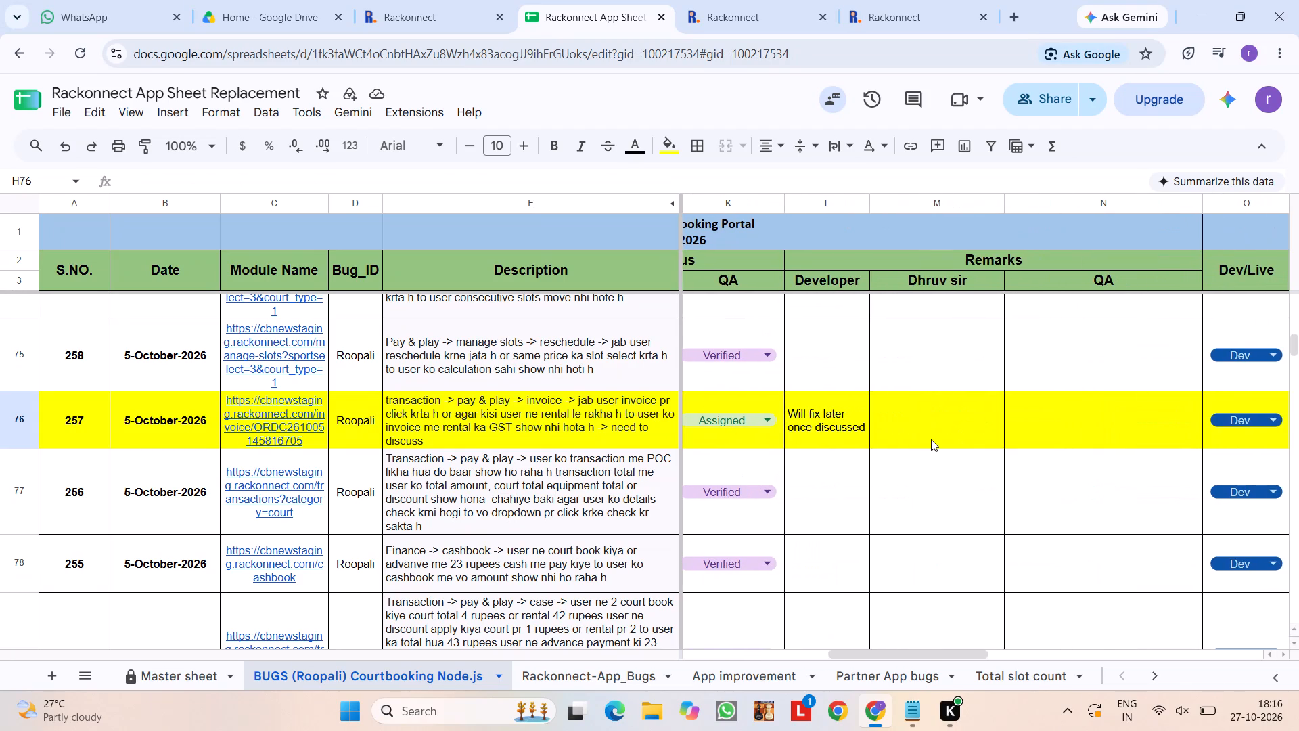
pyautogui.hscroll(4, 931, 439)
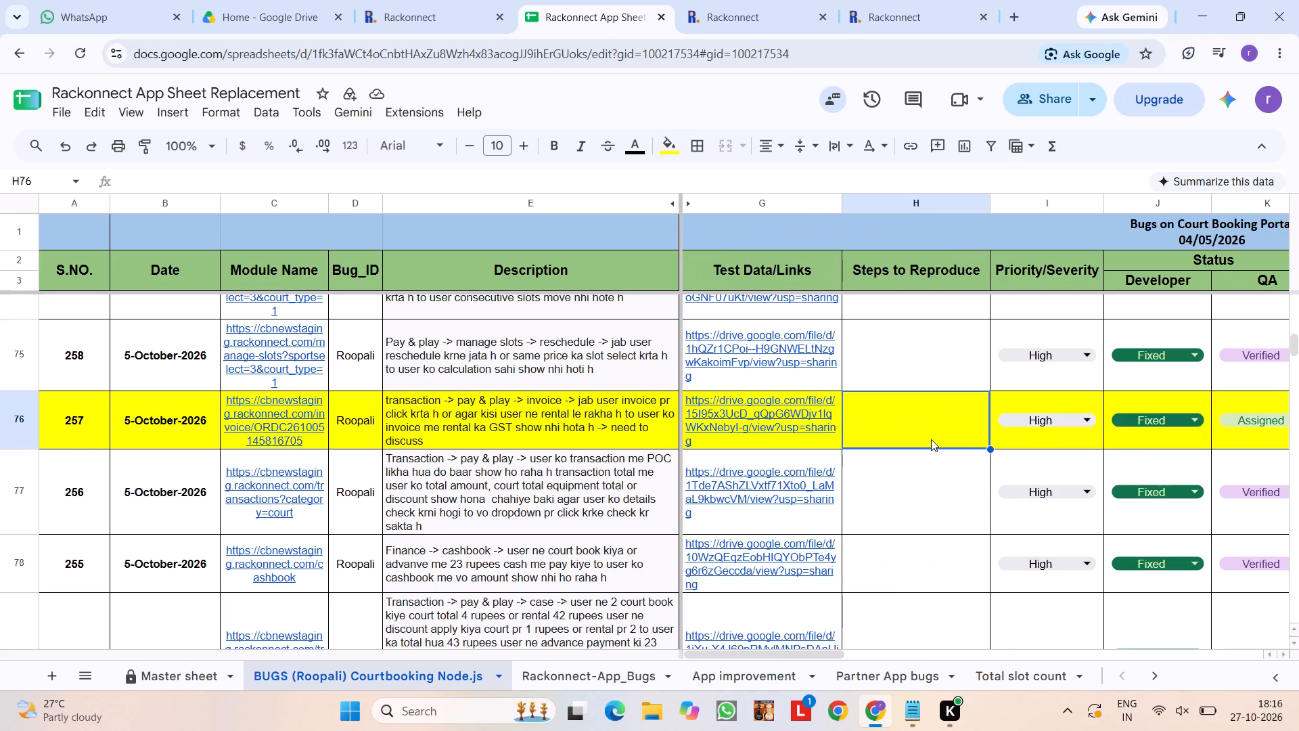
# On the staging site, open the C1 16:00–18:00 booking on Wednesday 28 October, check its details, and close it.
pyautogui.click(772, 9)
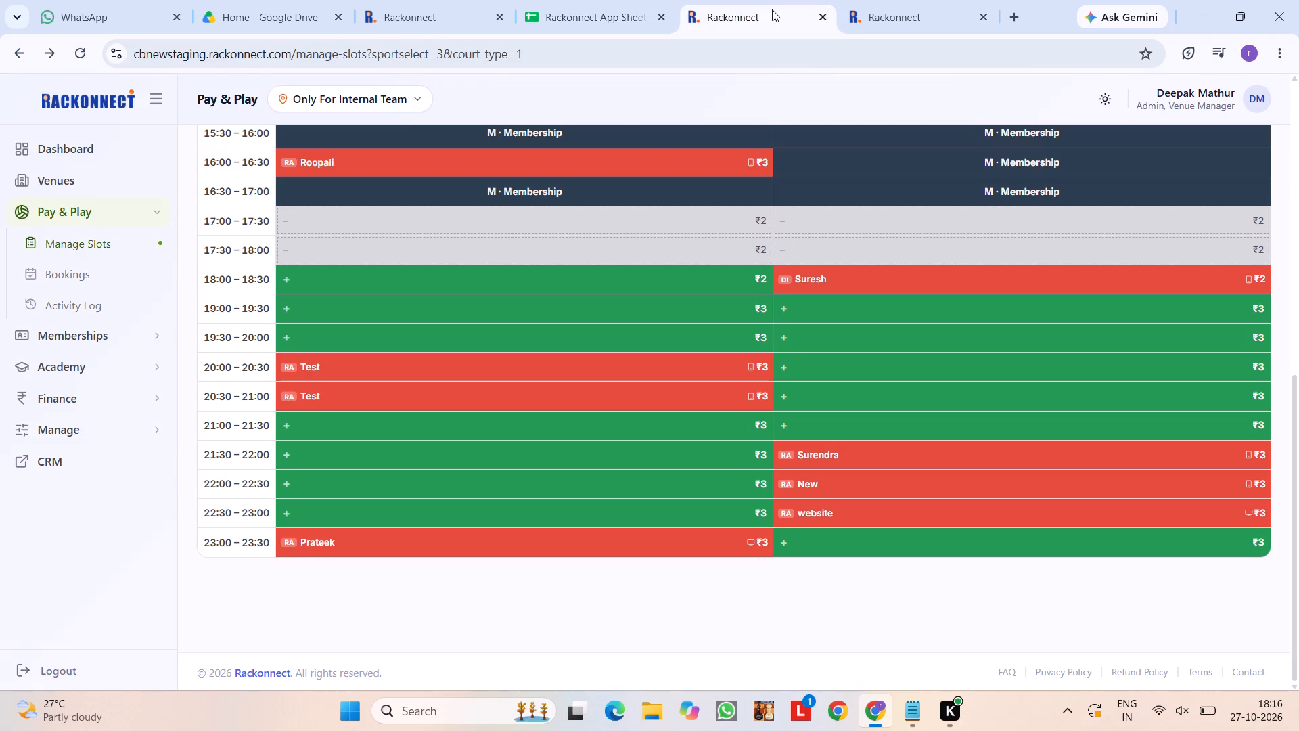
pyautogui.click(630, 384)
pyautogui.click(341, 398)
pyautogui.scroll(1, 552, 373)
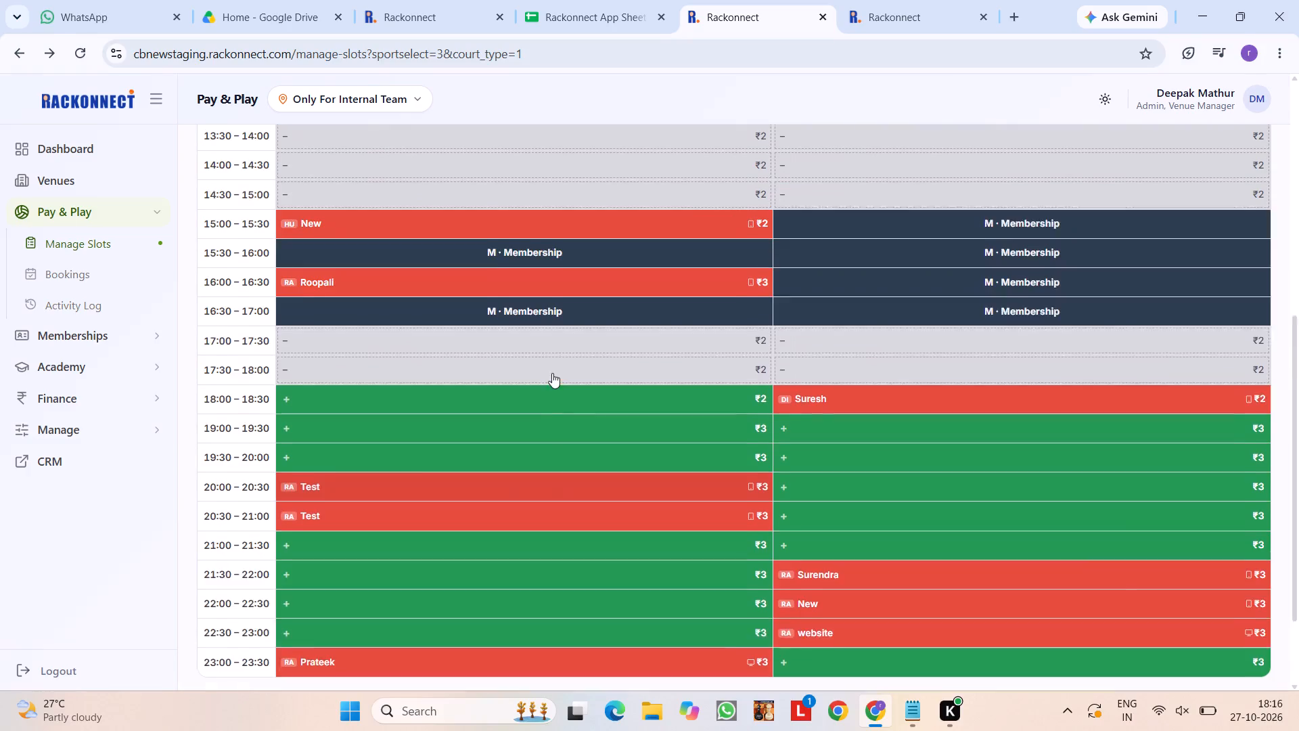
pyautogui.scroll(1, 552, 373)
pyautogui.scroll(1, 656, 501)
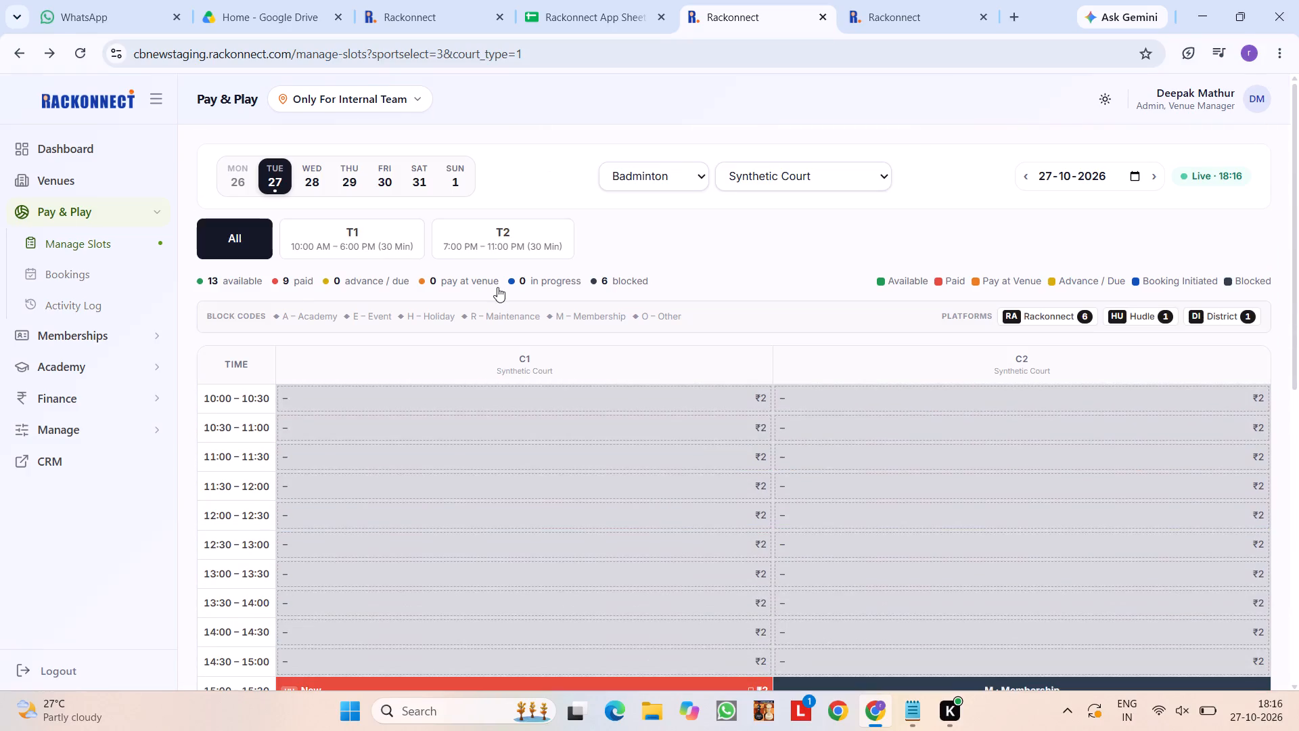
pyautogui.click(319, 163)
pyautogui.scroll(-5, 493, 463)
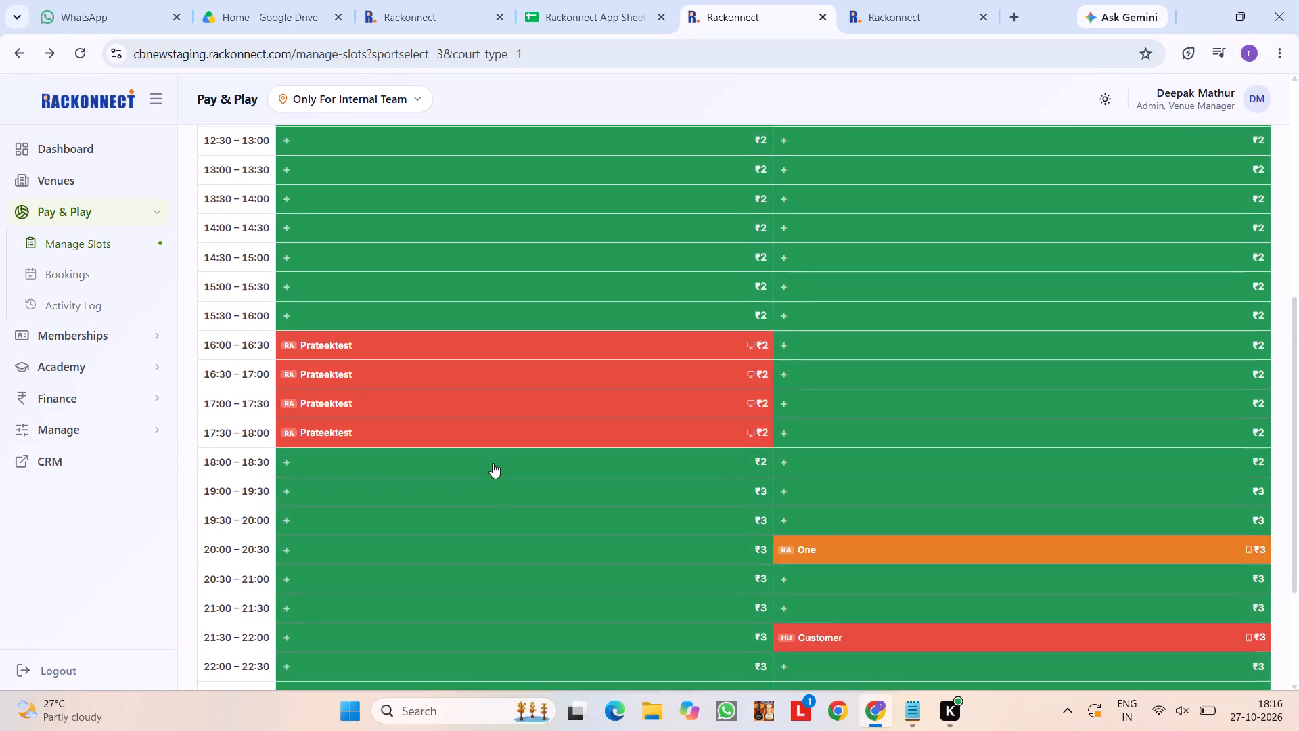
pyautogui.click(533, 317)
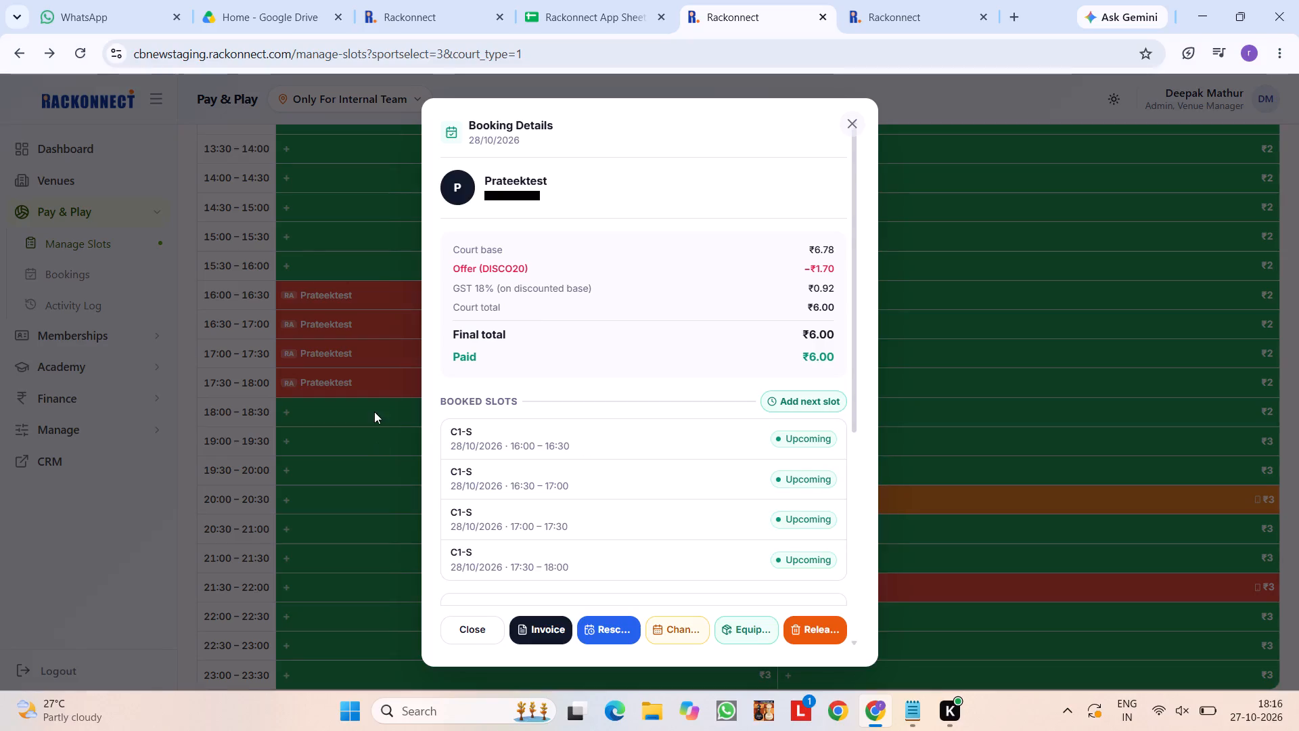
pyautogui.scroll(-4, 659, 440)
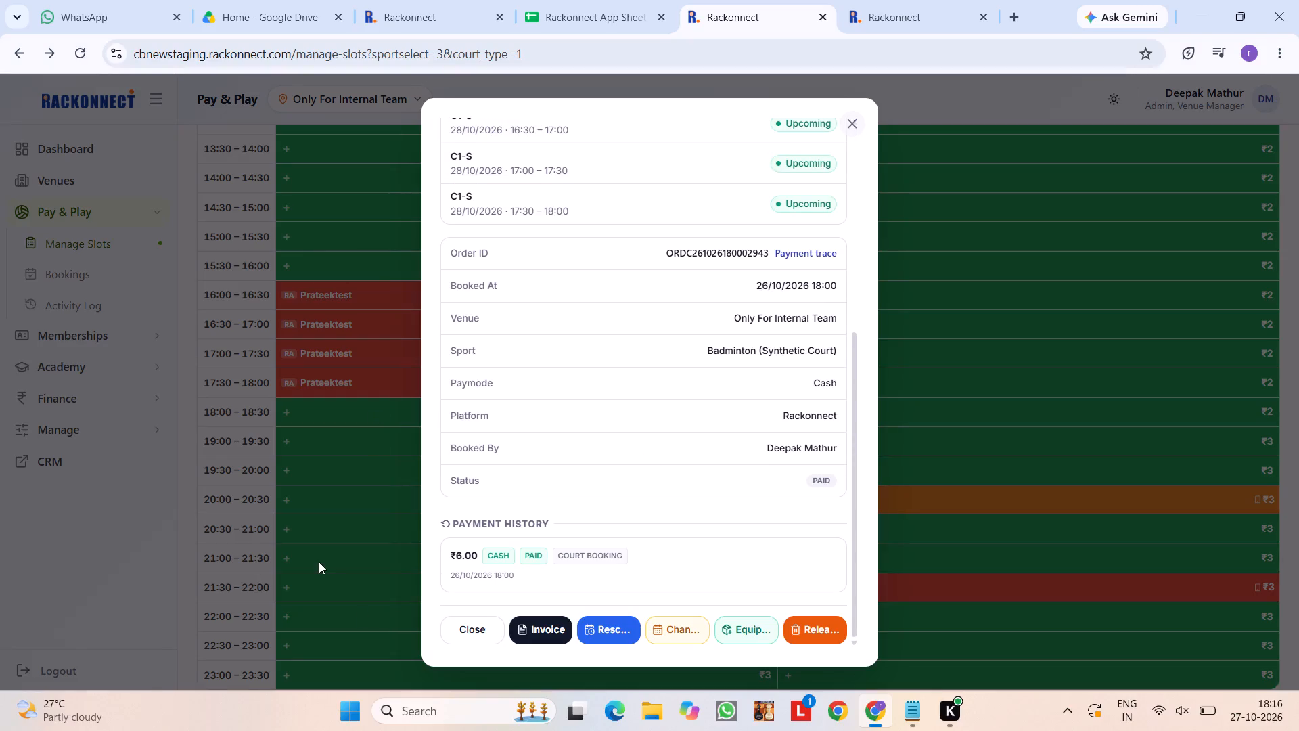
pyautogui.click(319, 562)
# Open the Pay & Play bookings list and look through the upcoming bookings.
pyautogui.click(114, 270)
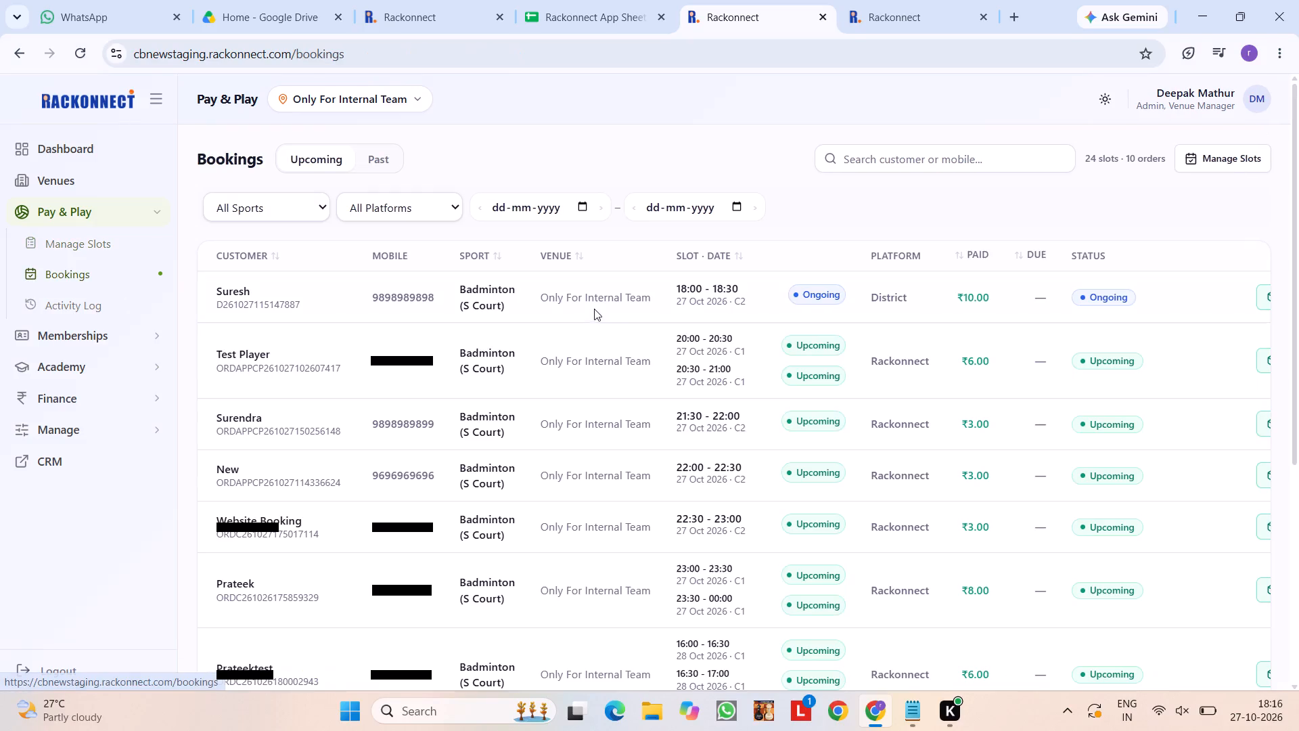
pyautogui.hscroll(-1, 771, 350)
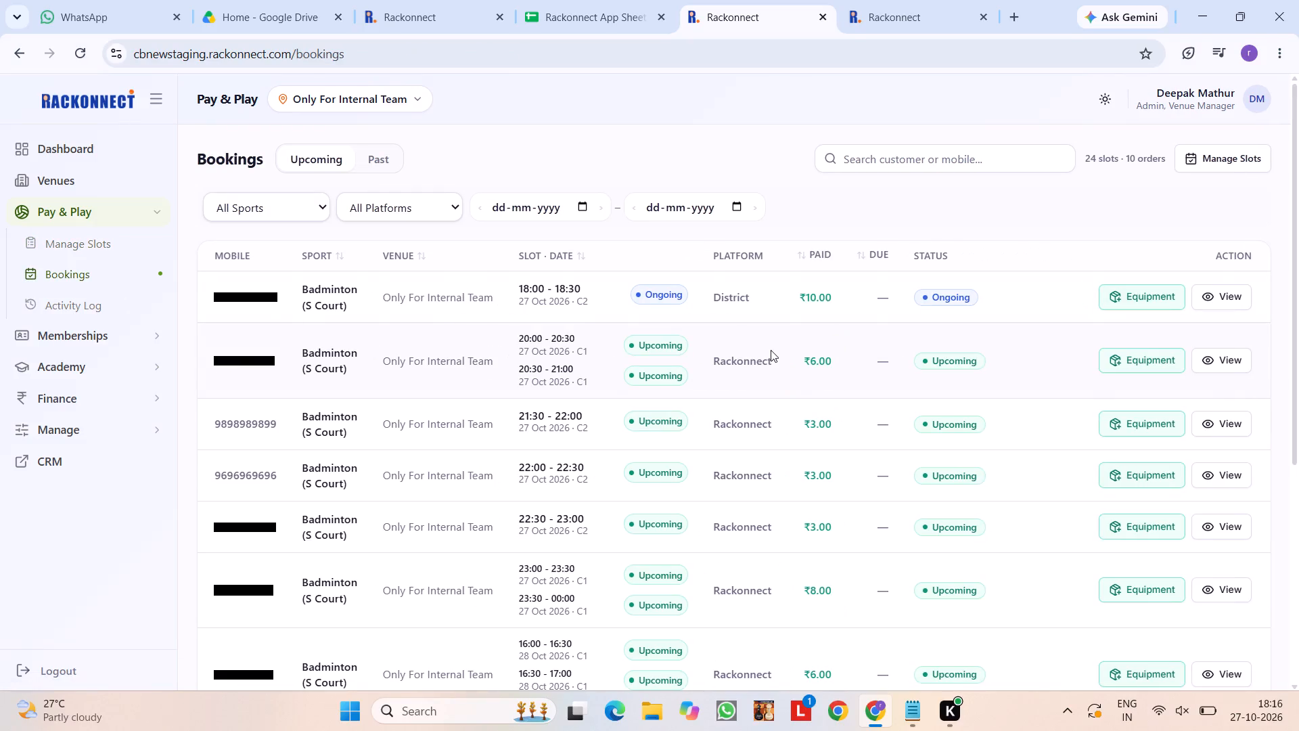
pyautogui.hscroll(-1, 771, 350)
pyautogui.scroll(-3, 771, 350)
pyautogui.scroll(2, 830, 362)
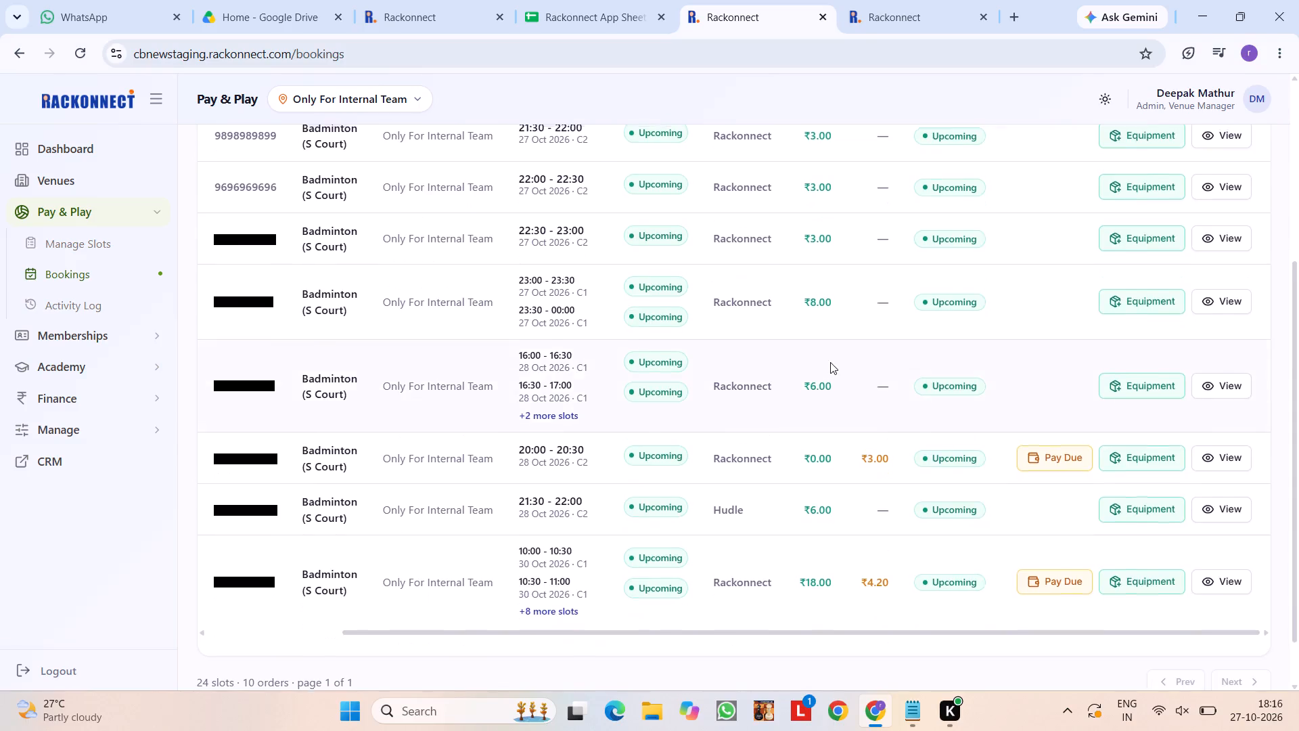
pyautogui.scroll(2, 830, 362)
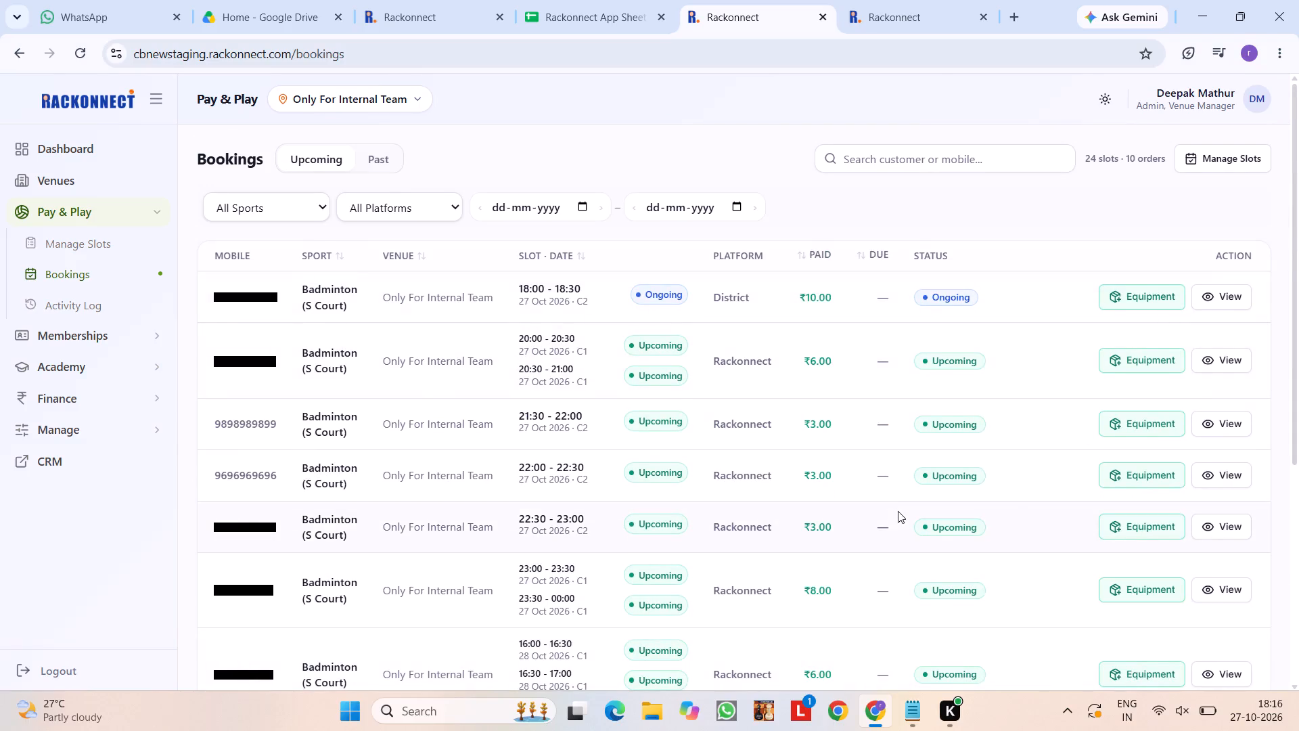
pyautogui.scroll(-3, 898, 511)
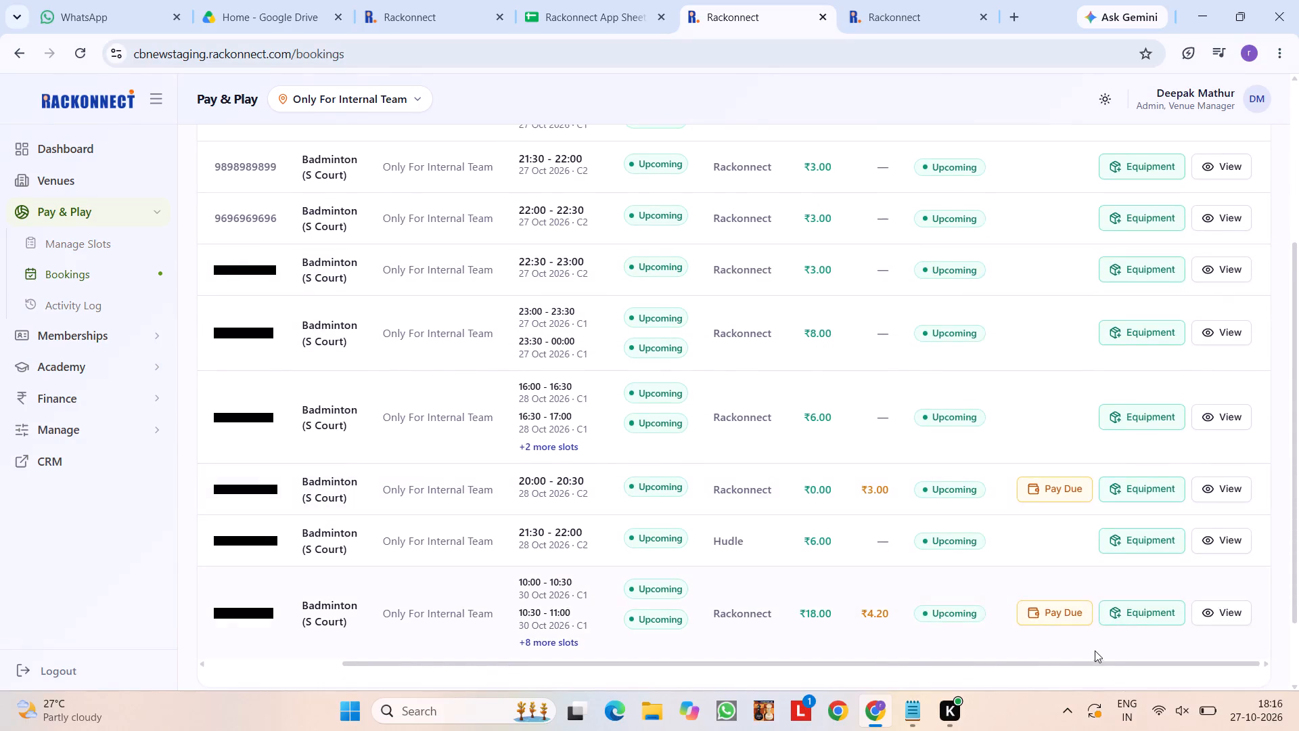
pyautogui.scroll(8, 825, 552)
# Among the past bookings, open the 27 October C1 16:00–16:30 booking and examine its slots, equipment and payment history.
pyautogui.click(388, 165)
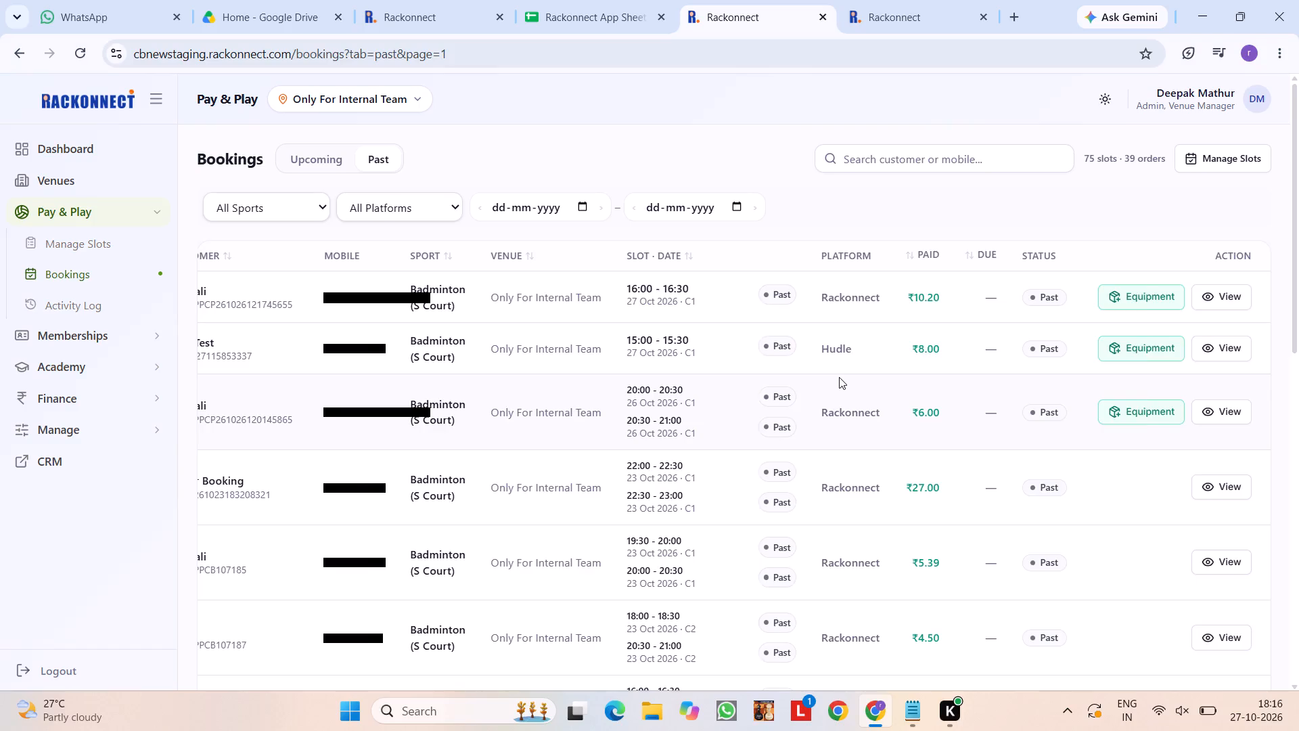
pyautogui.hscroll(2, 839, 377)
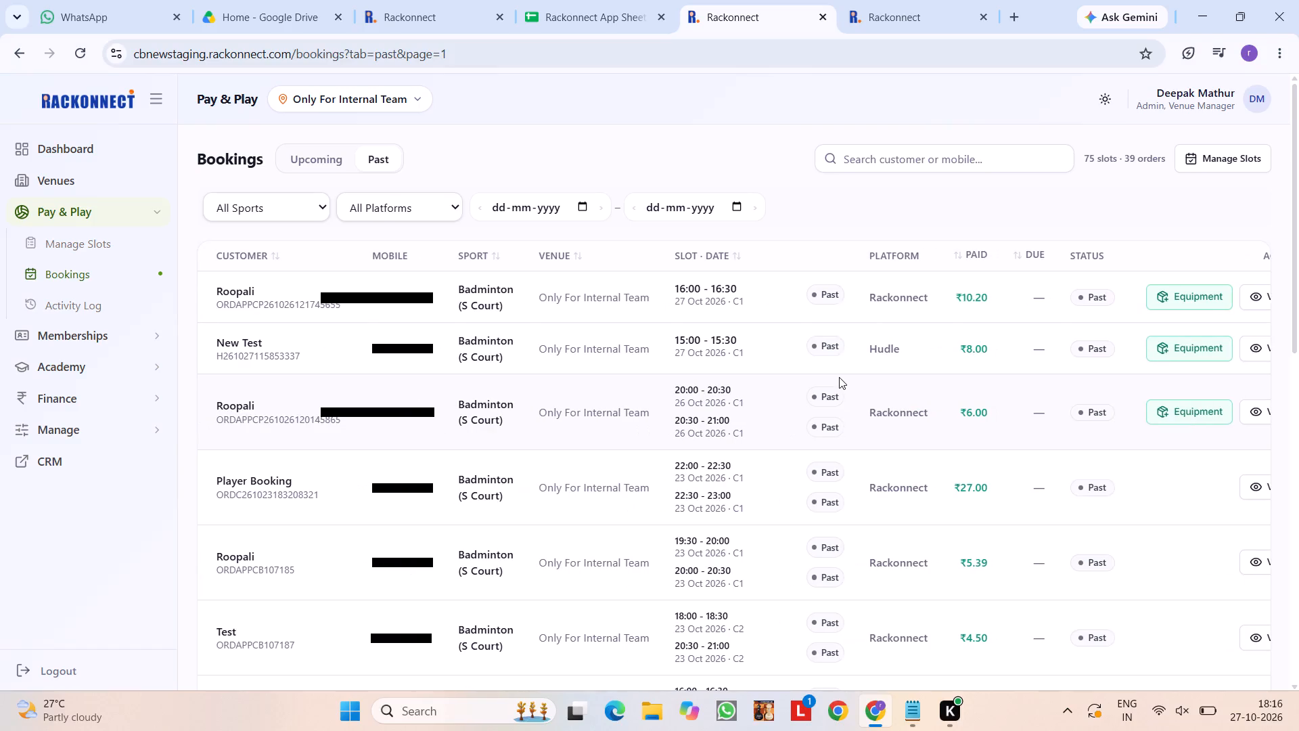
pyautogui.hscroll(1, 839, 377)
pyautogui.hscroll(-3, 1165, 291)
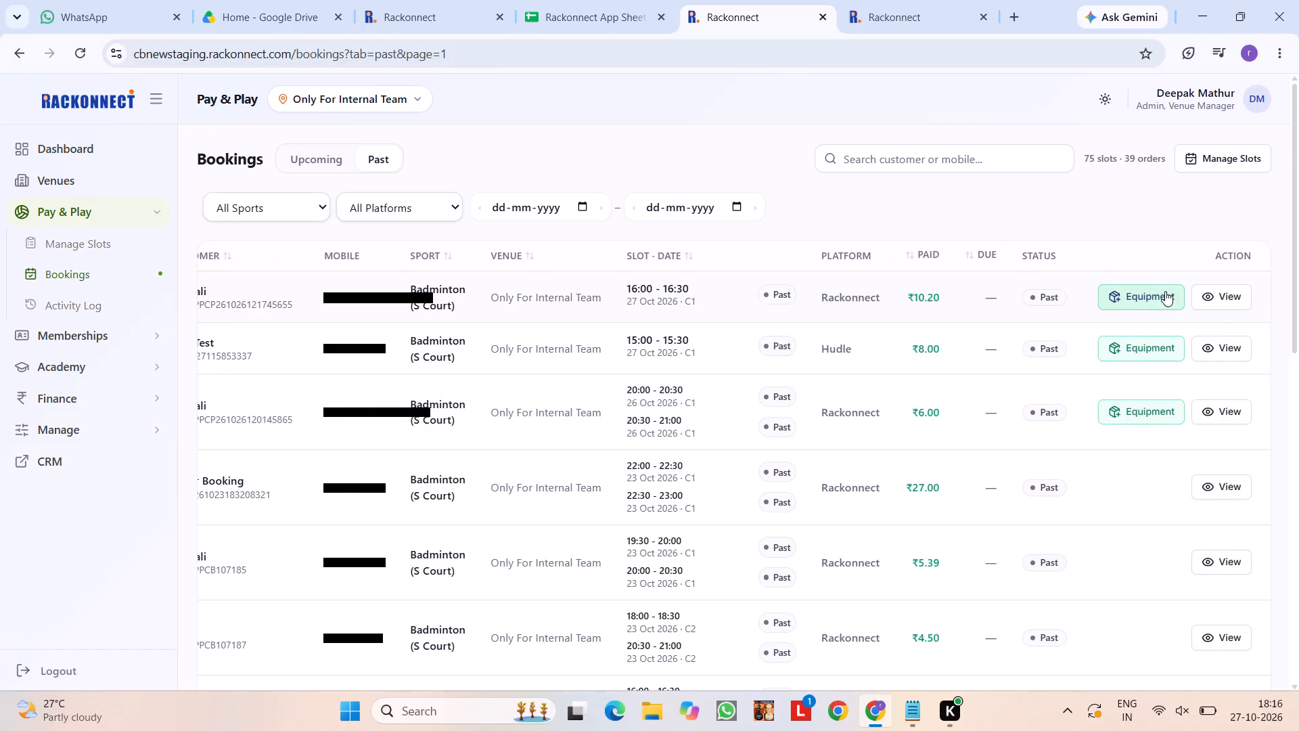
pyautogui.click(1223, 297)
pyautogui.scroll(-2, 709, 416)
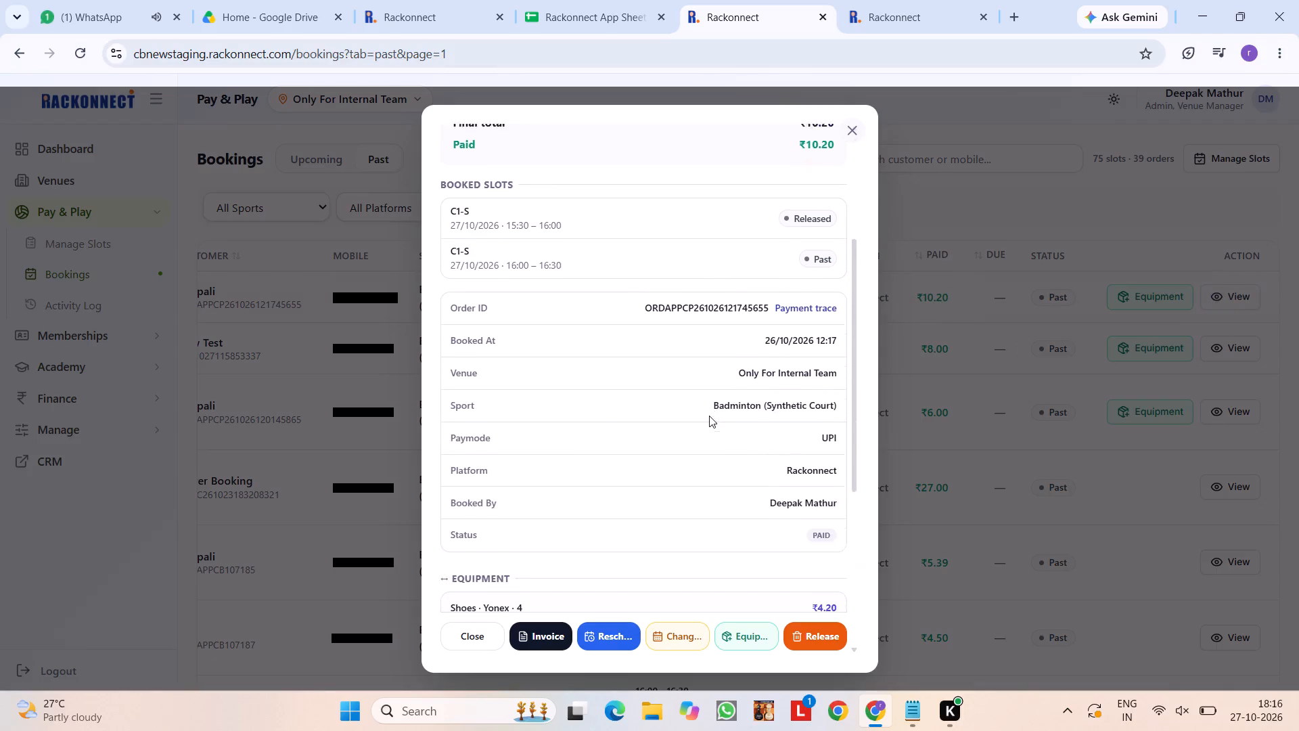
pyautogui.scroll(-4, 709, 416)
pyautogui.scroll(-1, 694, 518)
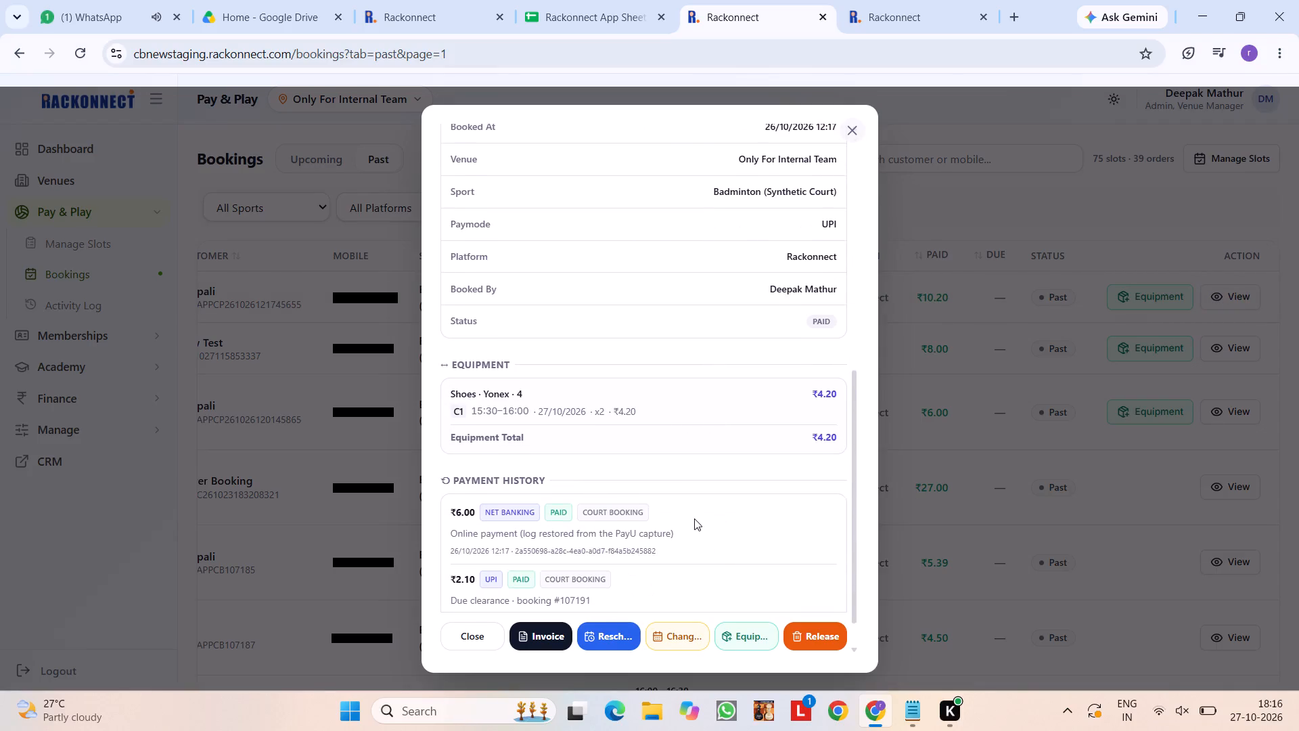
pyautogui.scroll(-1, 694, 518)
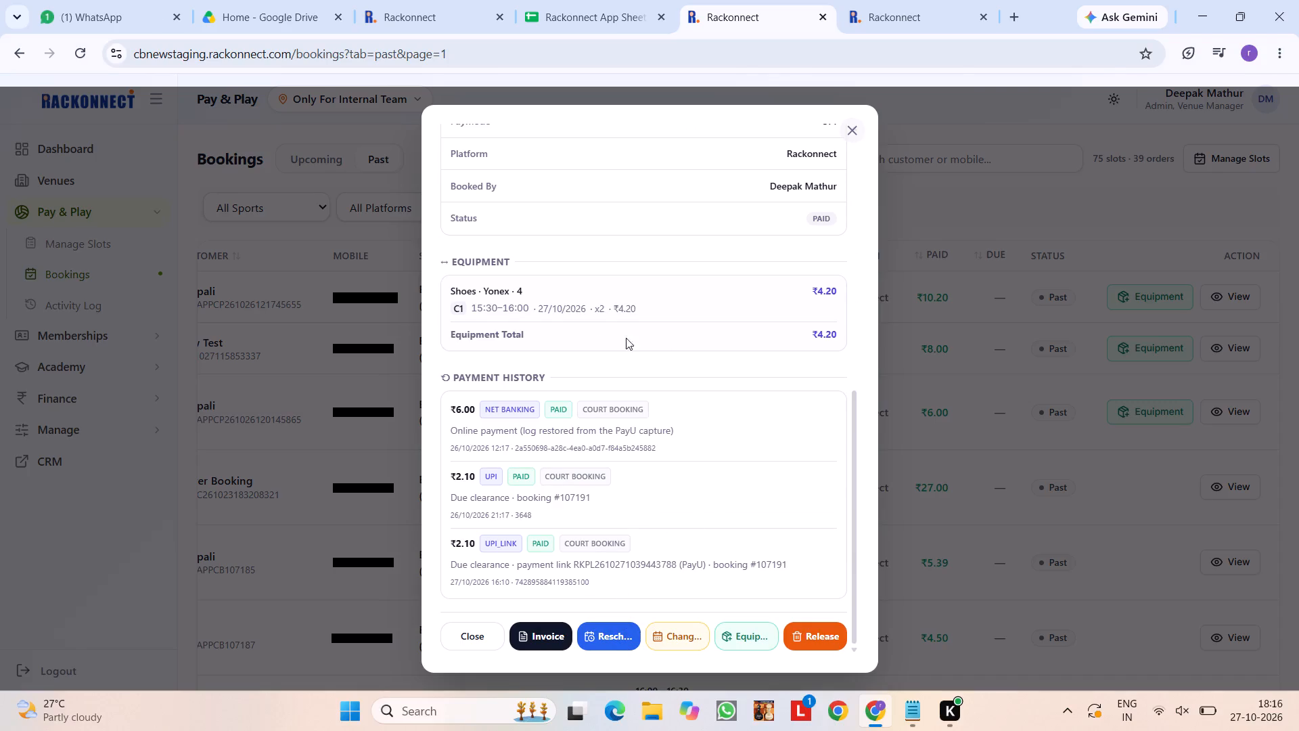
# Open that booking's invoice, check the rental equipment lines and GST breakdown, and go back to the past bookings.
pyautogui.click(541, 642)
pyautogui.scroll(-3, 841, 372)
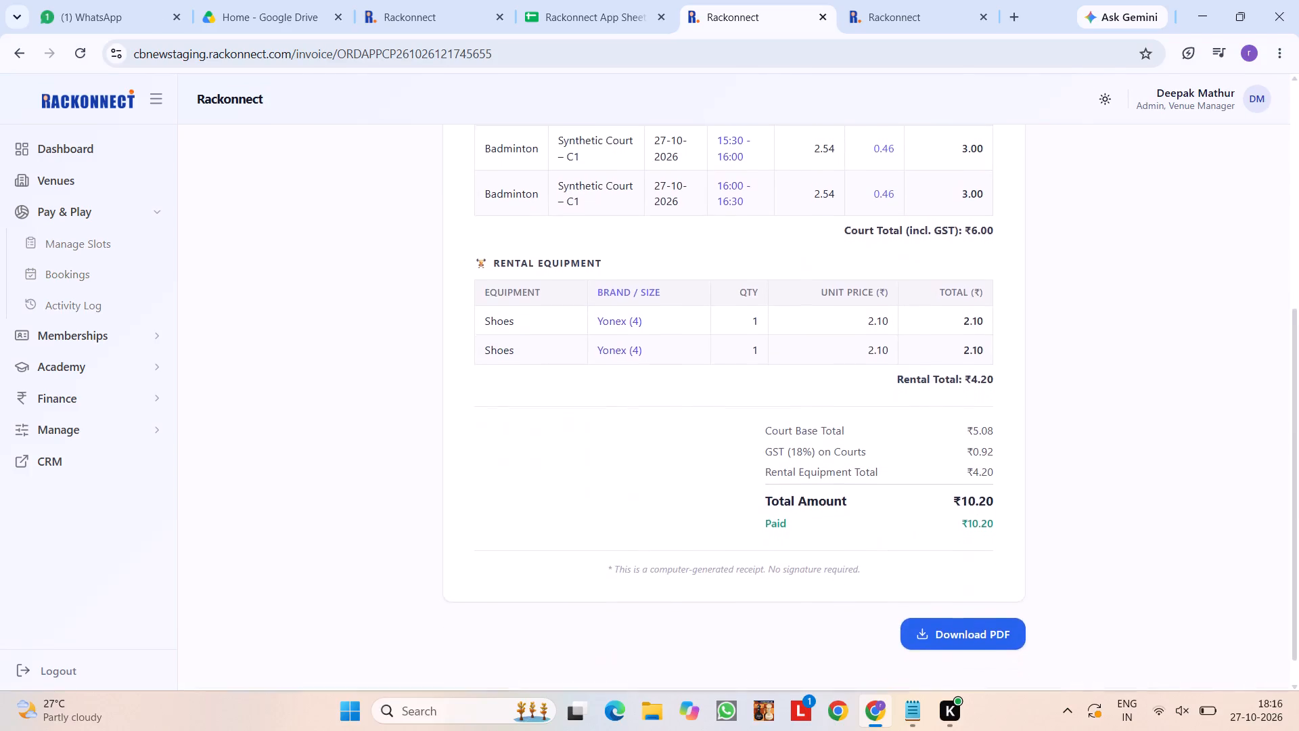
pyautogui.scroll(-1, 841, 372)
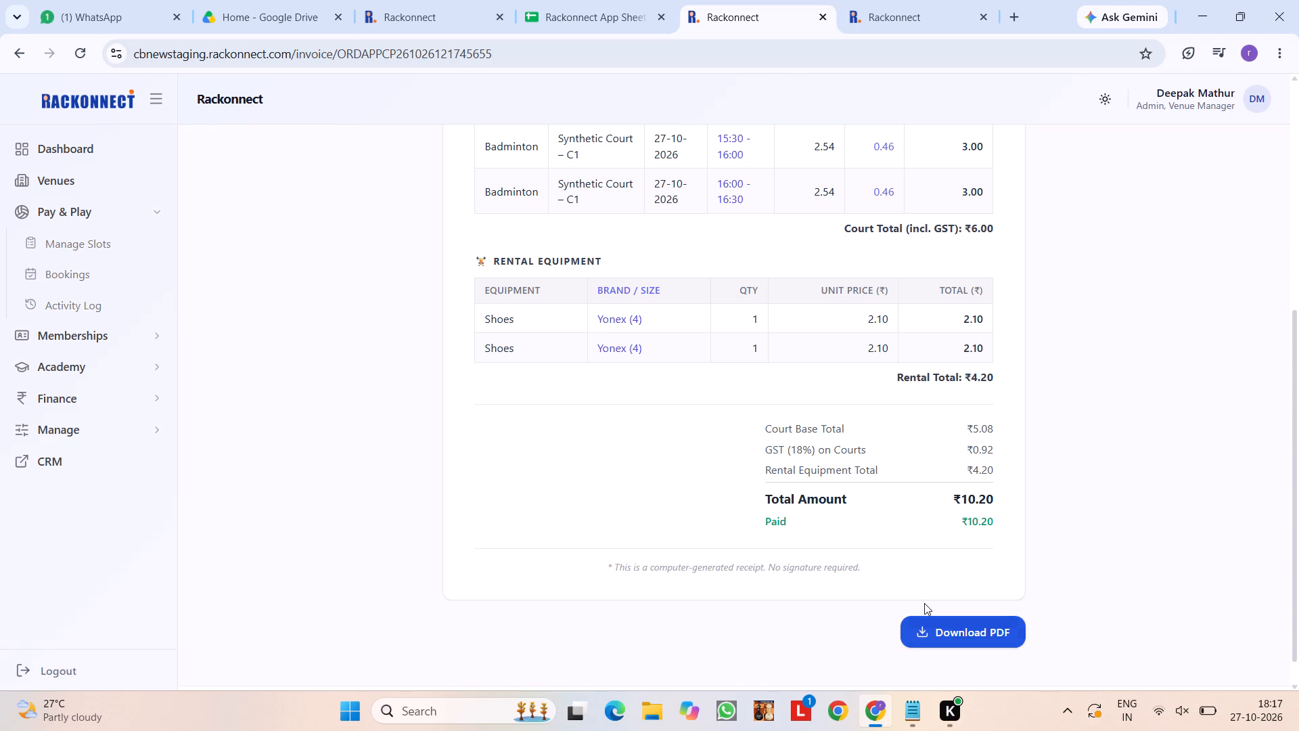
pyautogui.click(402, 479)
pyautogui.scroll(7, 549, 284)
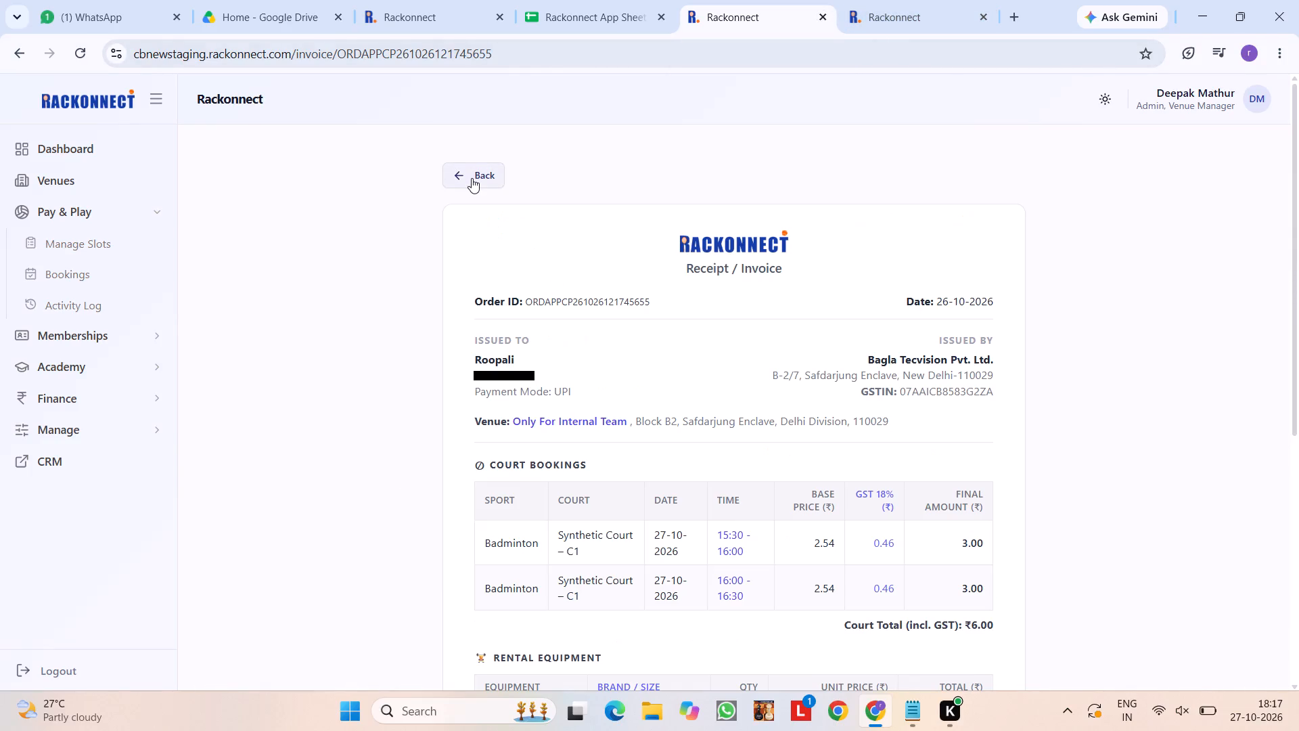
pyautogui.scroll(-2, 551, 520)
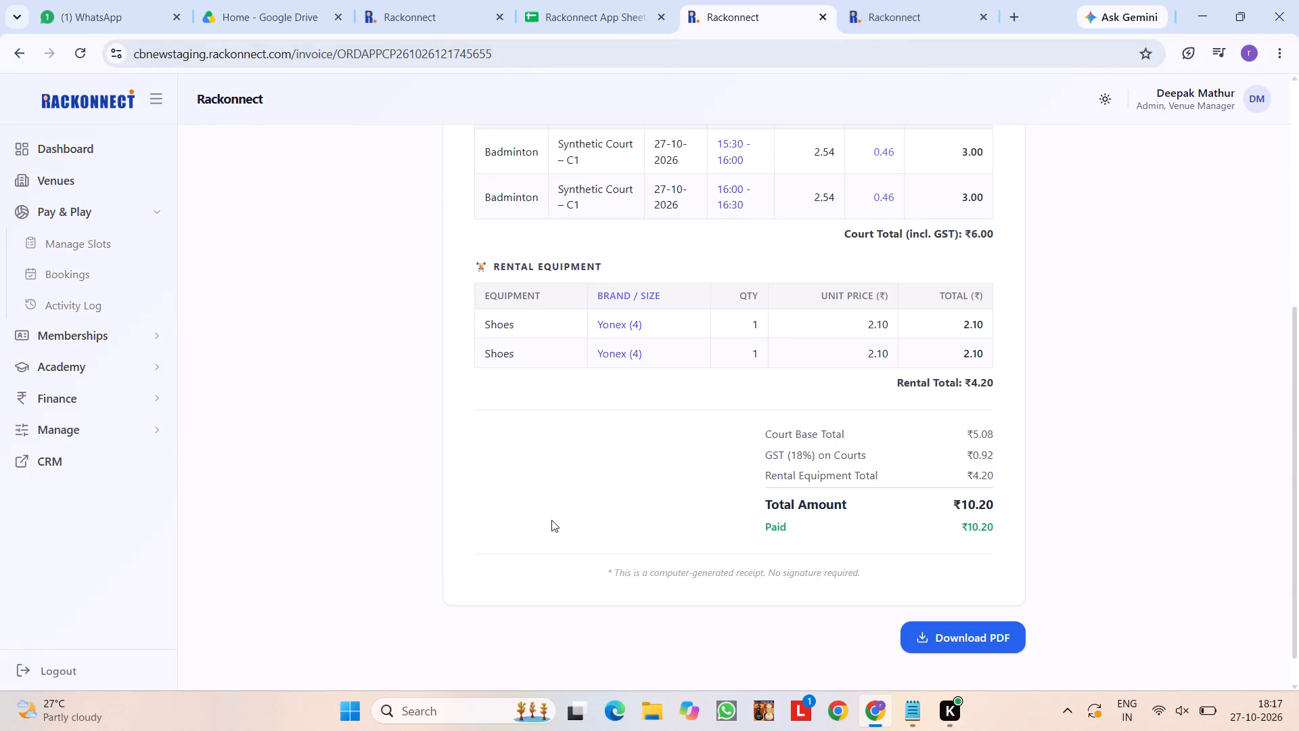
pyautogui.scroll(-3, 551, 520)
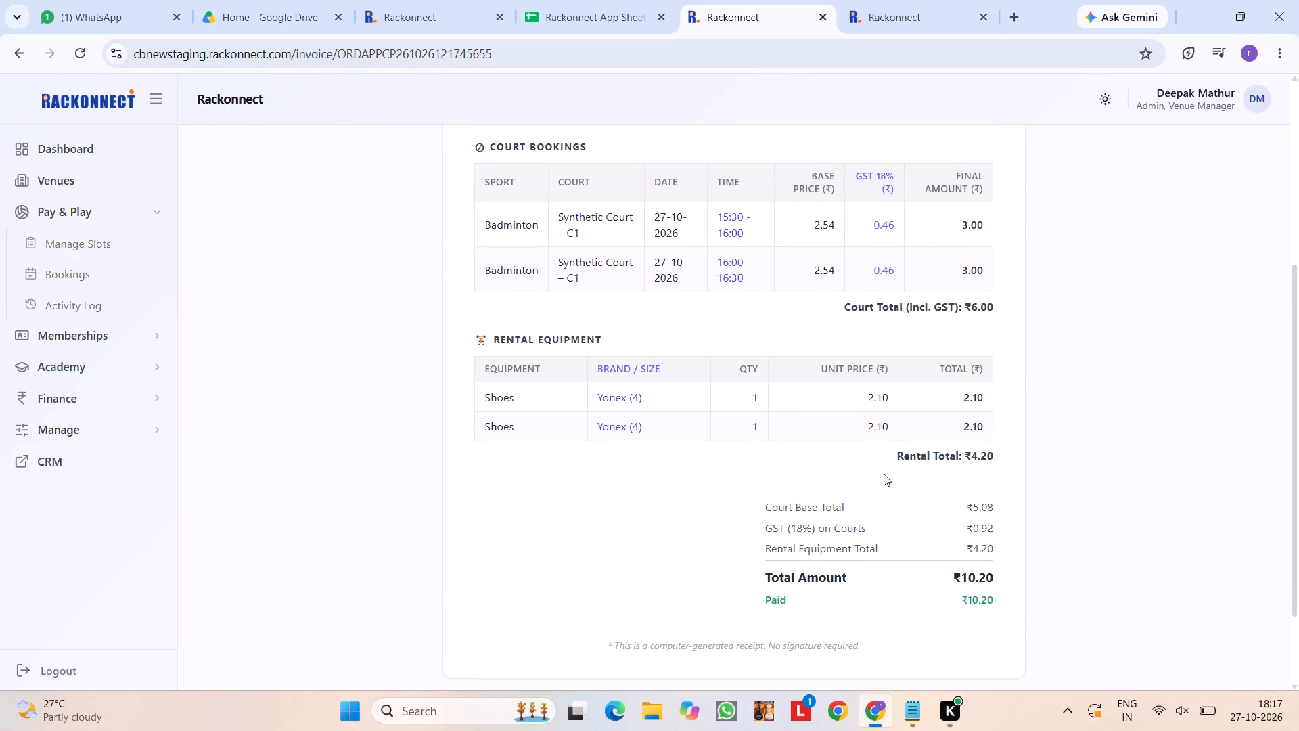
pyautogui.scroll(6, 895, 477)
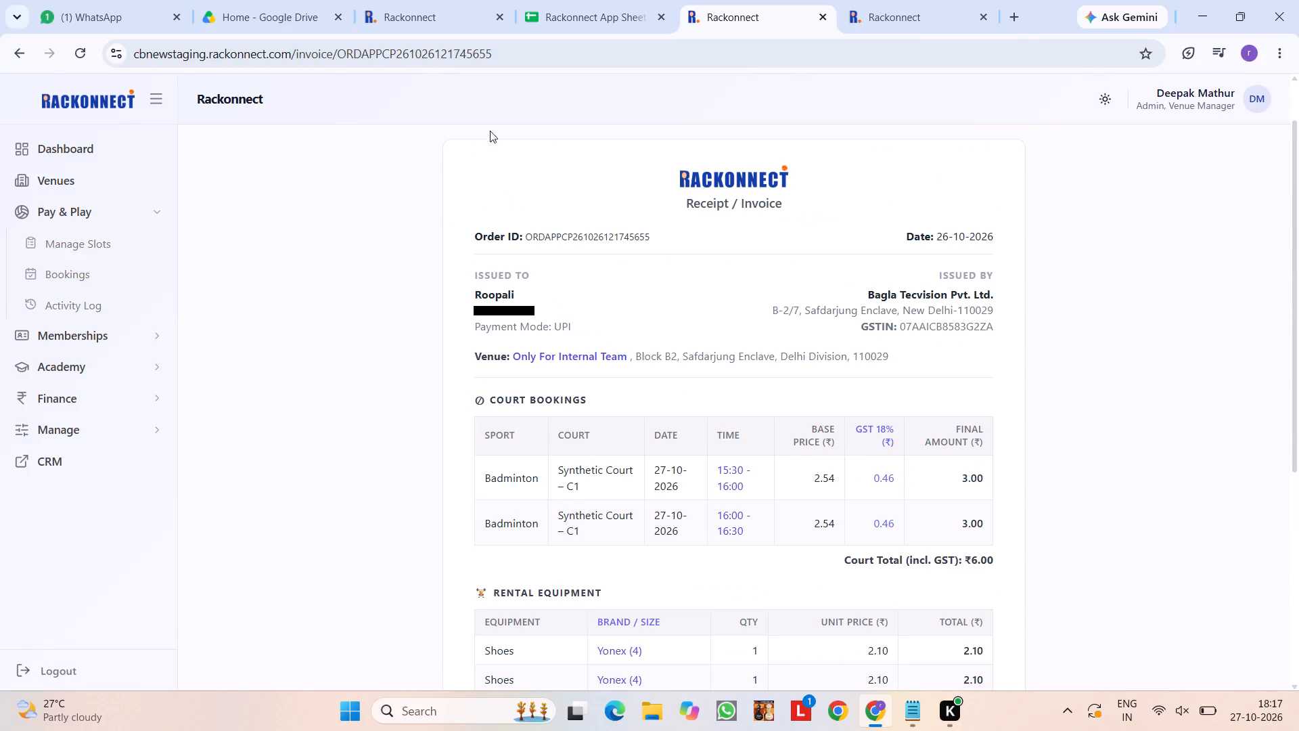
pyautogui.click(472, 168)
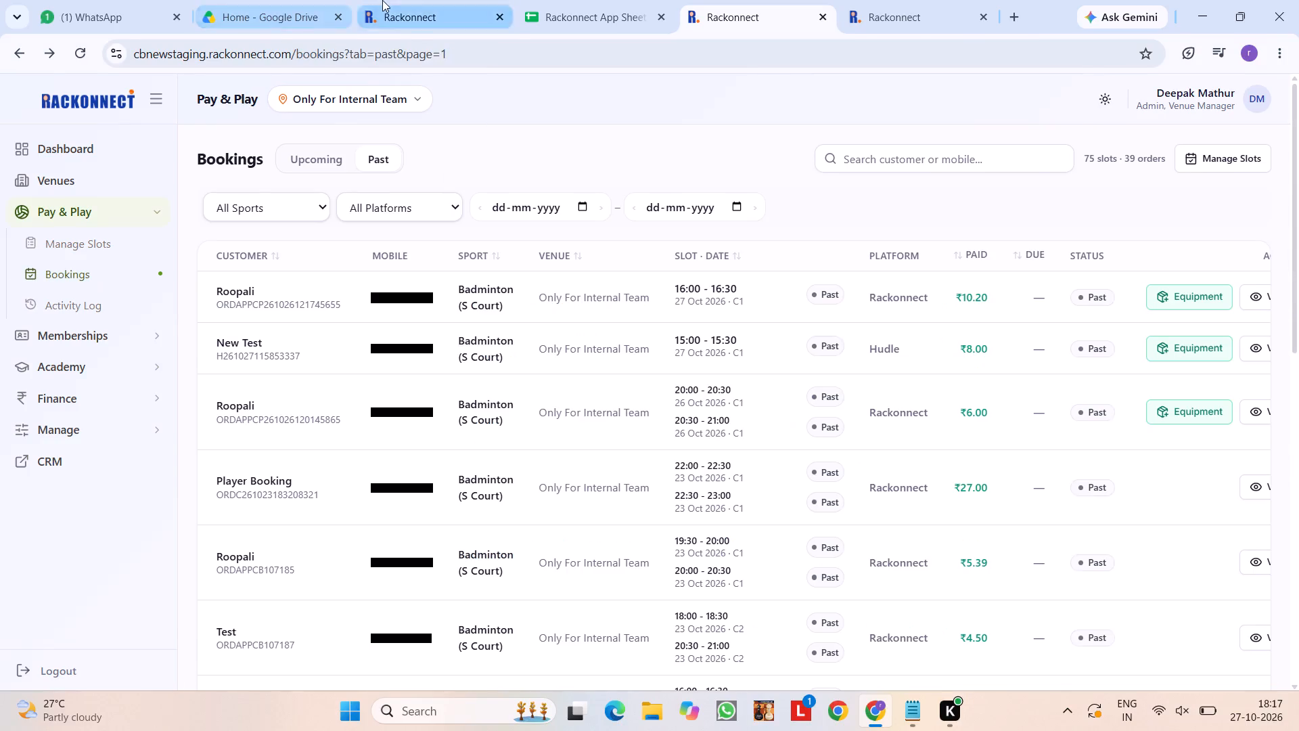
# Switch to the live vm.rackonnect.com site and show the Pay & Play upcoming bookings for All Venues.
pyautogui.click(382, 0)
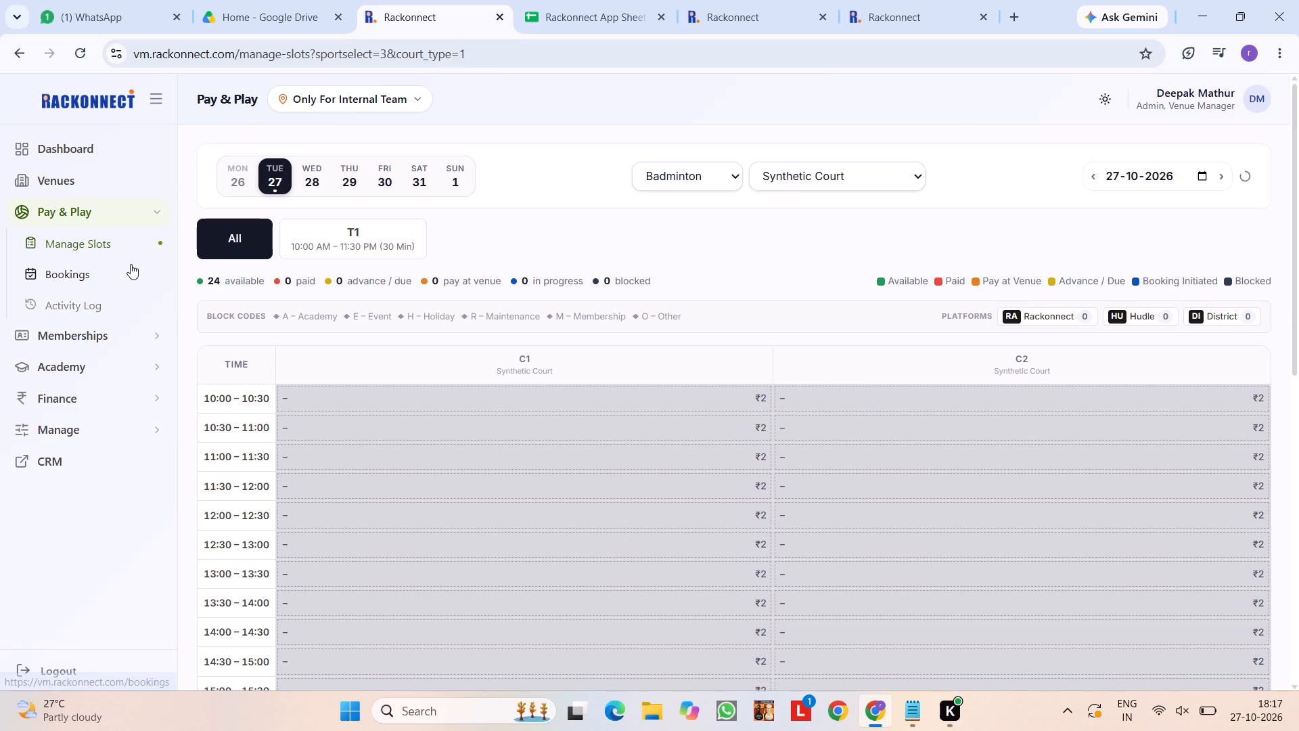
pyautogui.scroll(-9, 499, 361)
pyautogui.scroll(6, 499, 361)
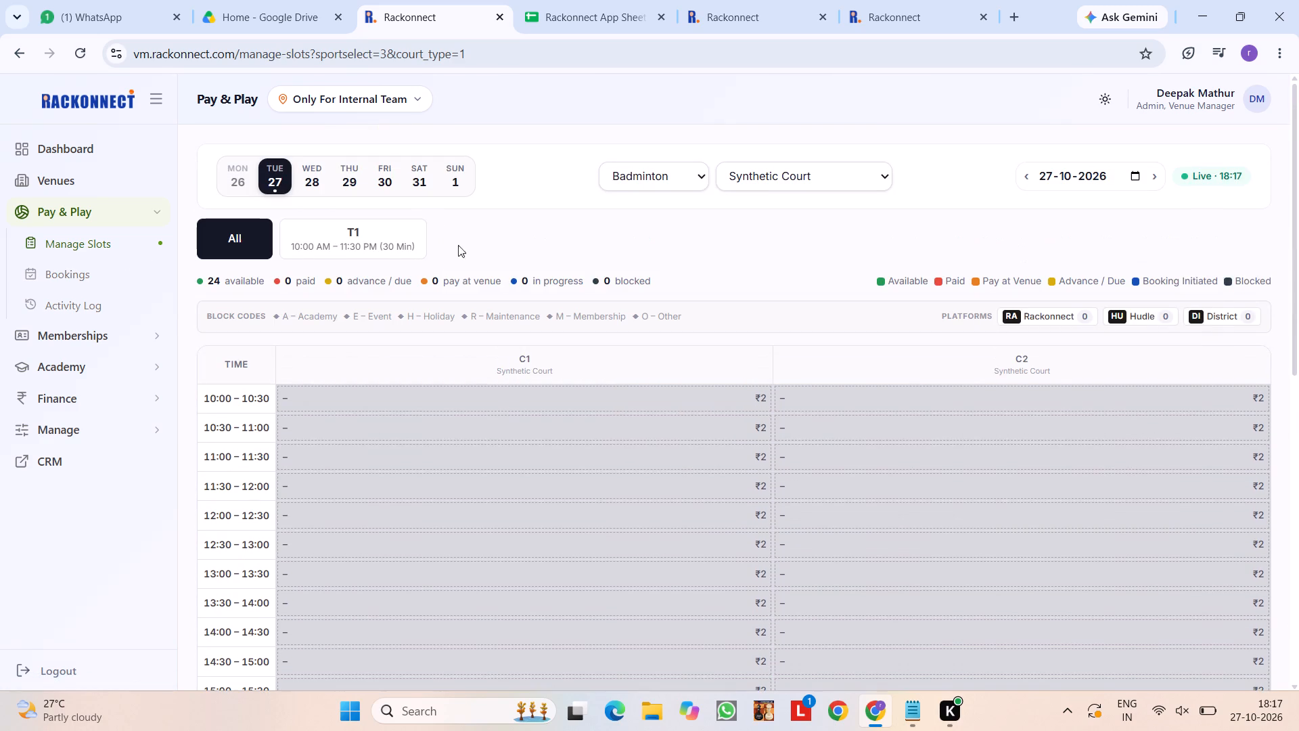
pyautogui.moveTo(350, 97); pyautogui.dragTo(184, 141)
pyautogui.click(72, 273)
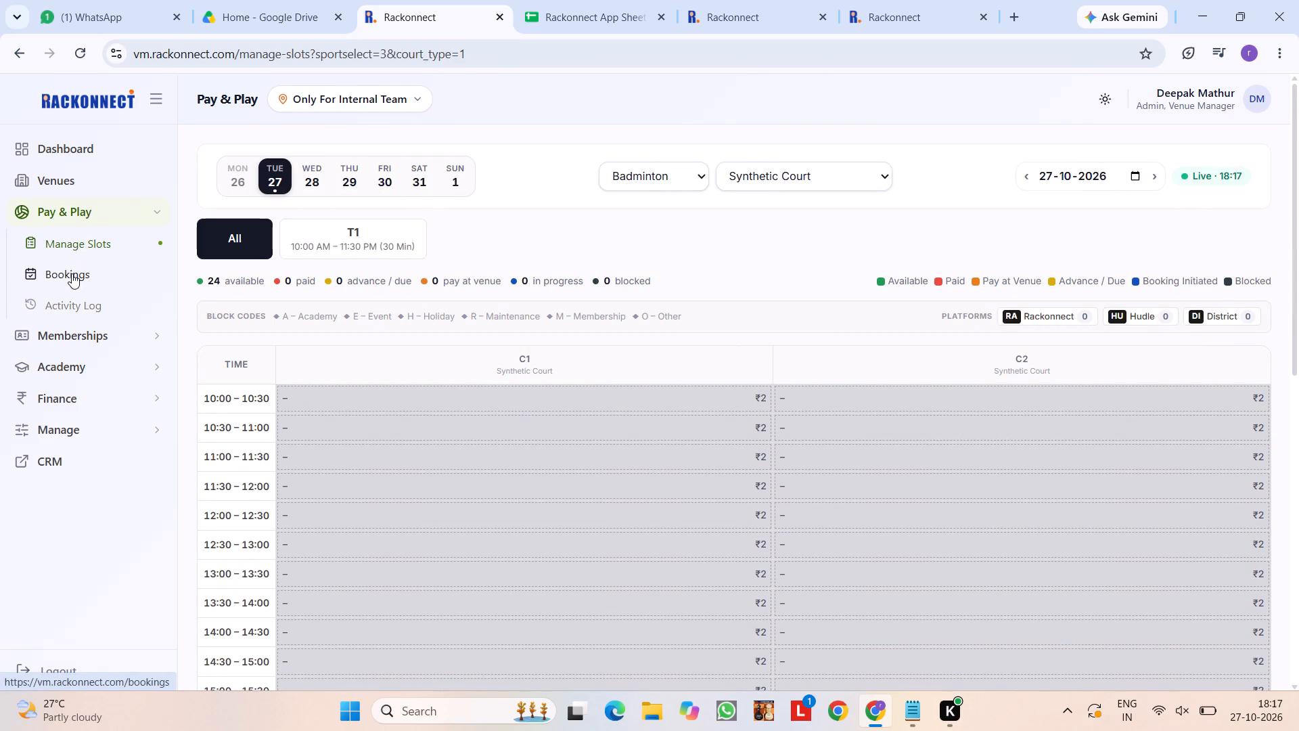
pyautogui.click(378, 97)
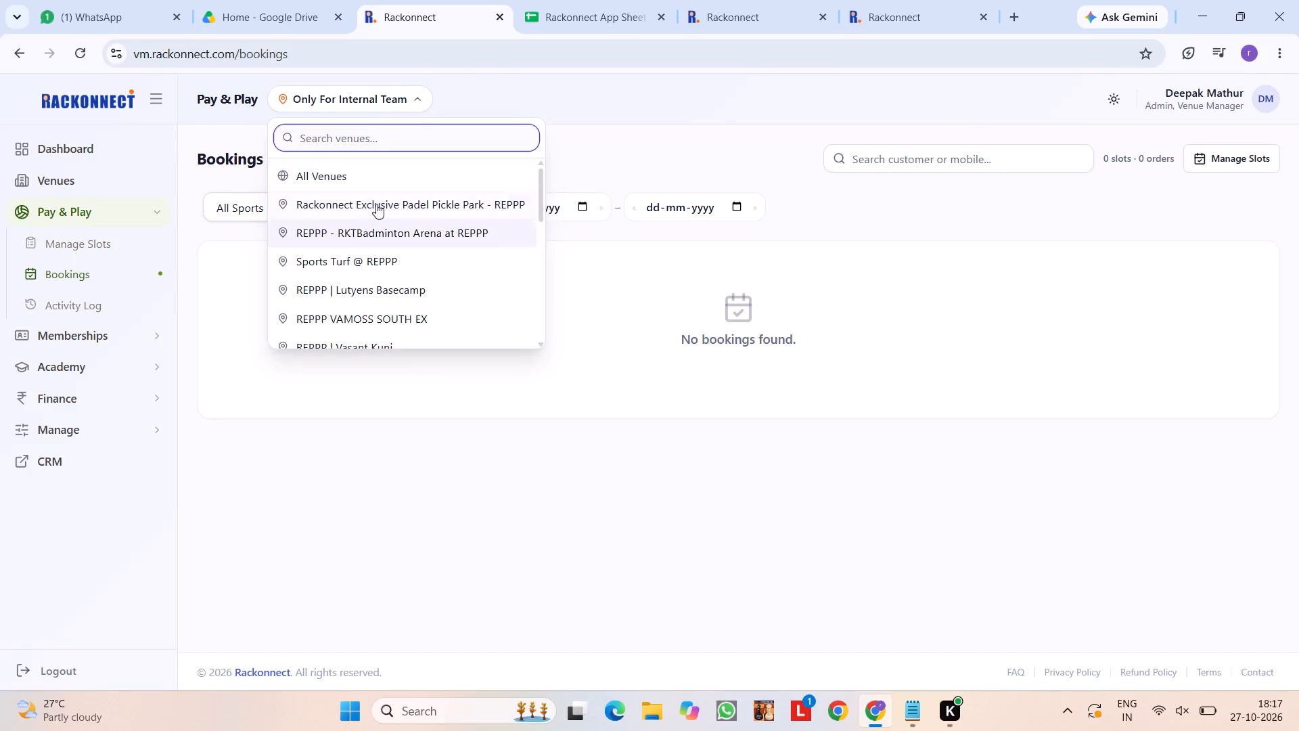
pyautogui.click(378, 180)
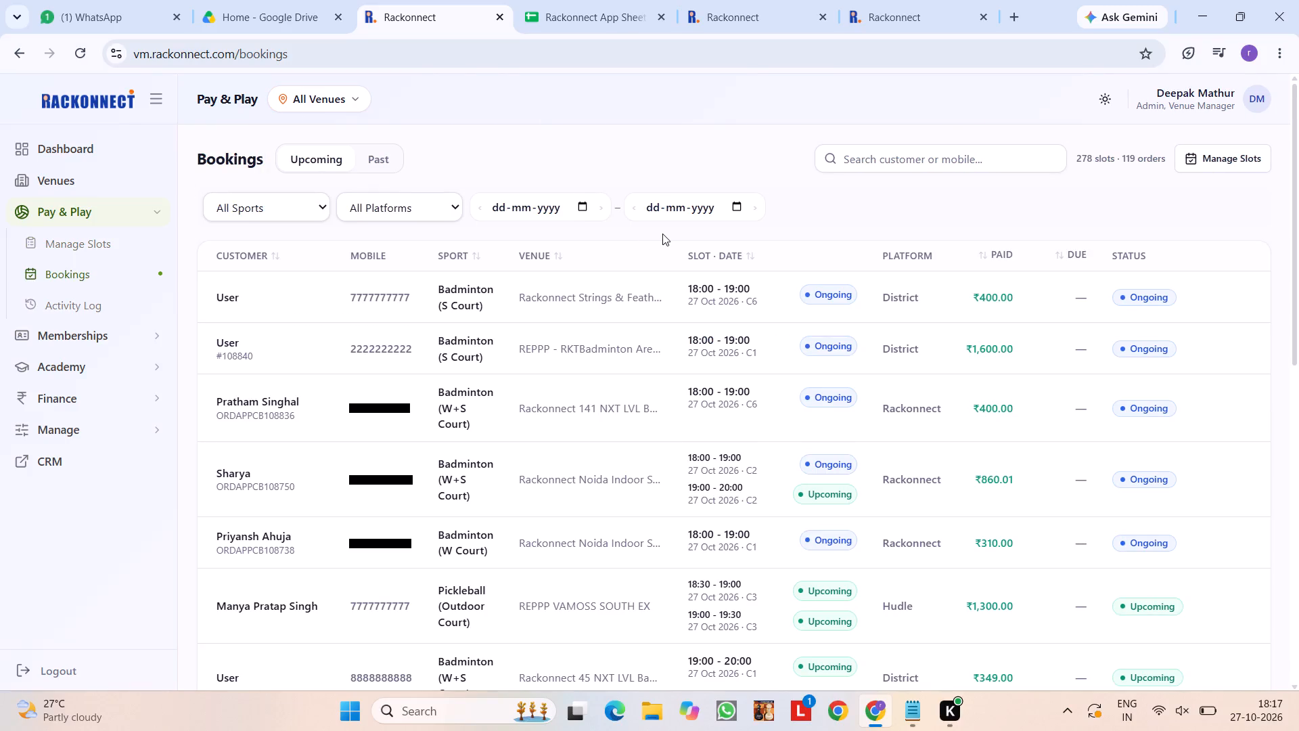
# Open the 18:00–19:00 C6 District booking at Rackonnect Strings & Feathers and check its charges and details for rental equipment.
pyautogui.hscroll(-1, 1002, 368)
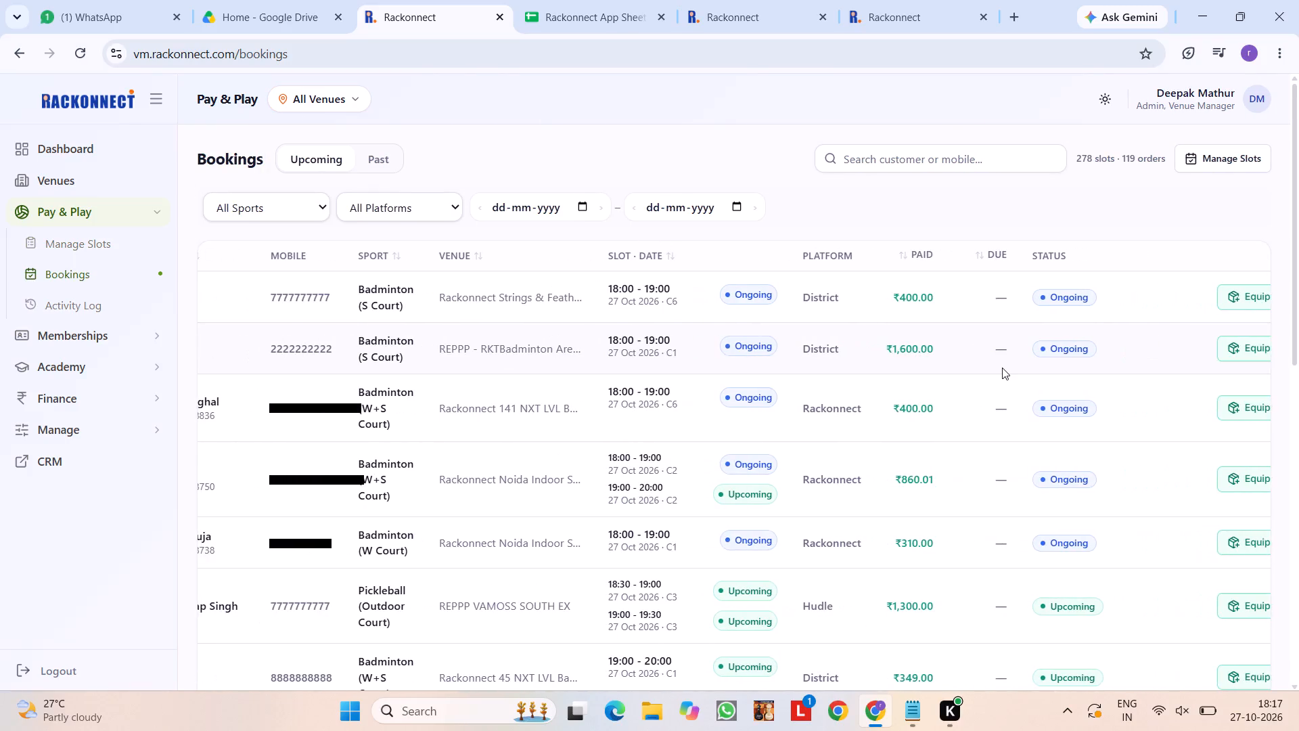
pyautogui.hscroll(-2, 1002, 368)
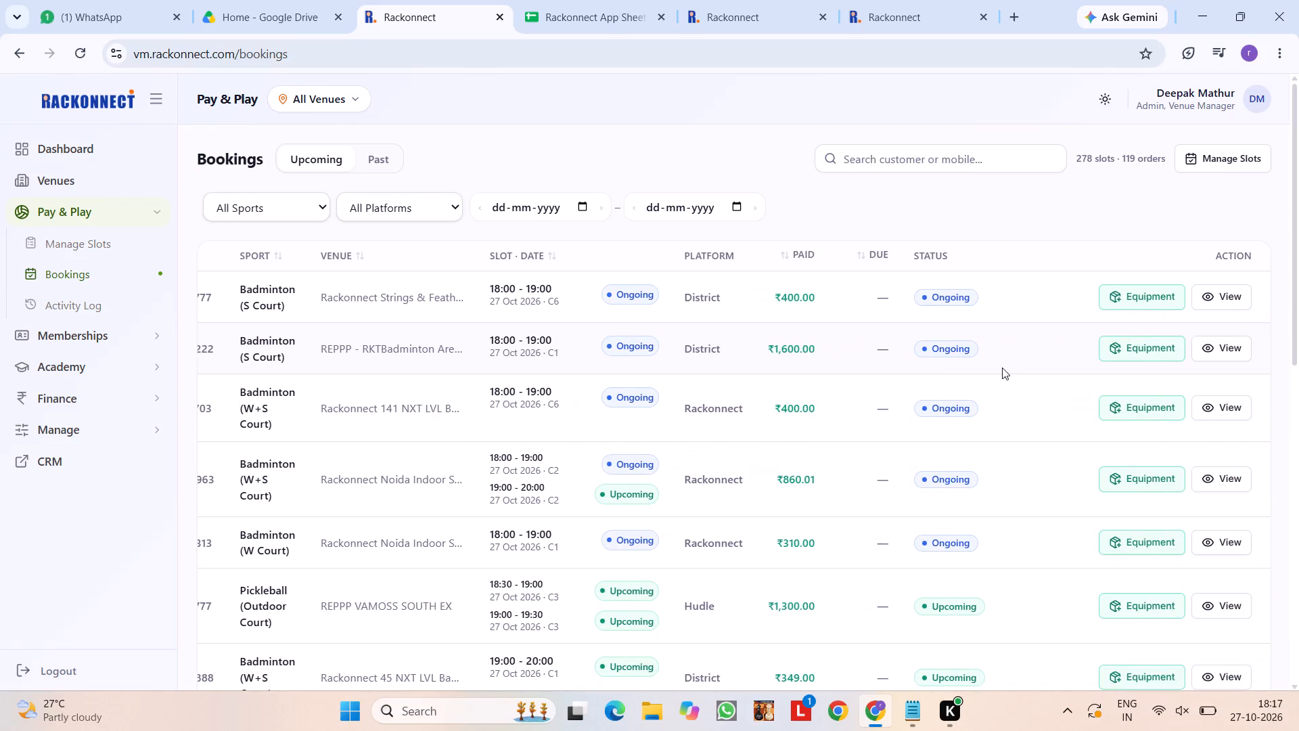
pyautogui.hscroll(-1, 1002, 368)
pyautogui.click(1212, 296)
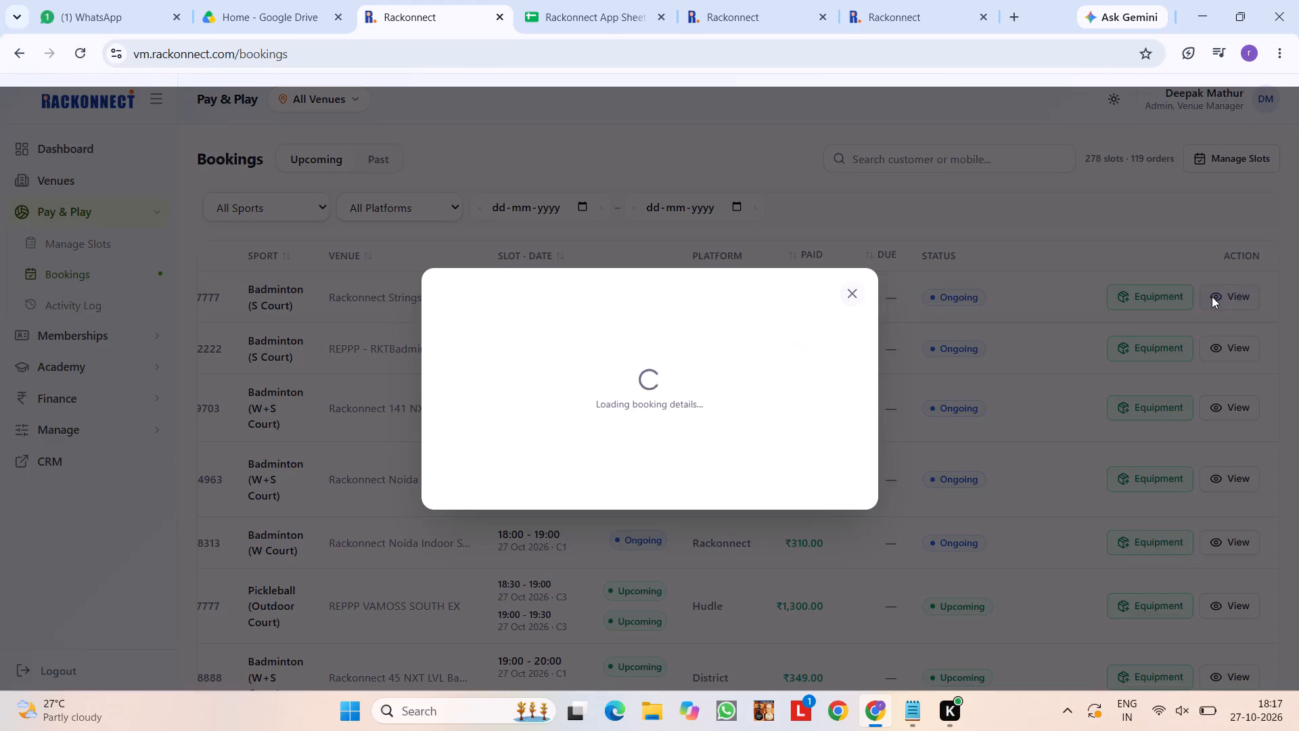
pyautogui.scroll(-1, 618, 537)
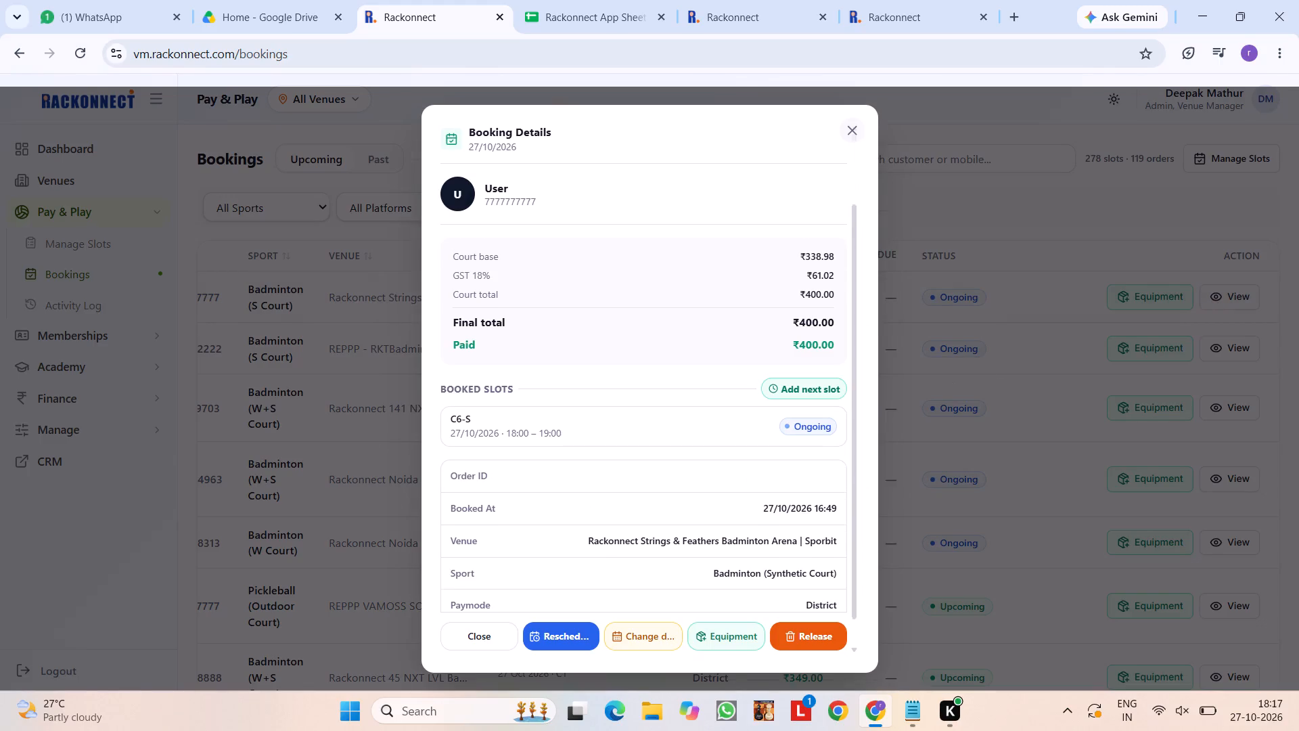
pyautogui.scroll(-3, 618, 537)
pyautogui.click(986, 517)
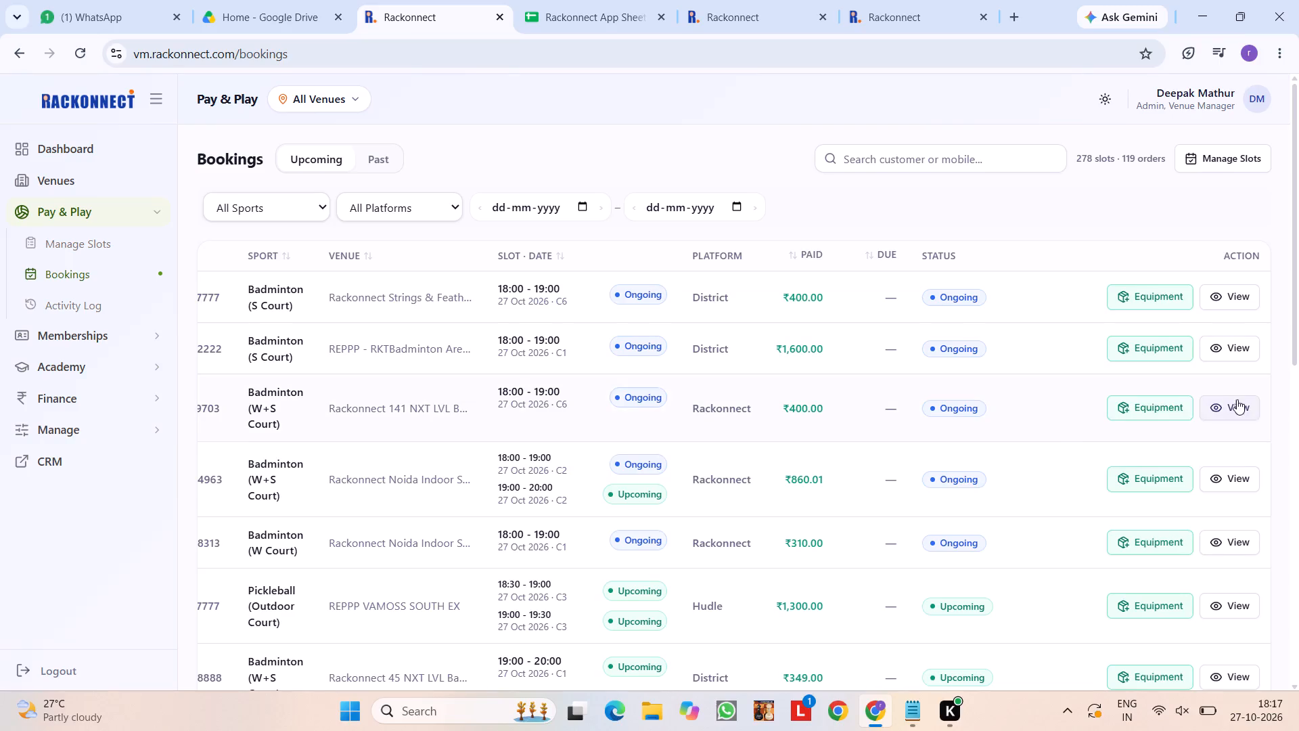
# Inspect the details of the ongoing Rackonnect-platform bookings on C6 at Rackonnect 141 and C2 at Rackonnect Noida Indoor Stadium.
pyautogui.scroll(-1, 1070, 428)
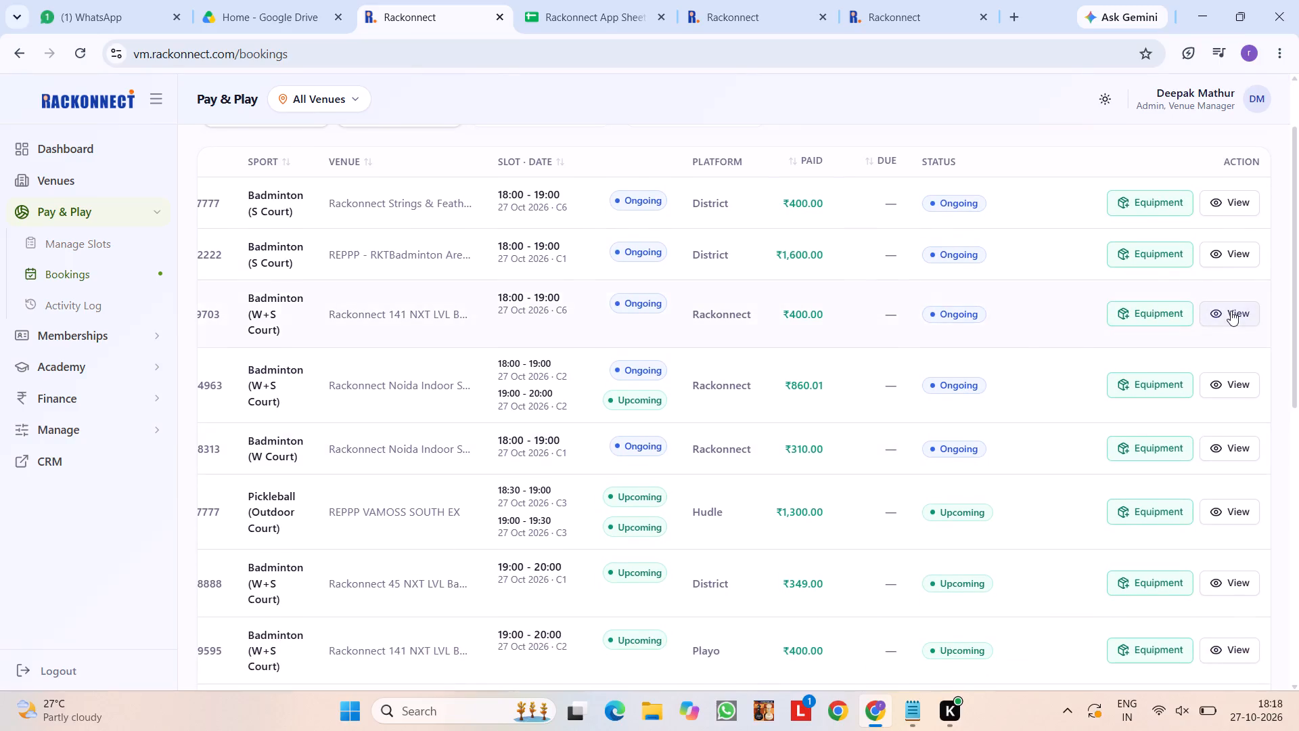
pyautogui.click(1231, 311)
pyautogui.scroll(-1, 800, 349)
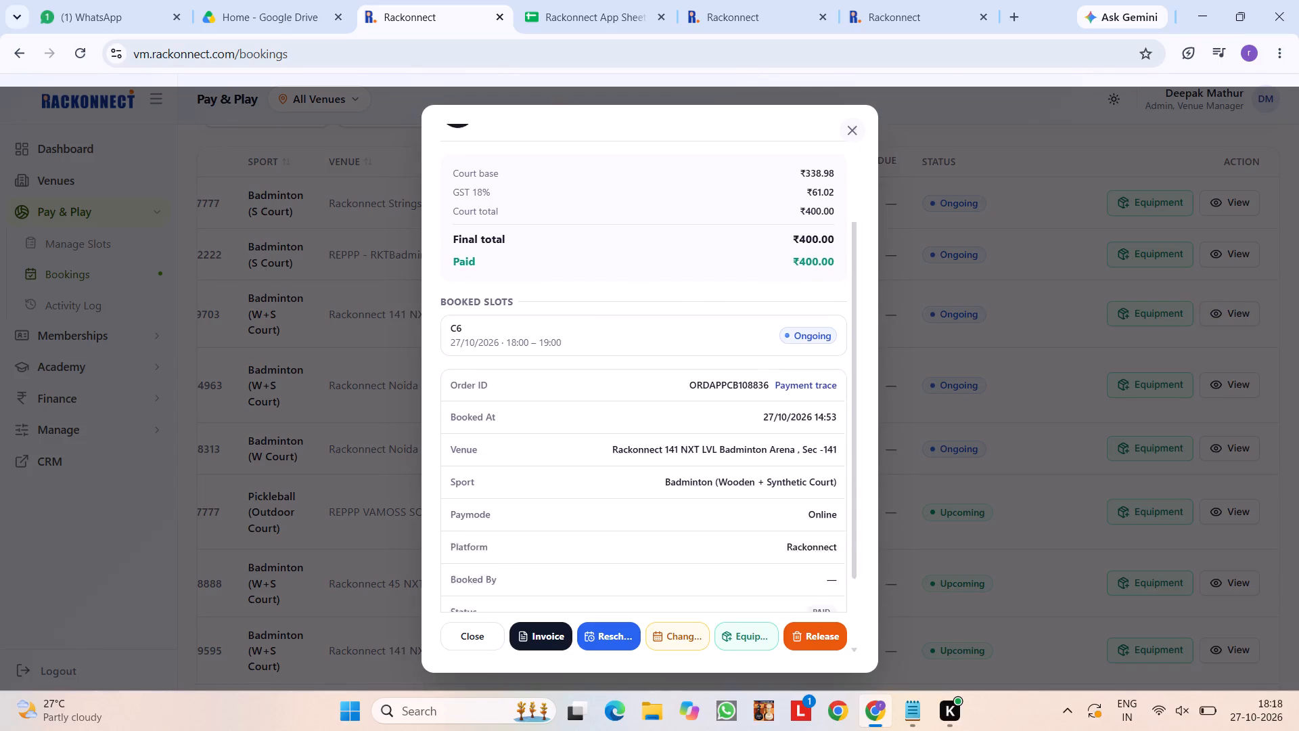
pyautogui.scroll(-2, 800, 349)
pyautogui.click(1006, 372)
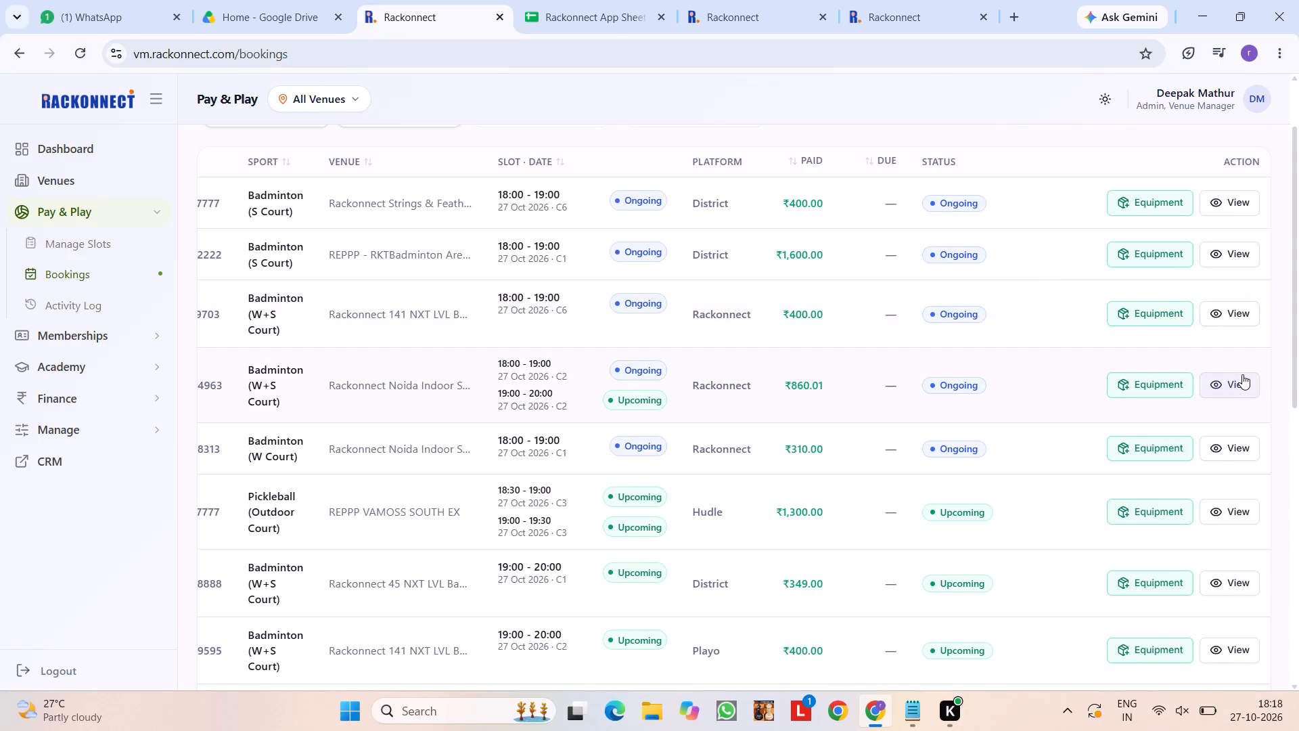
pyautogui.click(1242, 374)
pyautogui.scroll(-1, 735, 452)
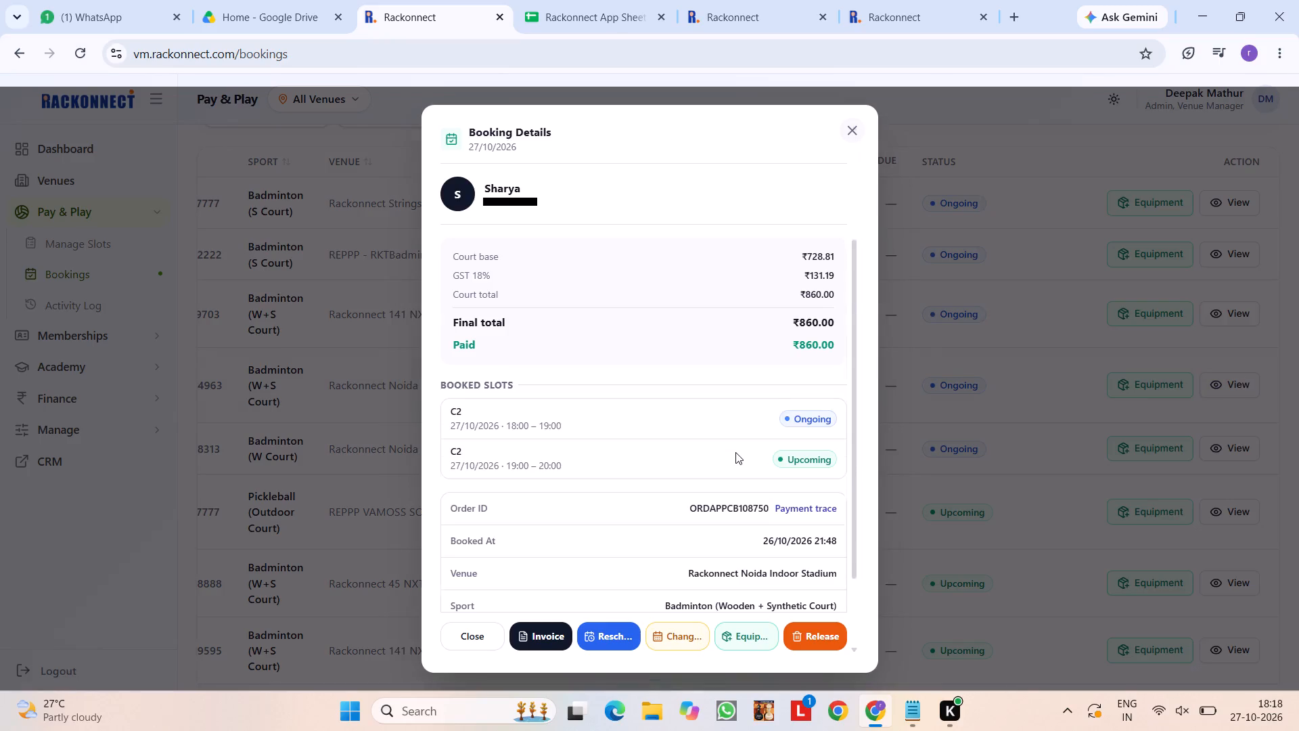
pyautogui.scroll(-3, 735, 452)
pyautogui.click(1026, 510)
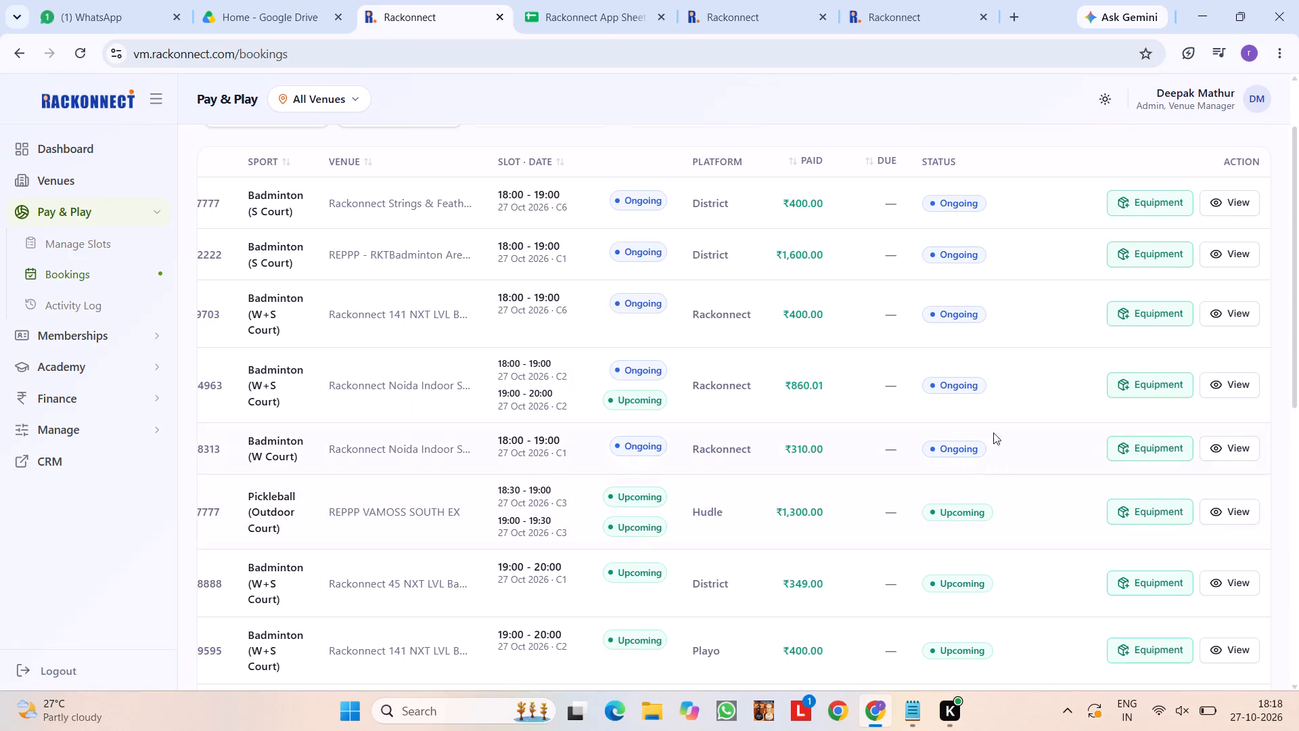
# Further down the upcoming bookings, open the 19:00–20:00 C2 Rackonnect-platform booking at Rackonnect 45 and dismiss its details.
pyautogui.scroll(-2, 1098, 453)
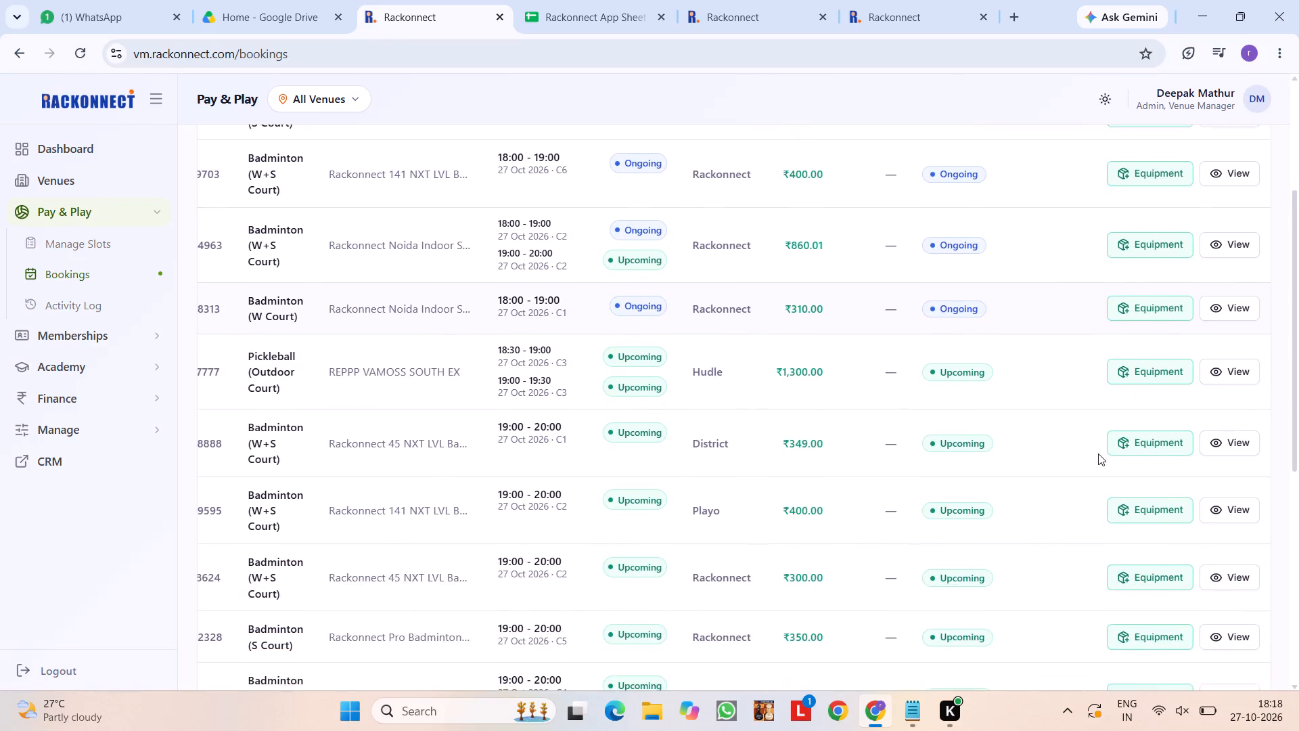
pyautogui.scroll(-1, 1098, 453)
pyautogui.scroll(-2, 1158, 378)
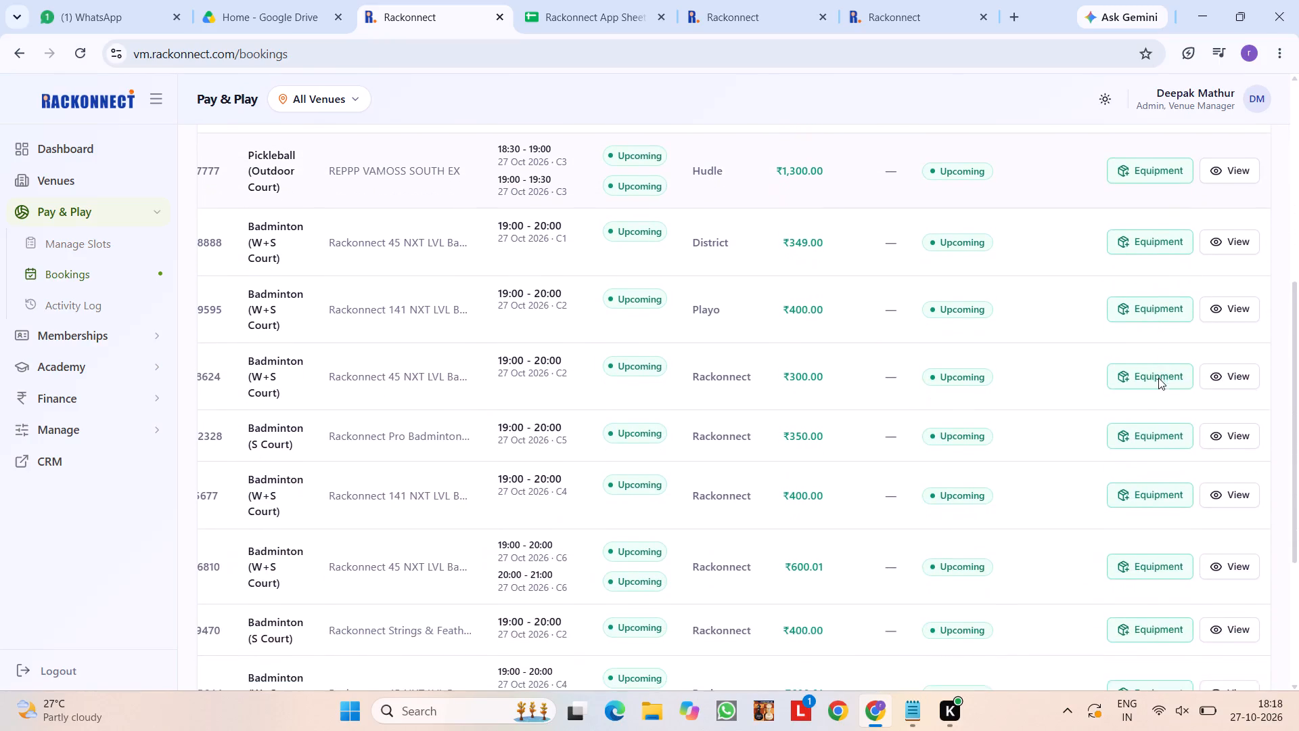
pyautogui.scroll(-1, 1158, 378)
pyautogui.click(1227, 376)
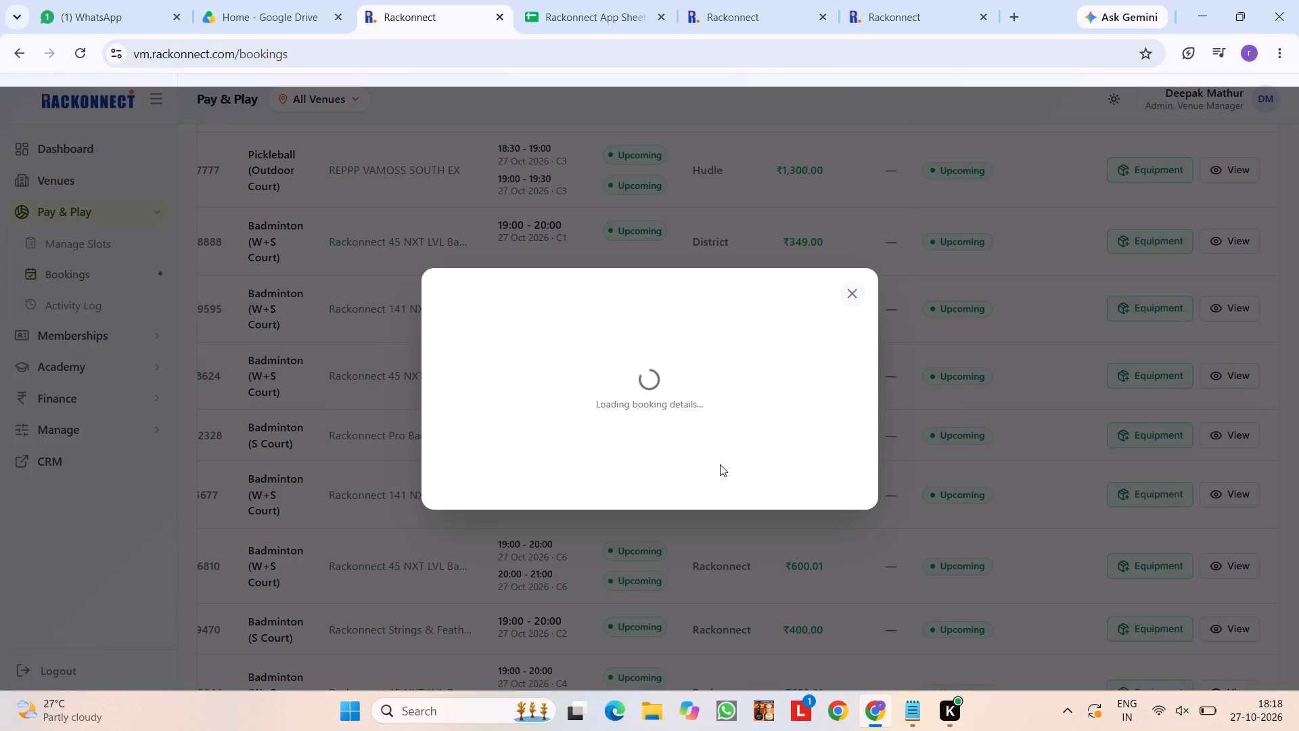
pyautogui.scroll(-4, 720, 464)
pyautogui.click(896, 453)
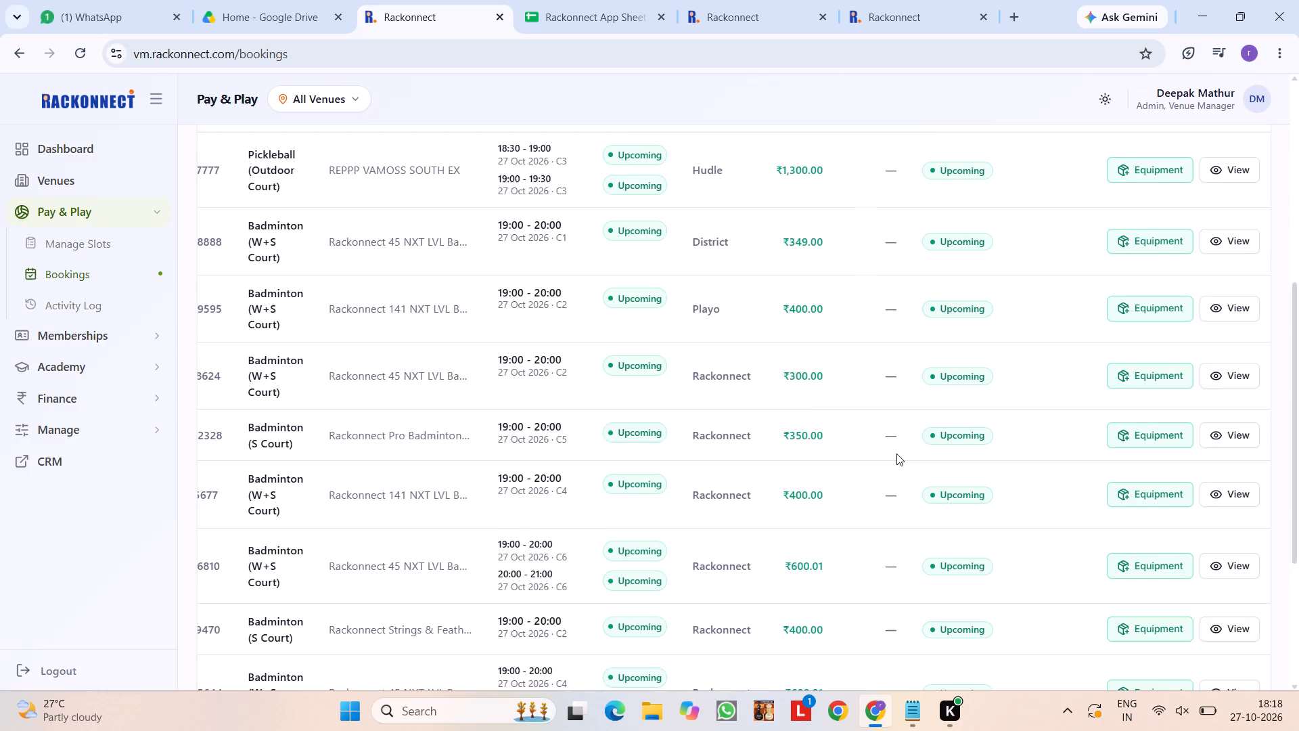
# Filter the upcoming bookings to the Rackonnect platform.
pyautogui.scroll(5, 896, 453)
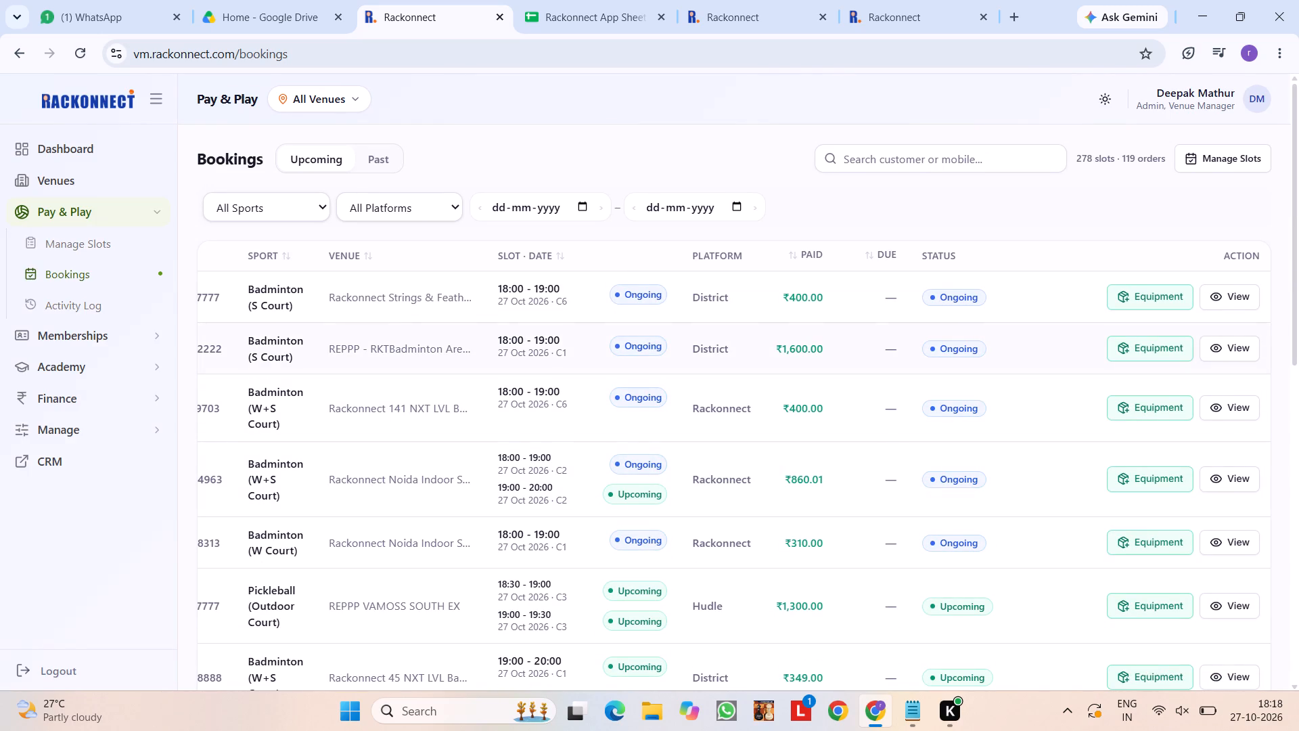
pyautogui.click(440, 212)
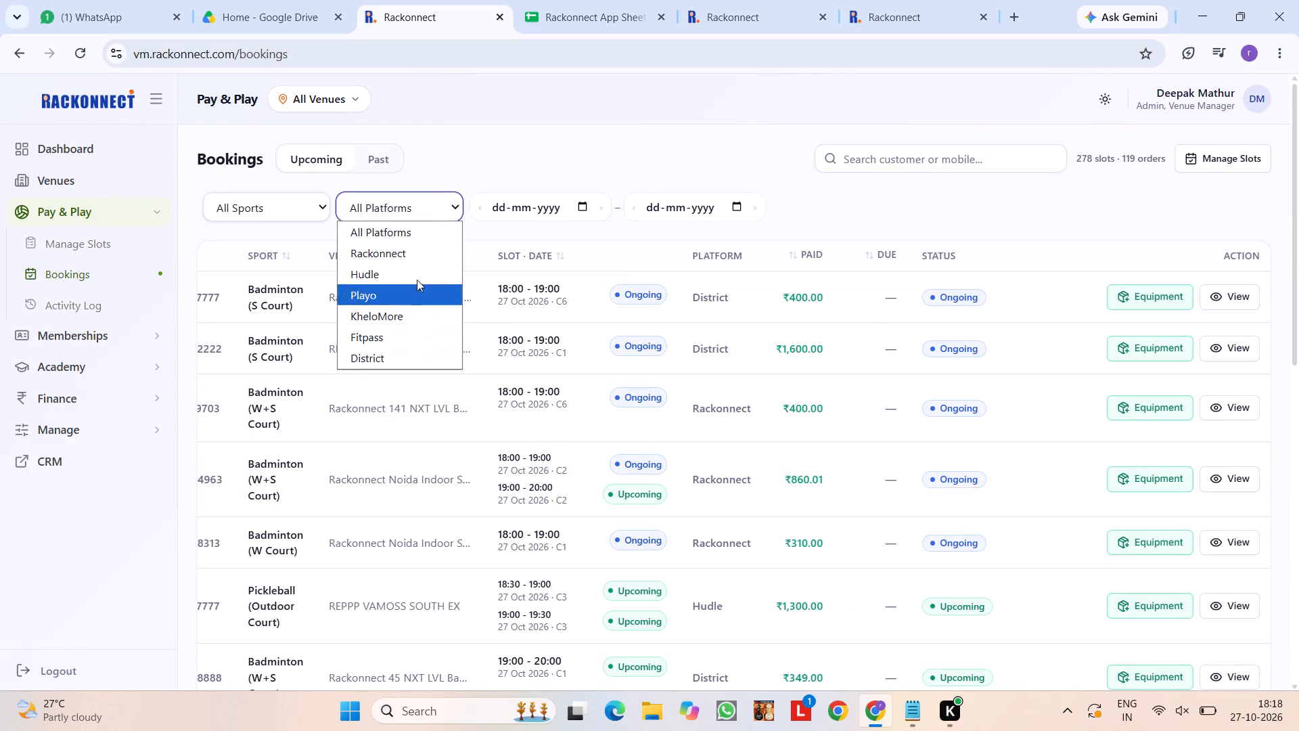
pyautogui.click(415, 246)
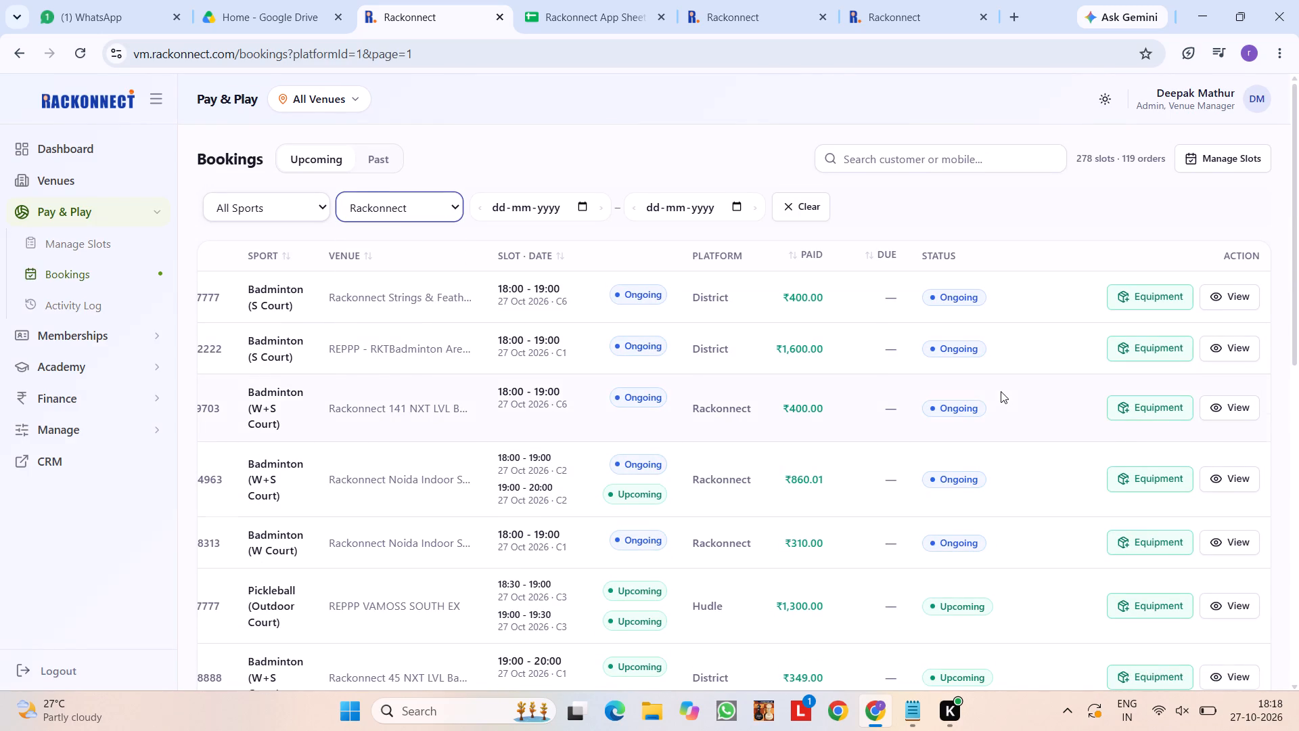
# In the filtered list, examine the charges of the 19:00–20:00 C2 booking at Rackonnect 45 for rental equipment.
pyautogui.hscroll(-1, 1254, 304)
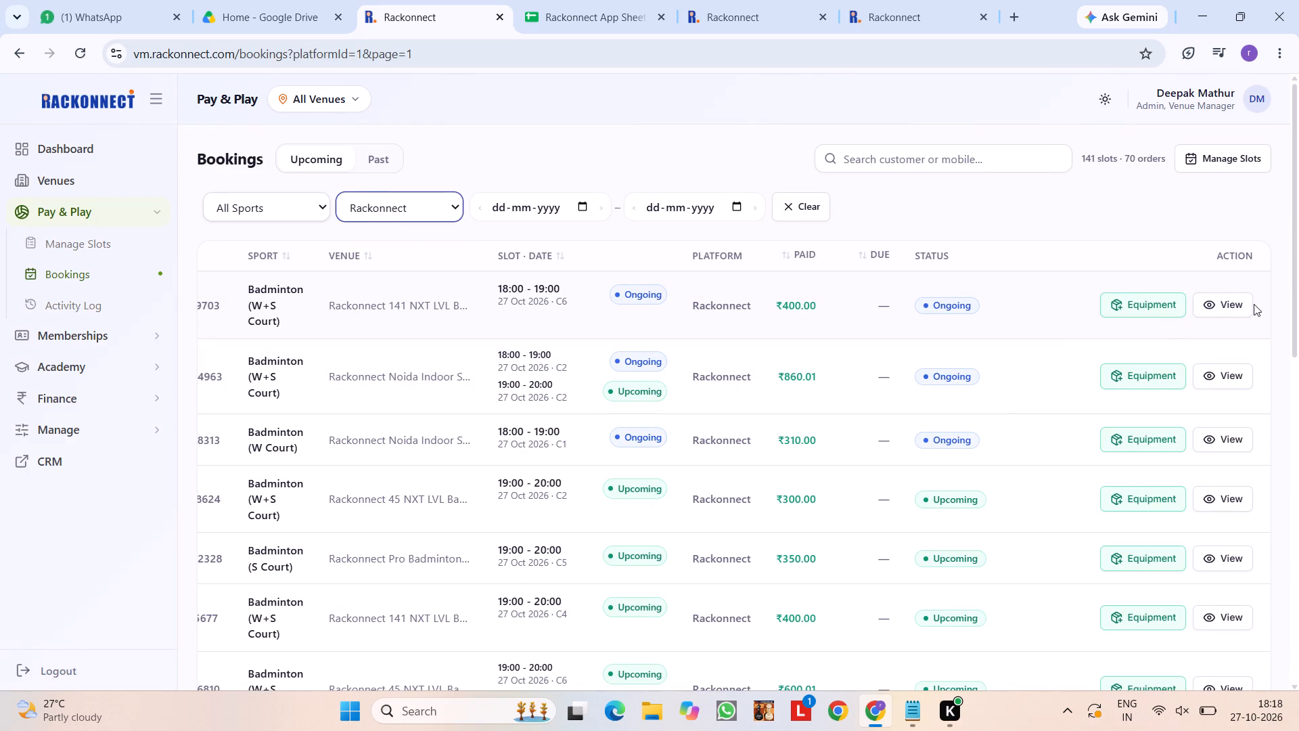
pyautogui.hscroll(-2, 1254, 304)
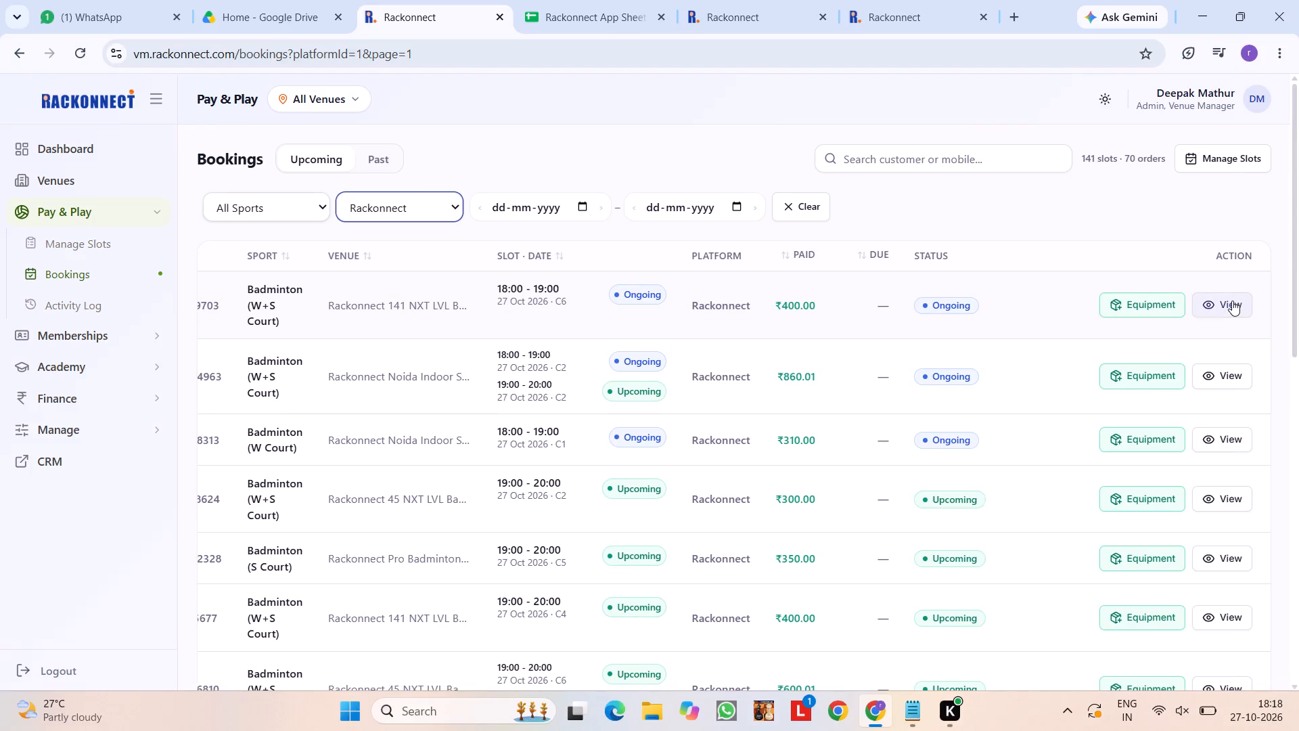
pyautogui.click(1223, 498)
pyautogui.click(1223, 498)
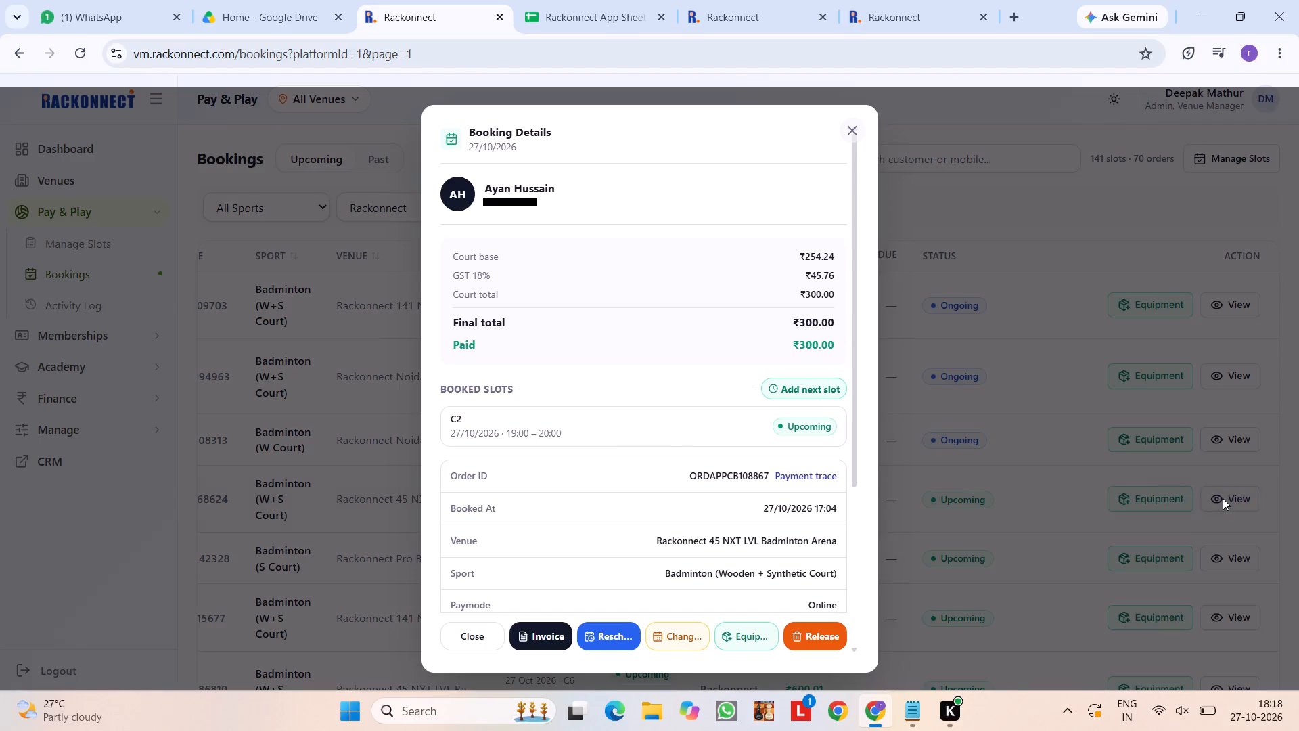
pyautogui.click(1223, 498)
pyautogui.hscroll(2, 639, 483)
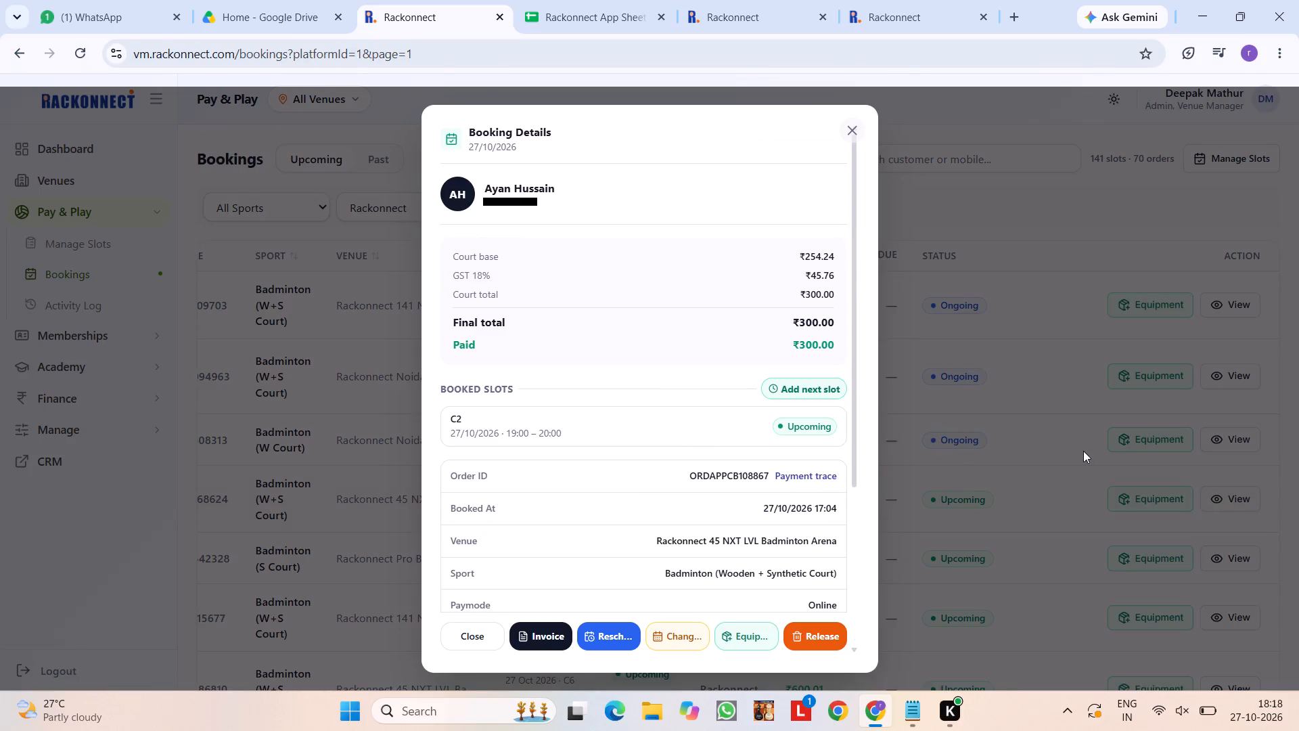
pyautogui.click(1083, 451)
pyautogui.click(1218, 504)
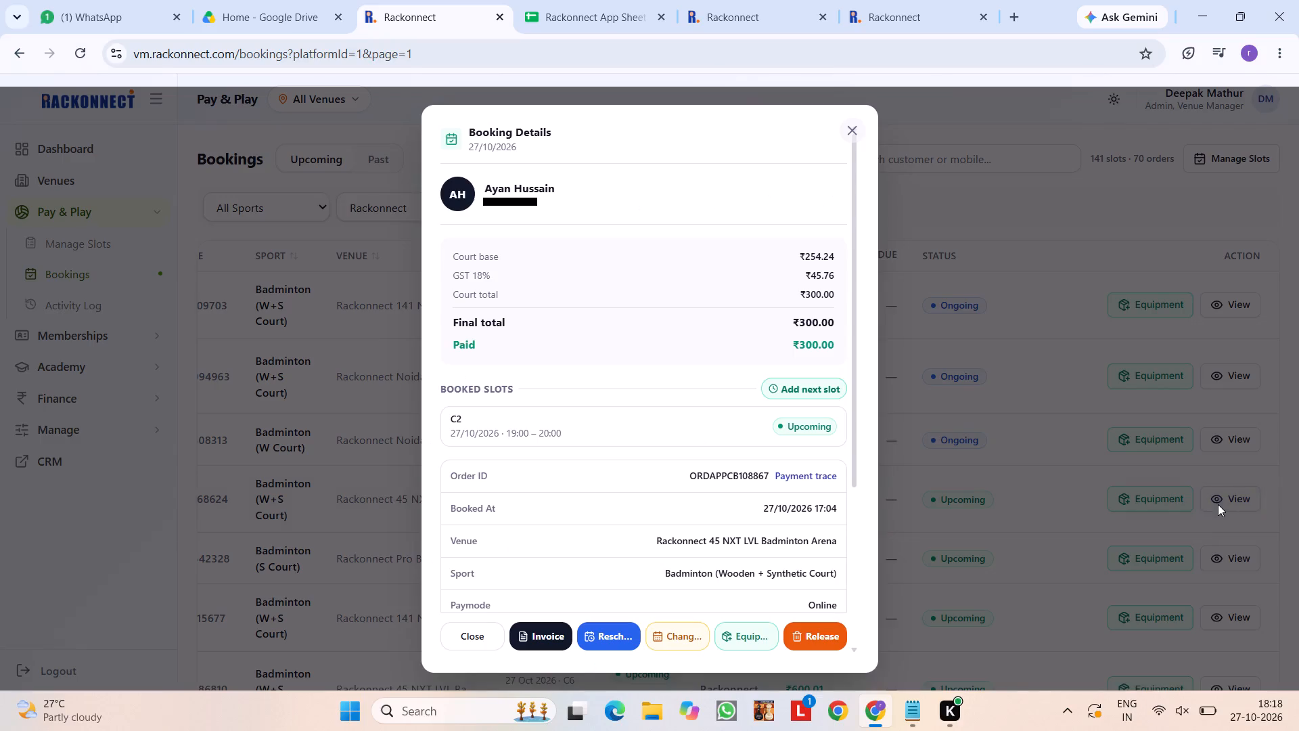
pyautogui.scroll(-1, 1225, 500)
pyautogui.click(1225, 500)
pyautogui.scroll(-2, 1225, 500)
# Check the 19:00 bookings on C5 at Rackonnect Pro, C6 at Rackonnect 45 and C2 at Strings & Feathers for equipment charges.
pyautogui.click(1237, 400)
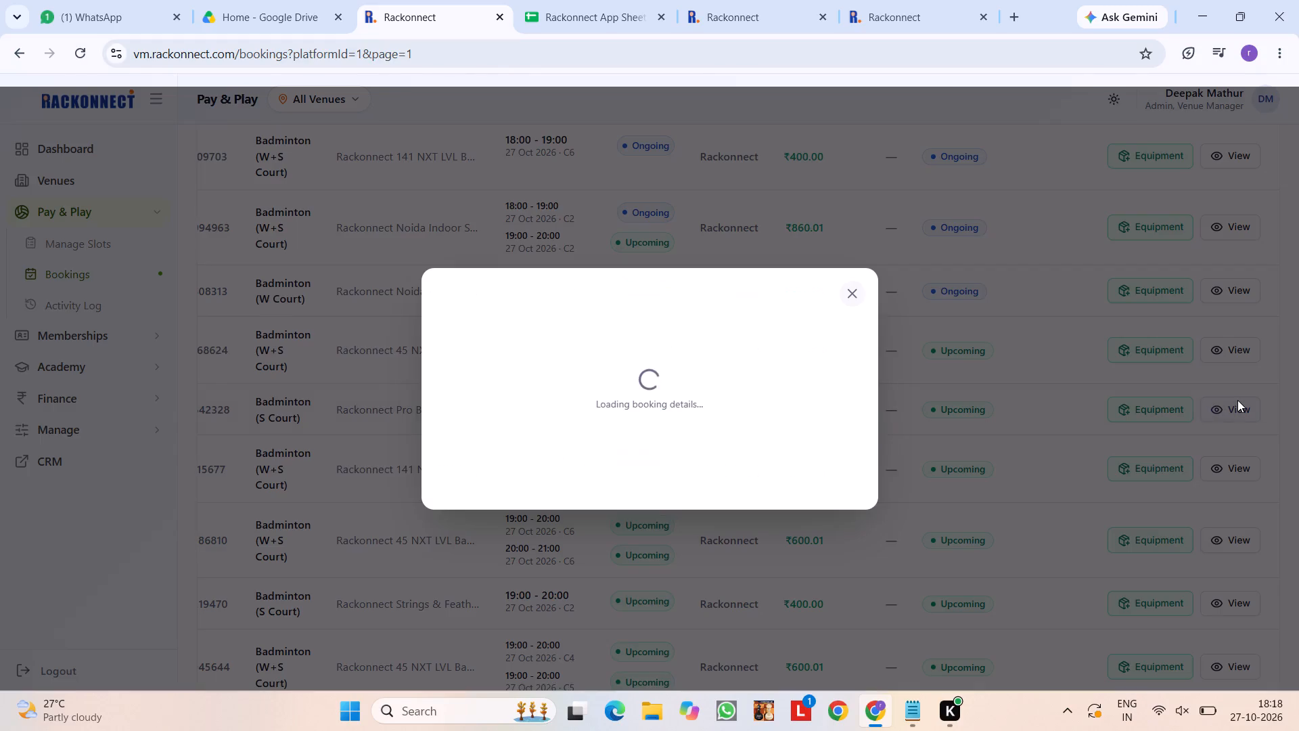
pyautogui.click(1237, 400)
pyautogui.scroll(-1, 1237, 400)
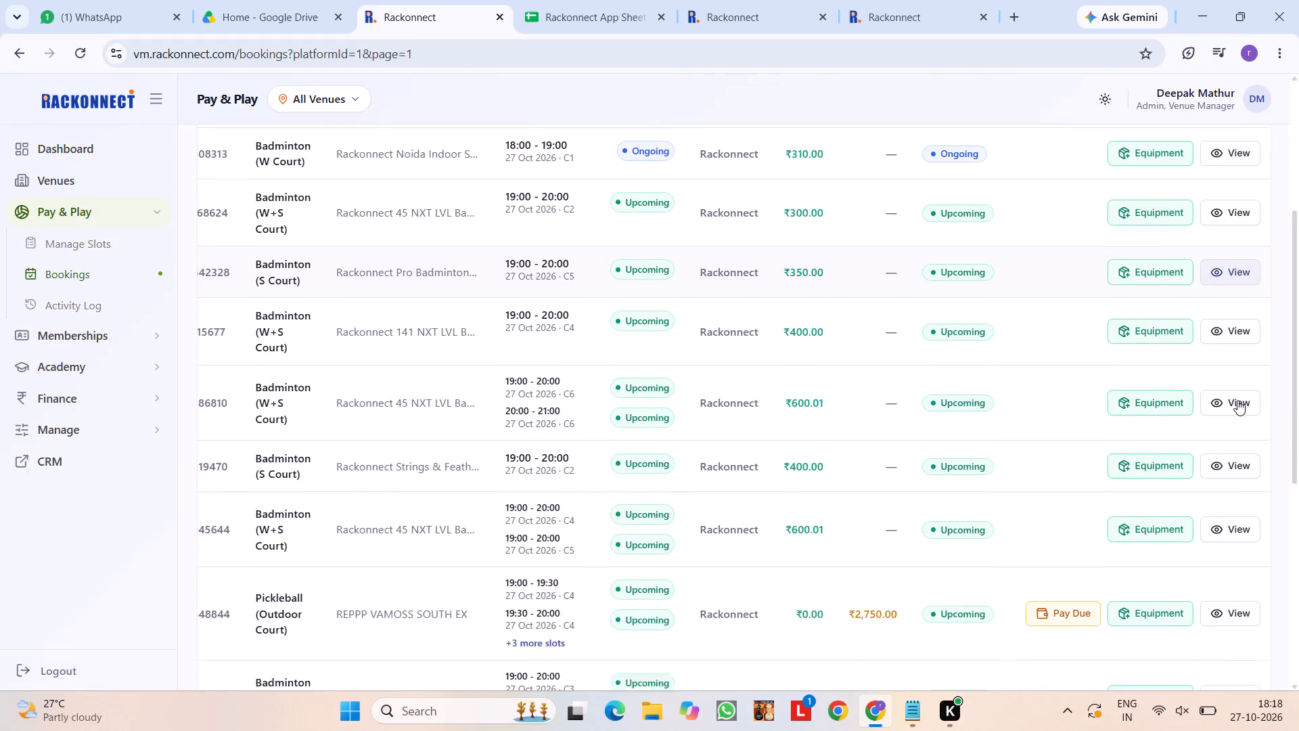
pyautogui.scroll(-1, 1237, 400)
pyautogui.click(1239, 377)
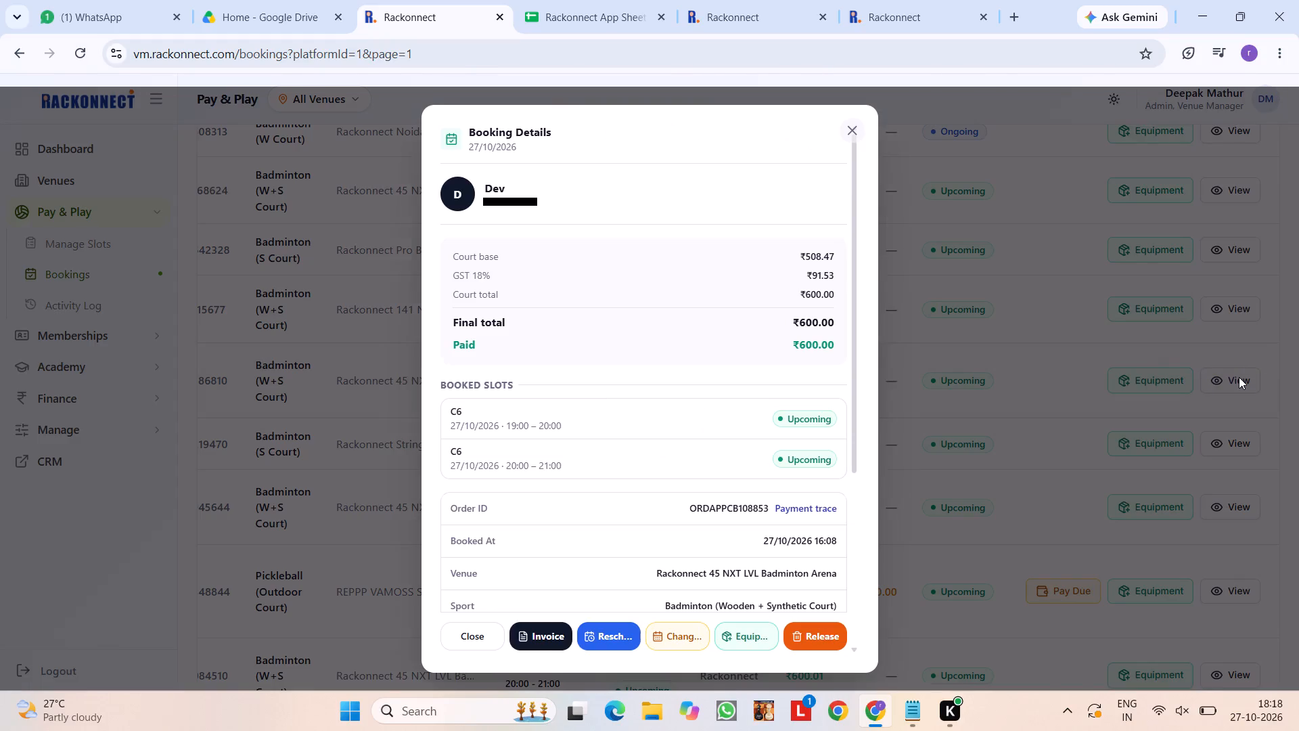
pyautogui.click(1239, 377)
pyautogui.scroll(-1, 1239, 377)
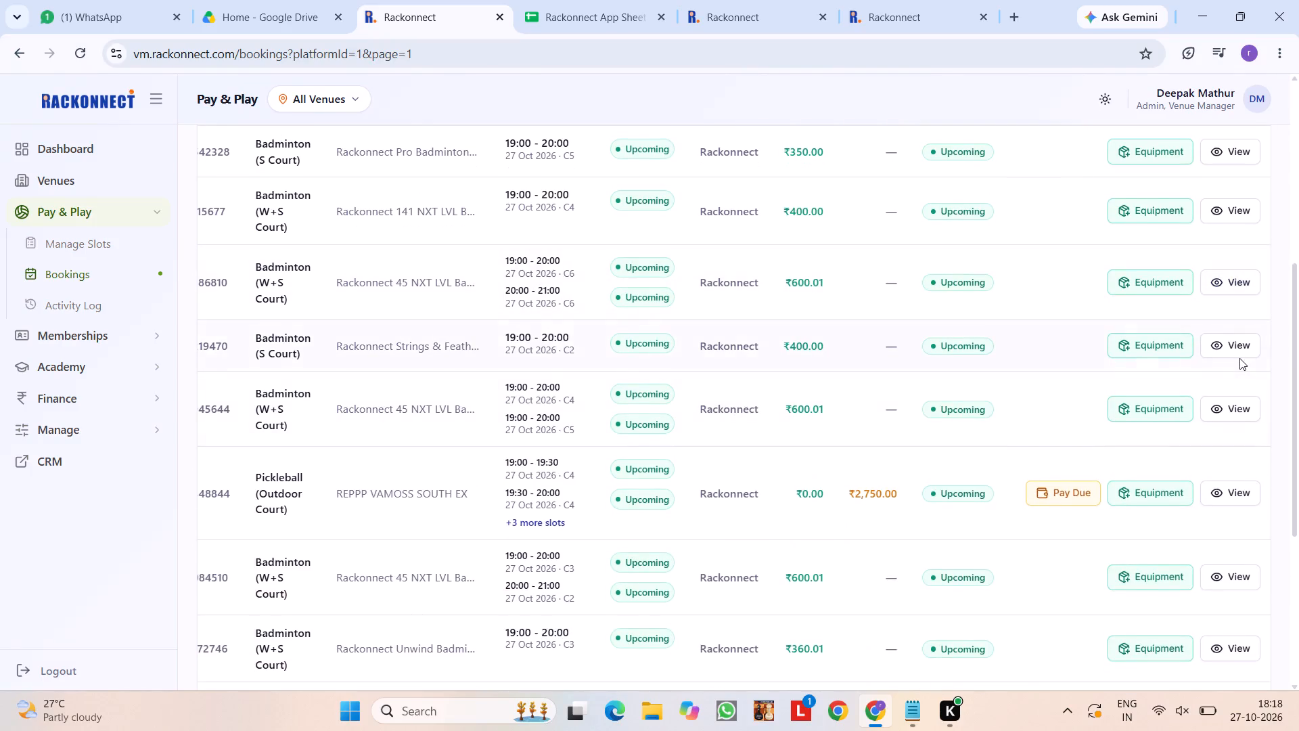
pyautogui.click(1239, 358)
pyautogui.click(1237, 334)
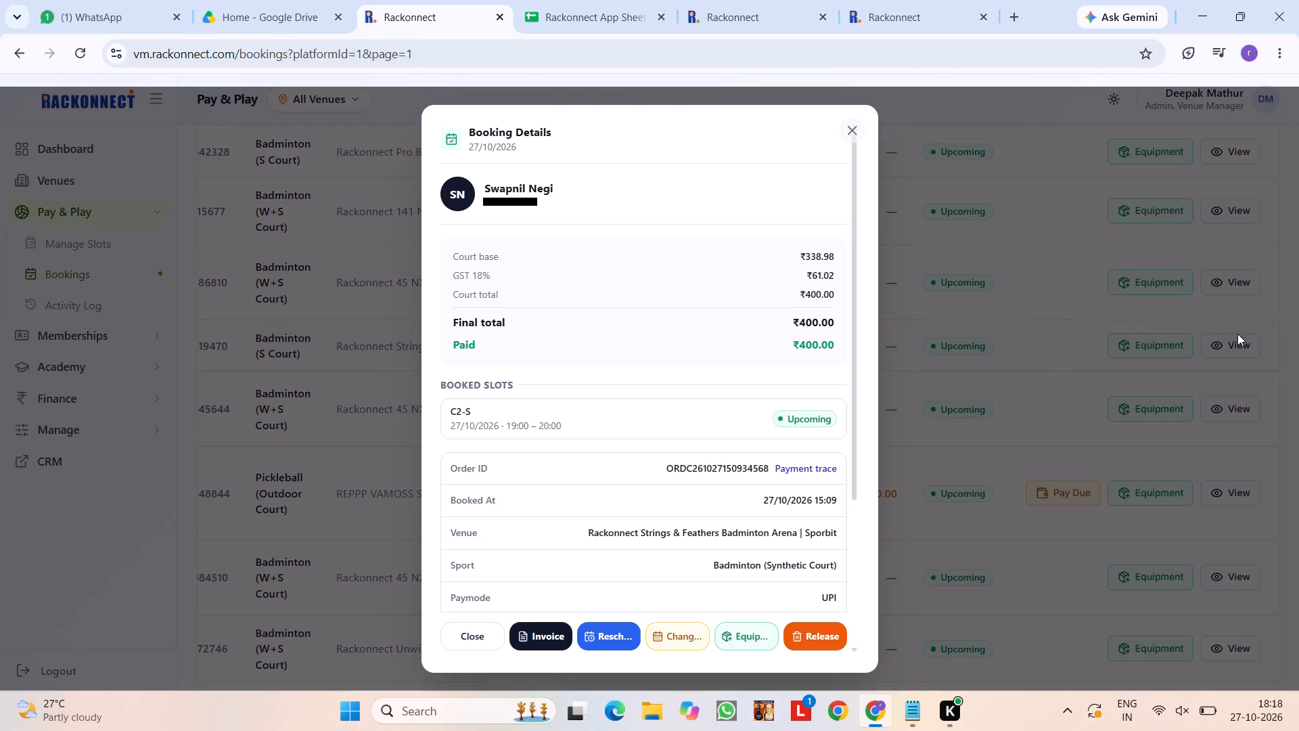
pyautogui.click(1237, 334)
# Inspect the charges of the pay-due pickleball booking at REPPP VAMOSS SOUTH EX and the C3/C2 booking at Rackonnect 45.
pyautogui.scroll(-1, 1237, 334)
pyautogui.click(1227, 346)
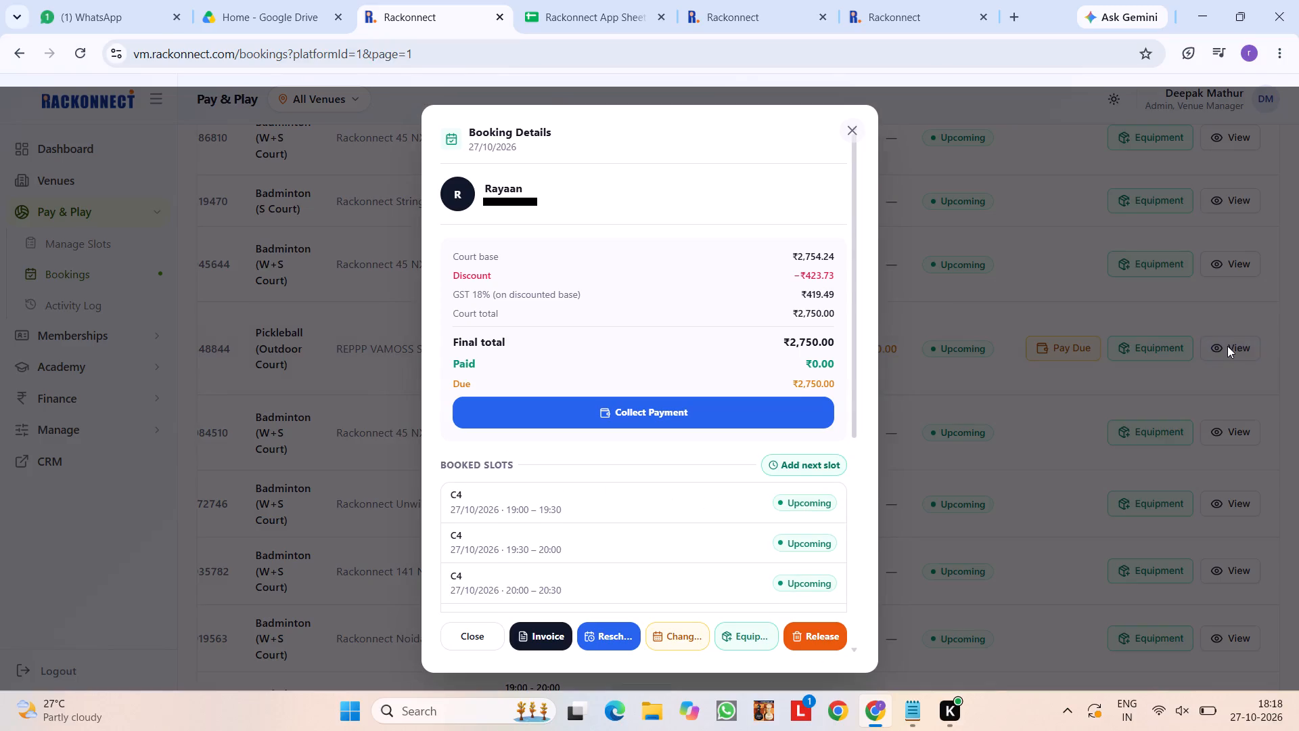
pyautogui.click(1227, 346)
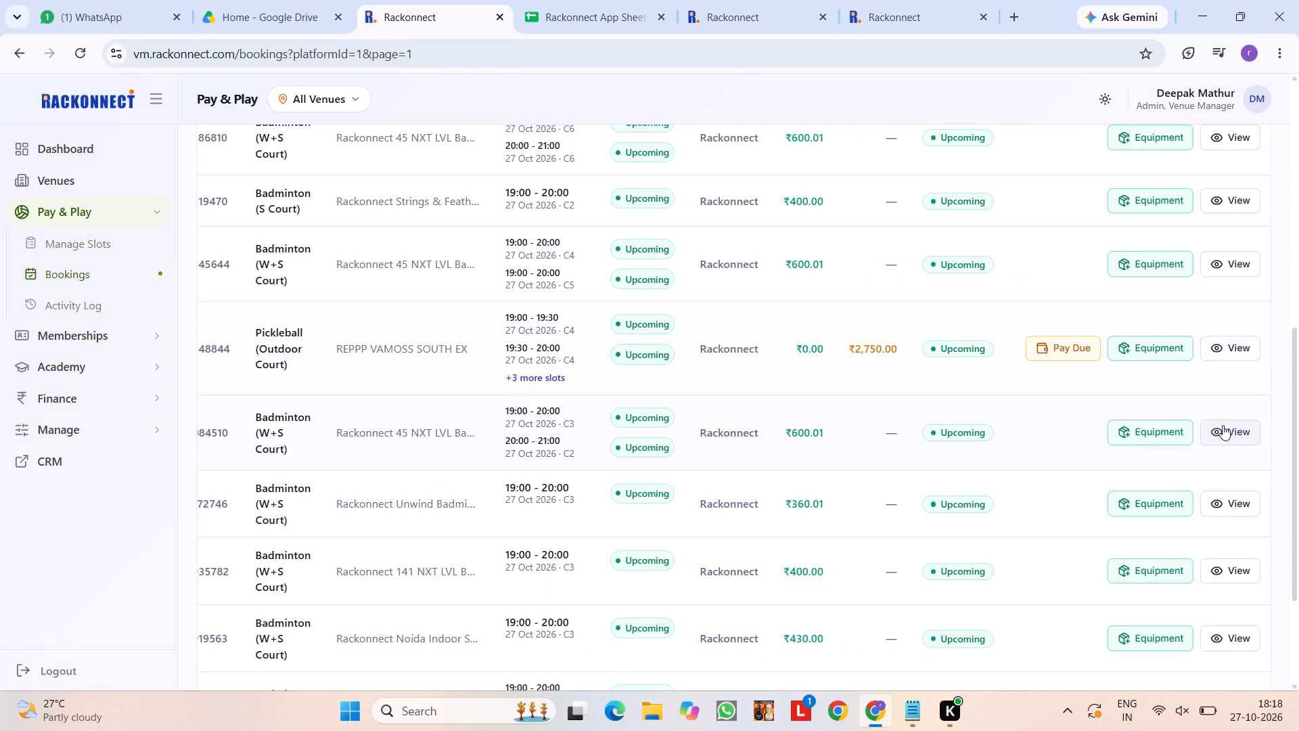
pyautogui.click(1222, 431)
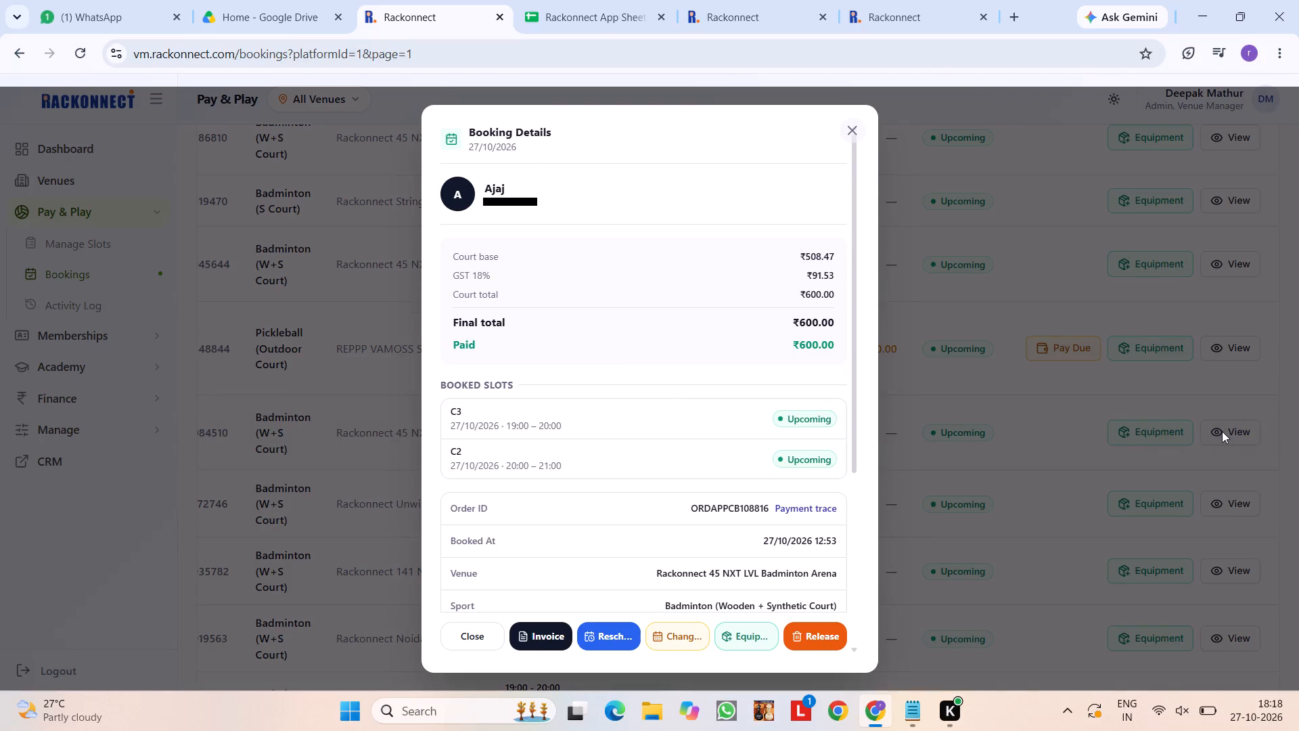
pyautogui.click(1222, 431)
# Check the last bookings on the page: C3 at Rackonnect 141, and C3 and C4 at Rackonnect Noida Indoor Stadium.
pyautogui.scroll(-3, 1222, 431)
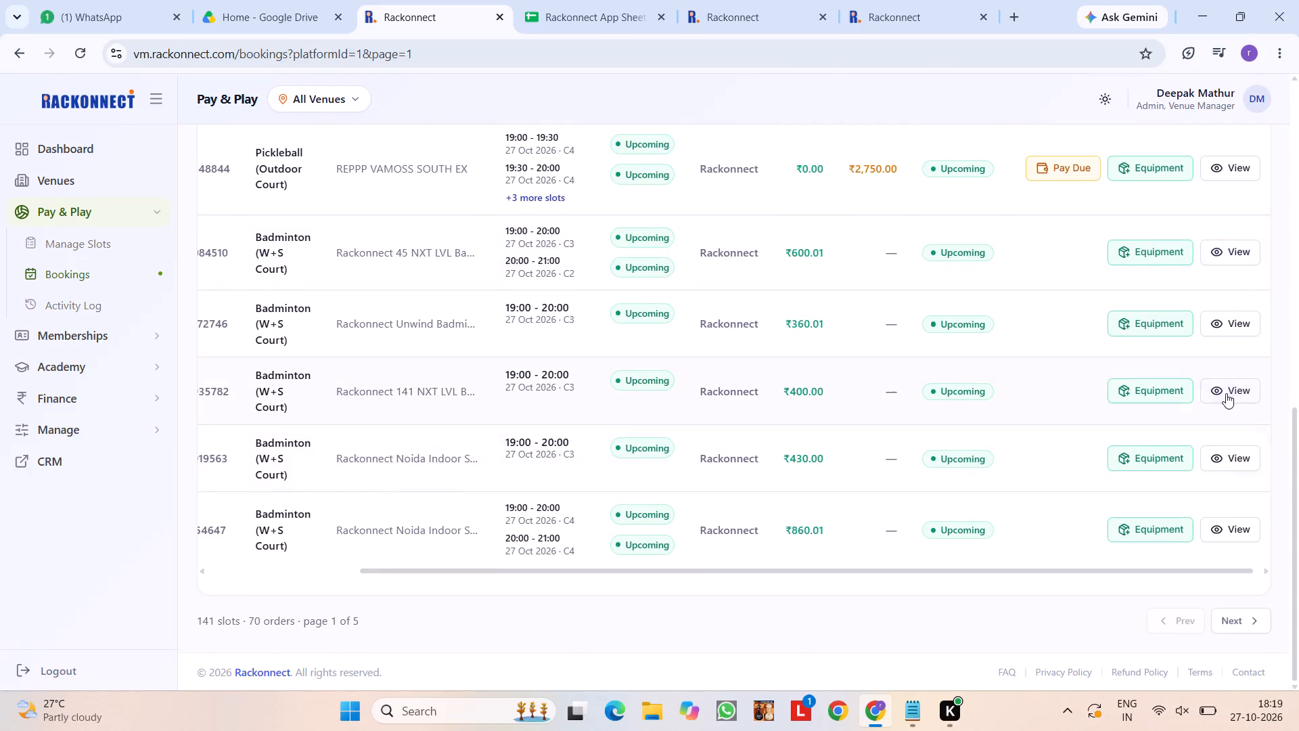
pyautogui.click(1226, 393)
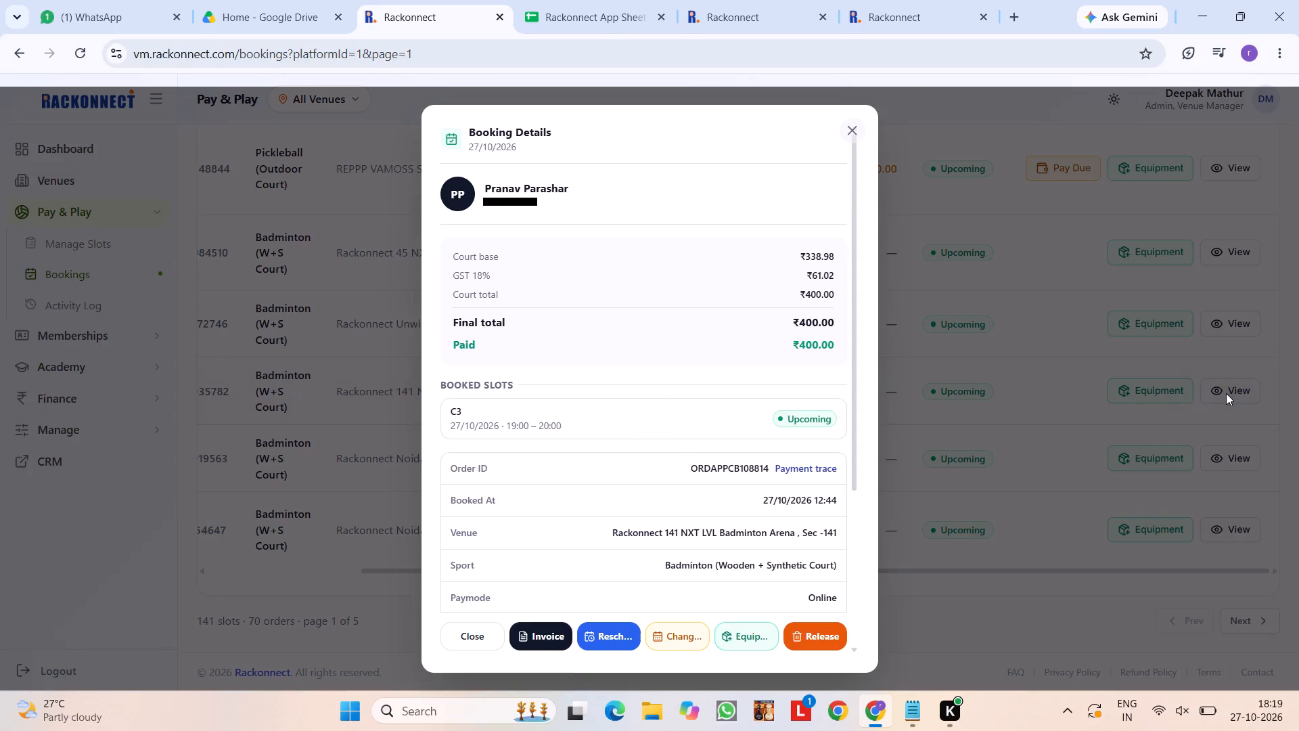
pyautogui.click(1226, 393)
pyautogui.click(1231, 455)
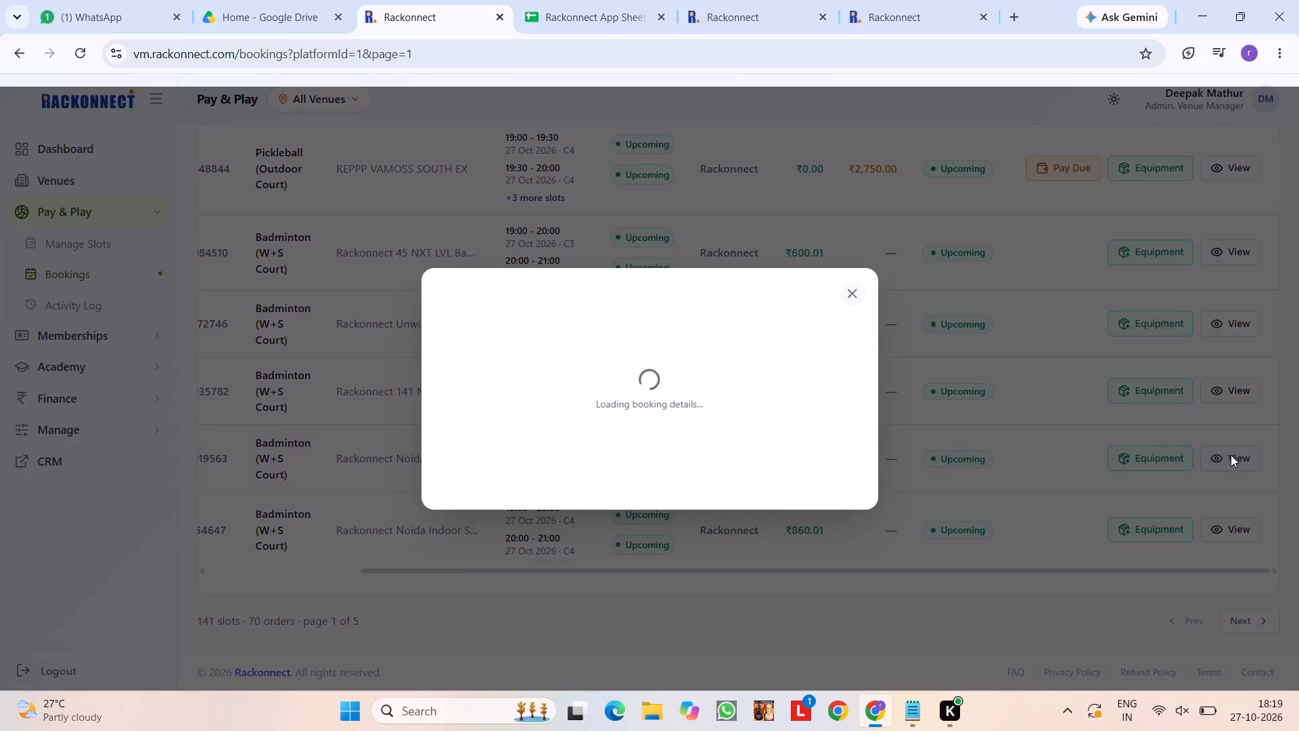
pyautogui.click(1231, 455)
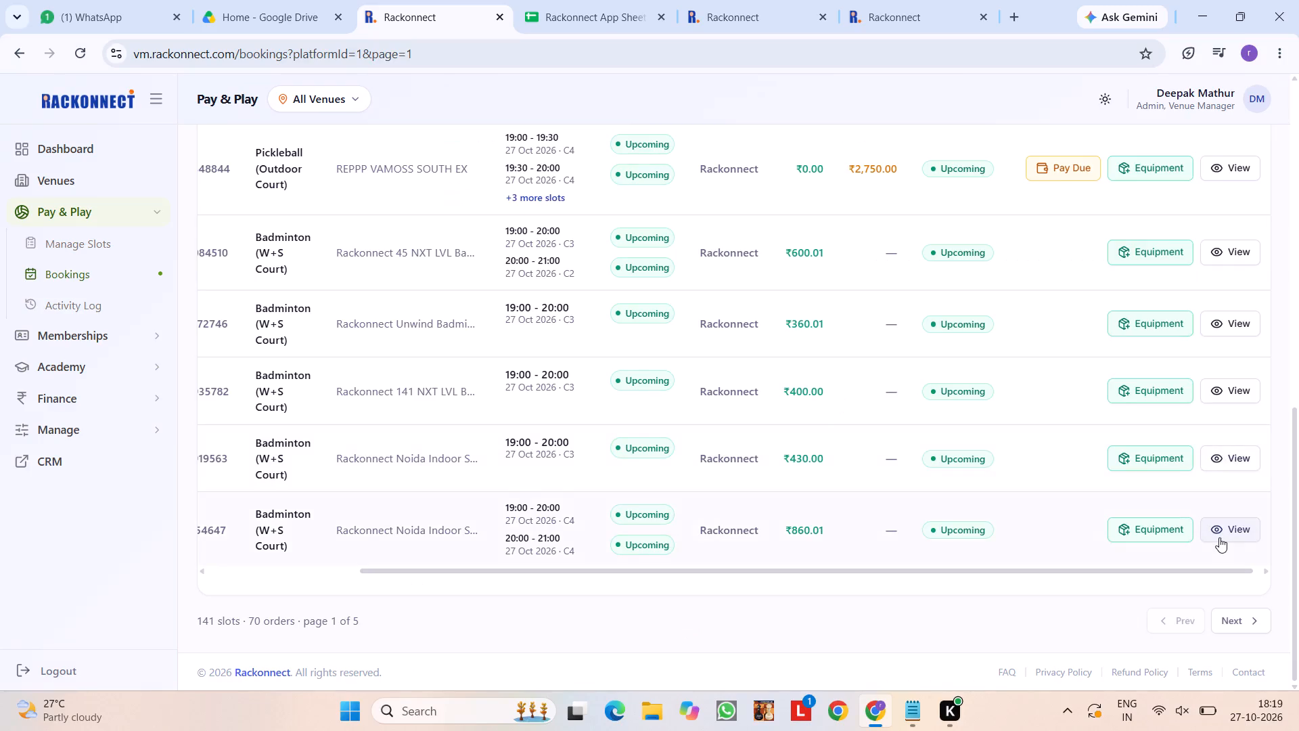
pyautogui.click(1219, 537)
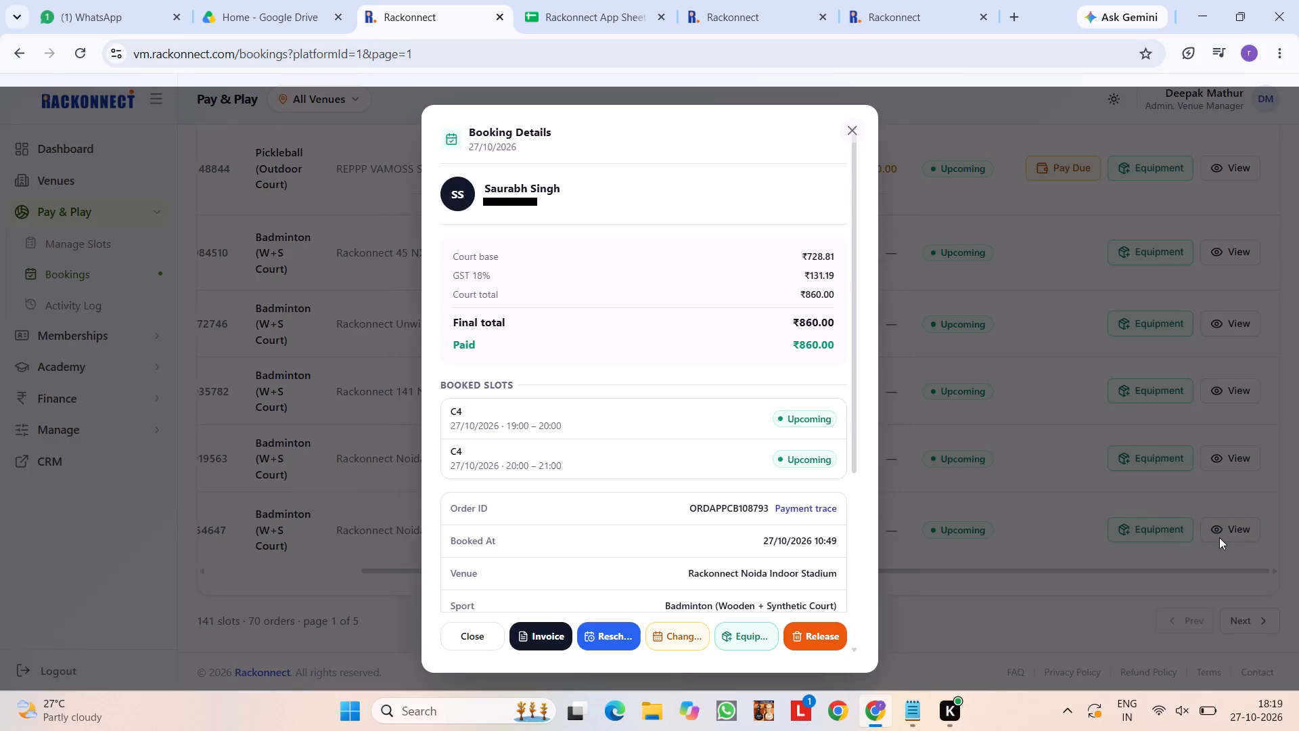
pyautogui.click(1219, 537)
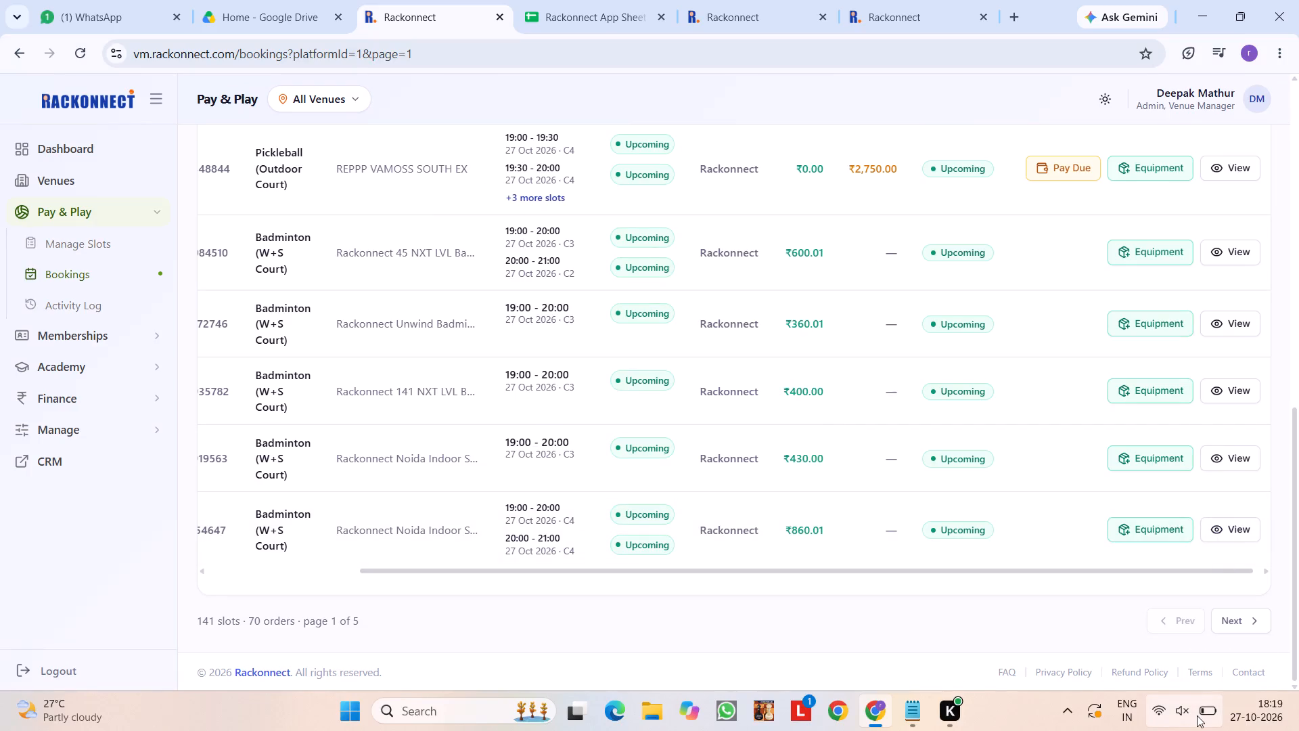
# Leave the filtered bookings list and go back to the Manage Slots page.
pyautogui.scroll(13, 925, 414)
pyautogui.hscroll(4, 925, 414)
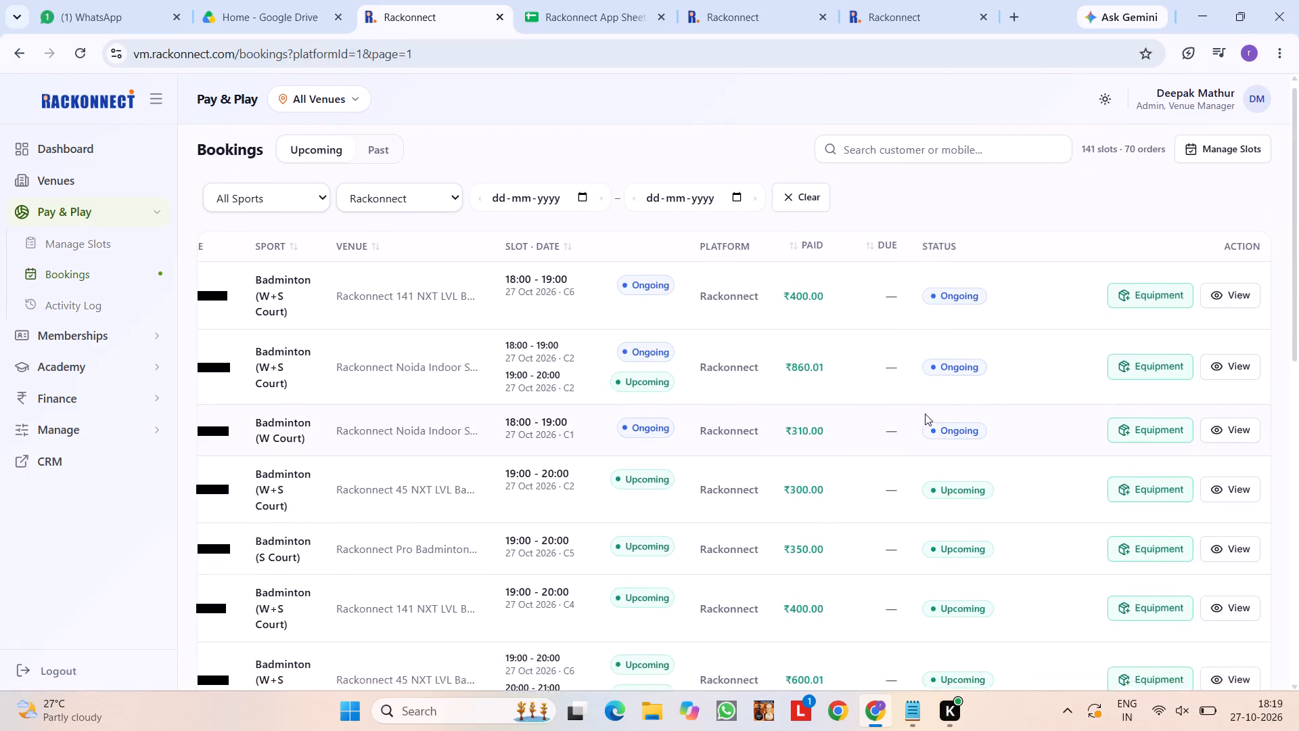
pyautogui.hscroll(8, 925, 414)
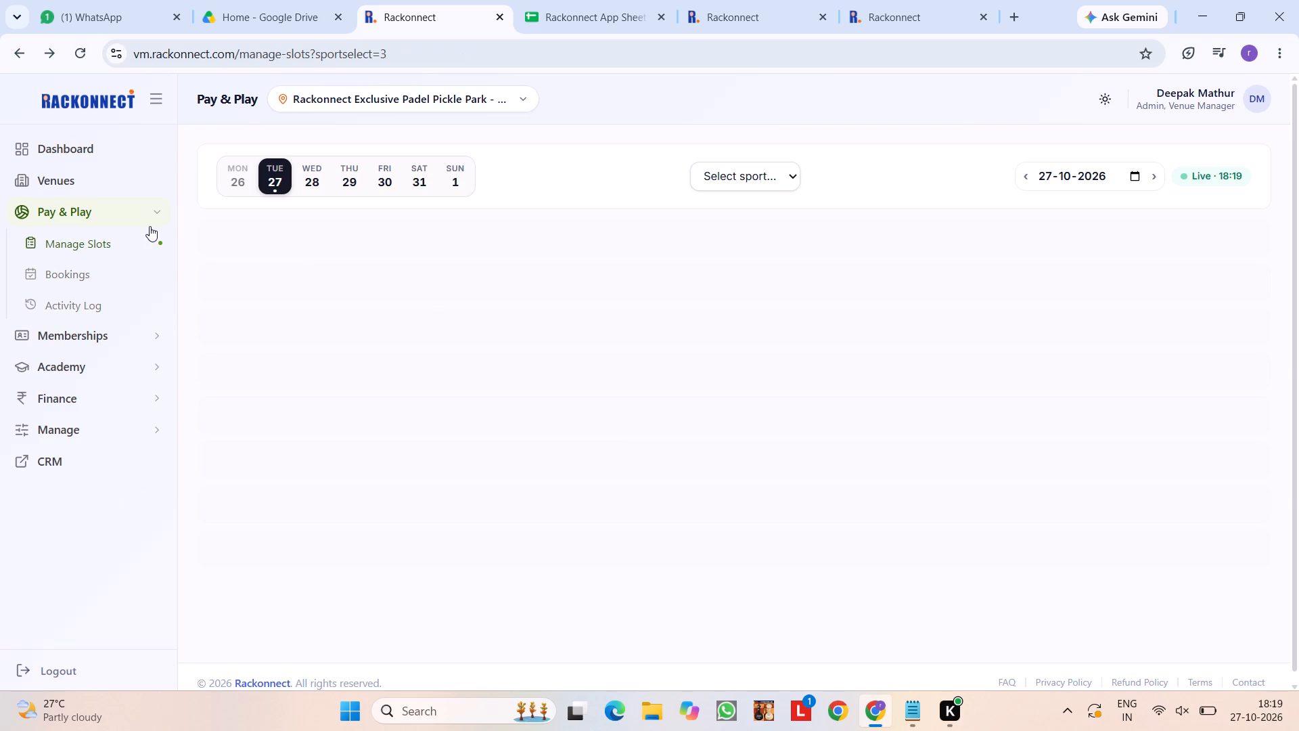
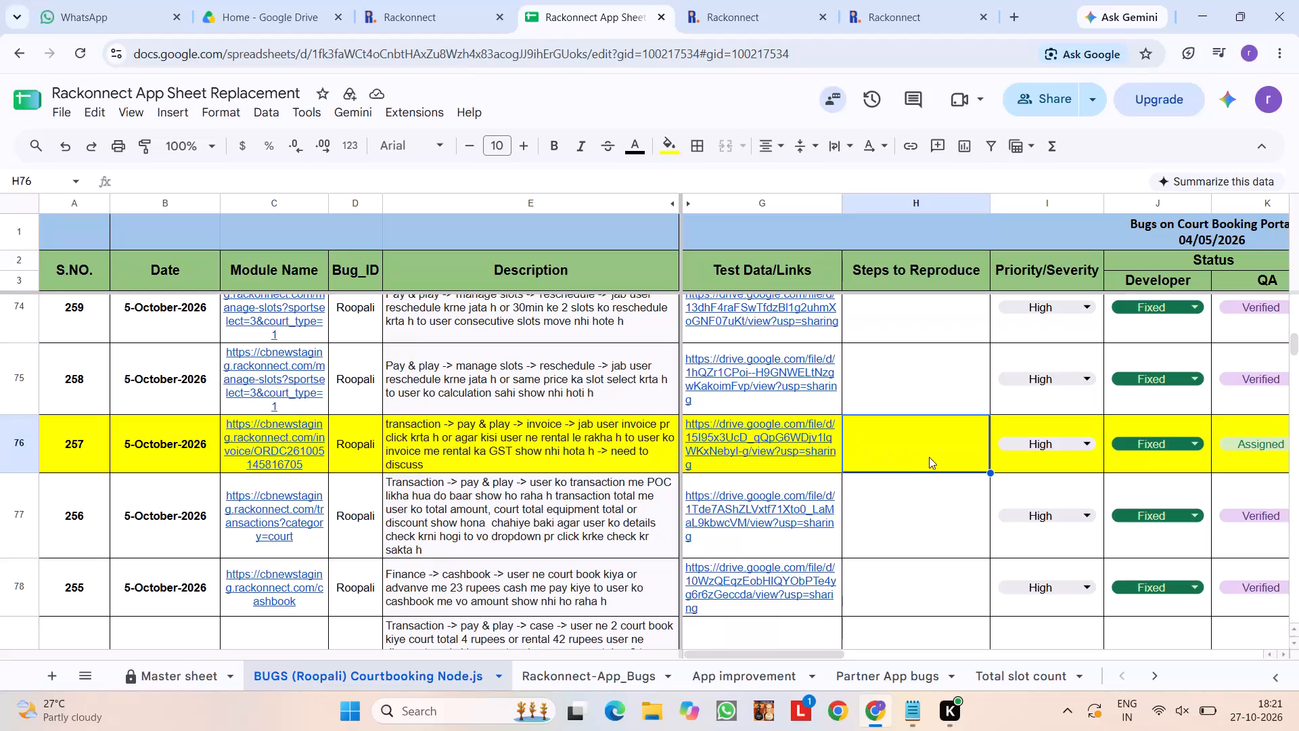
# Recheck the bug 257 row in the sheet, and look through the staging site's past bookings for Only For Internal Team.
pyautogui.hscroll(-5, 929, 457)
pyautogui.hscroll(5, 929, 457)
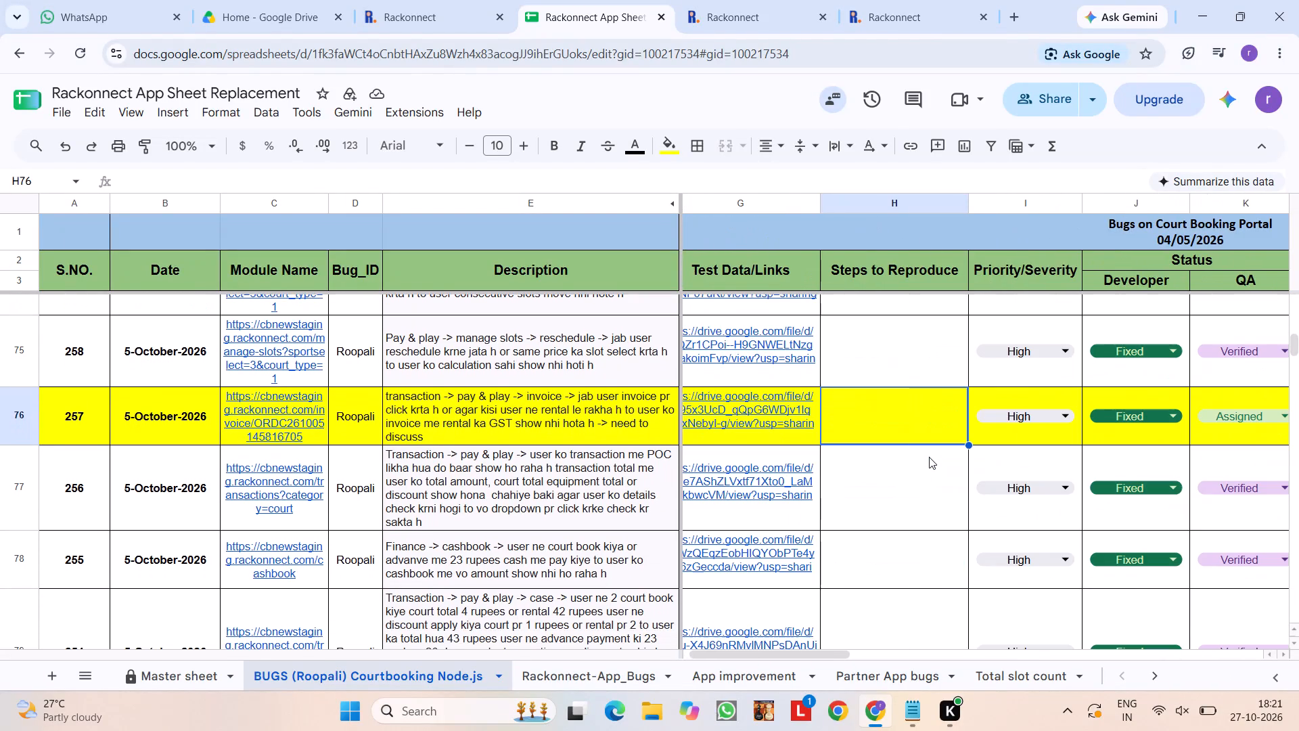
pyautogui.hscroll(2, 929, 457)
pyautogui.click(750, 0)
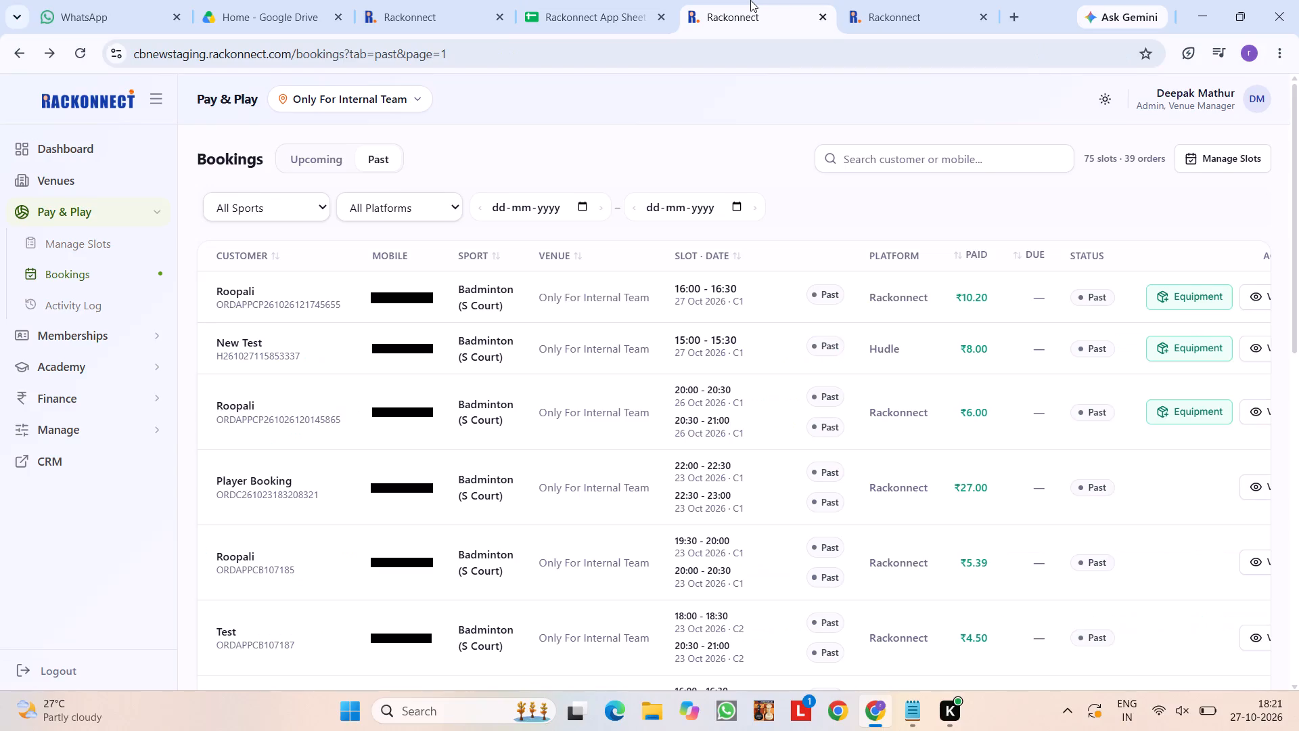
pyautogui.scroll(-3, 707, 143)
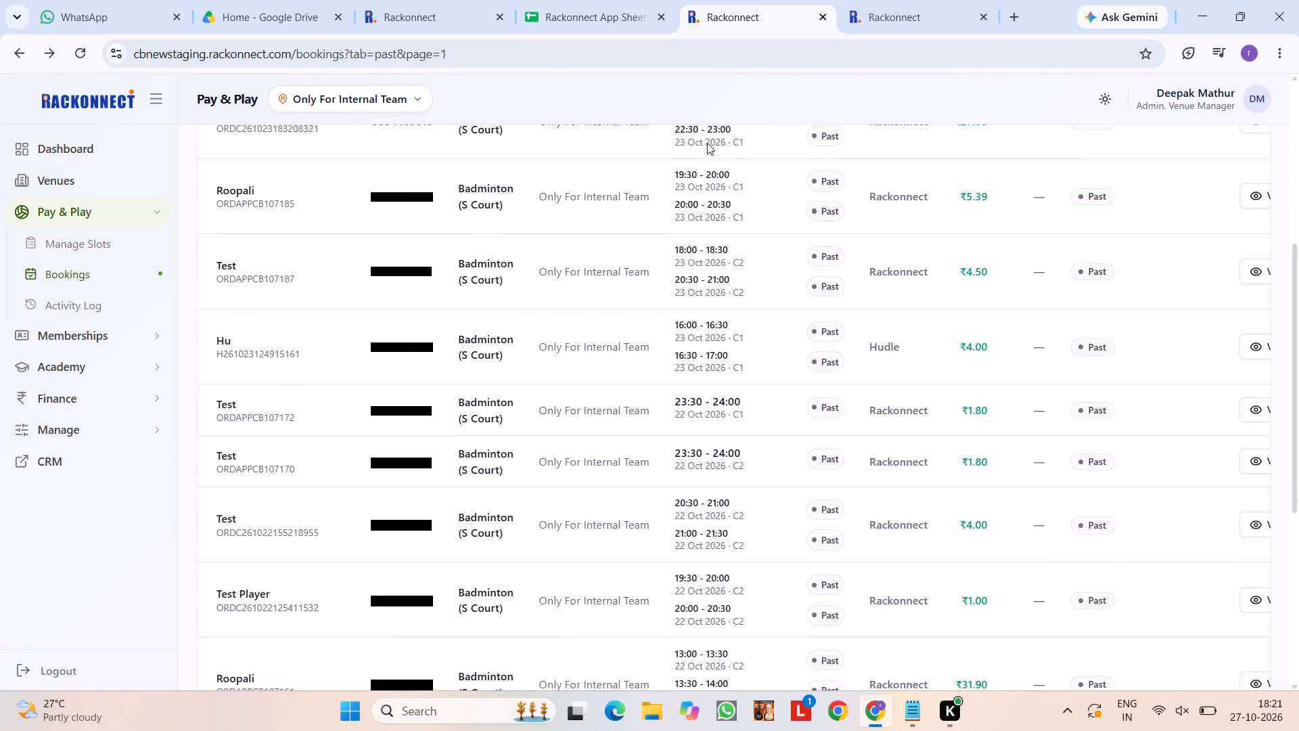
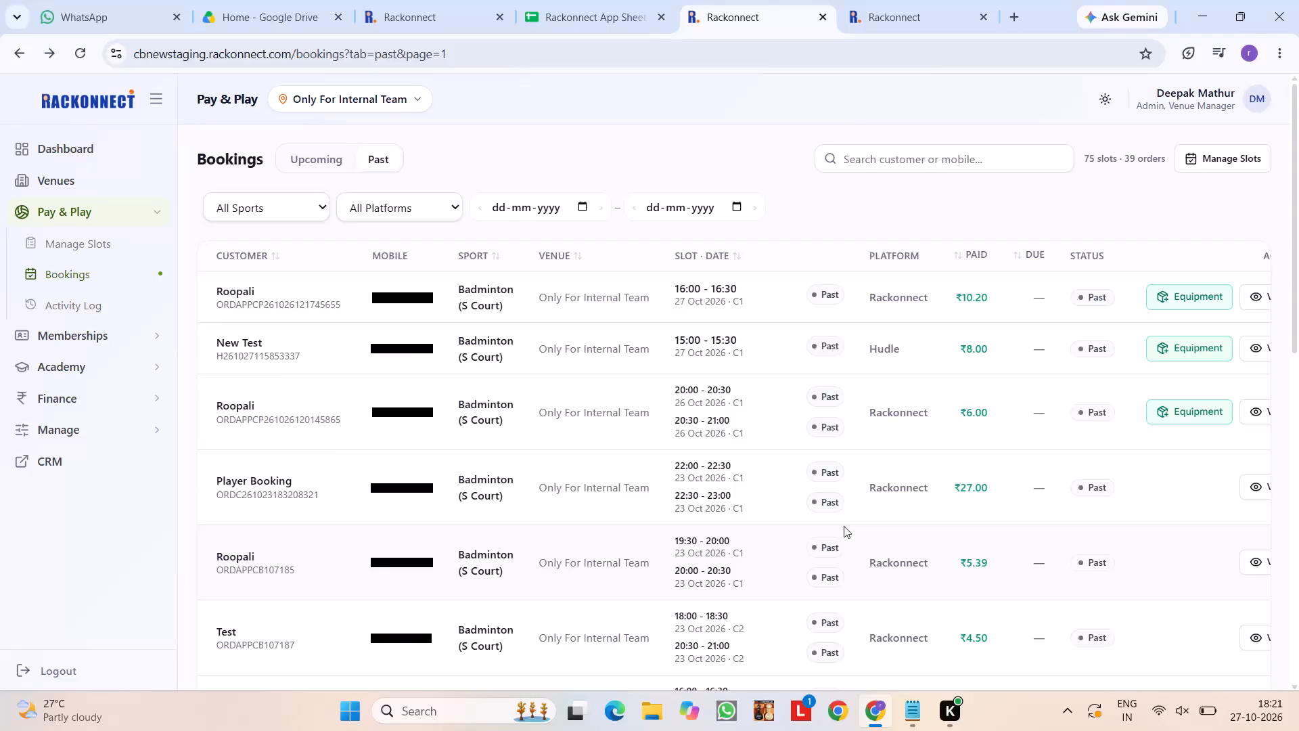
# Recheck the bug 257 row and its status columns in the court booking bug sheet.
pyautogui.click(597, 0)
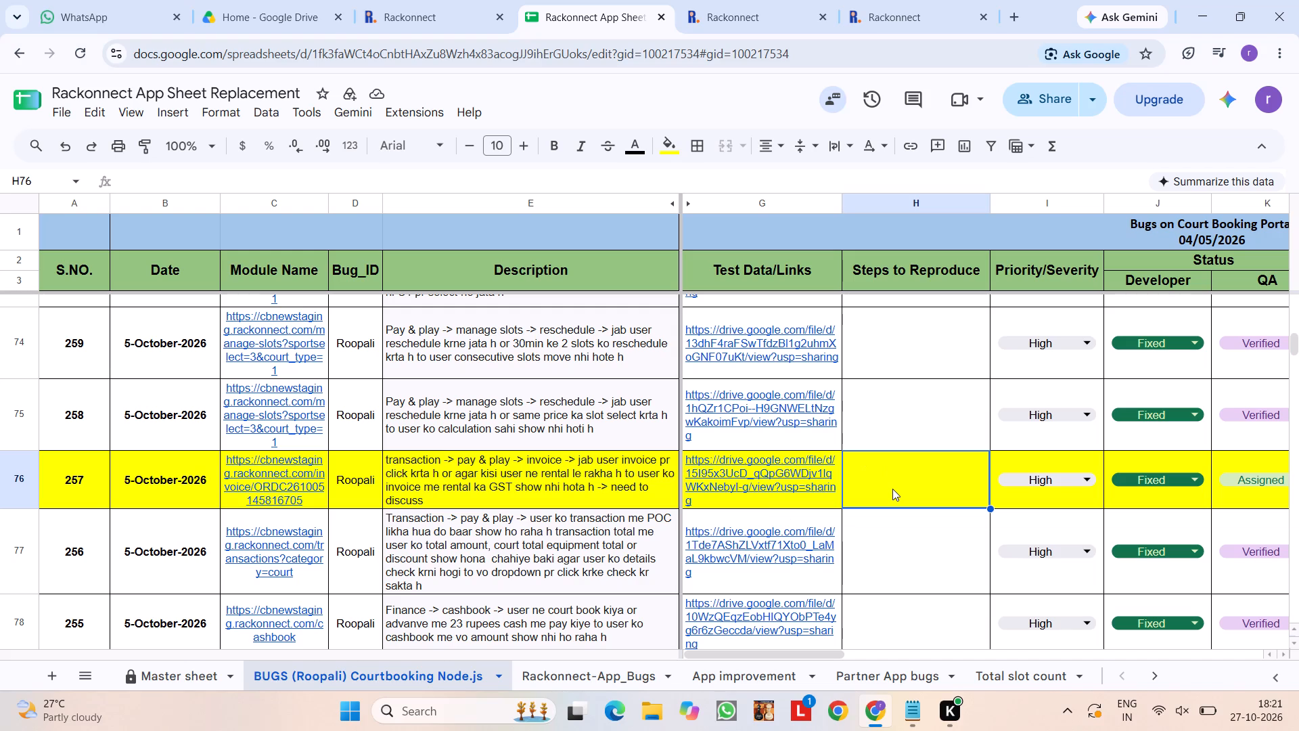
pyautogui.hscroll(-3, 892, 489)
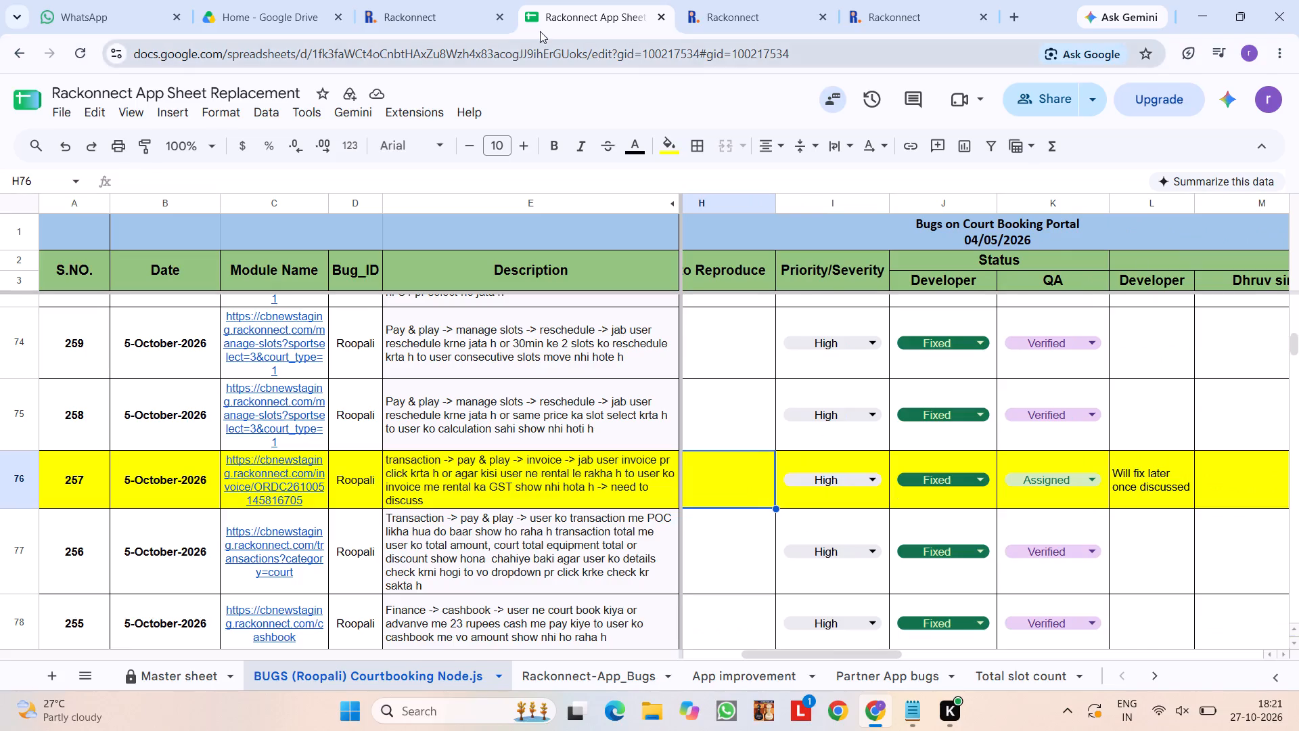
# On the staging site, open the Pay & Play finance transactions and view the invoice of the Website Booking order.
pyautogui.click(465, 0)
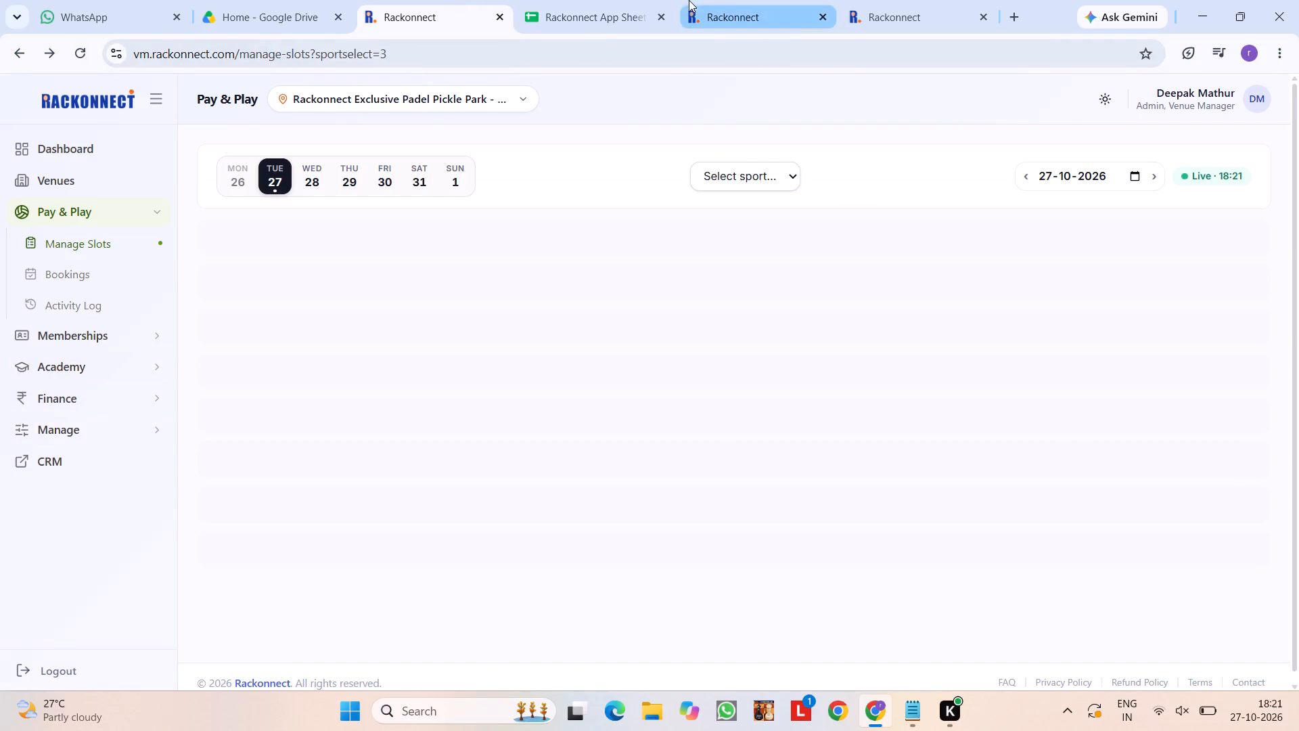
pyautogui.click(731, 0)
pyautogui.click(71, 405)
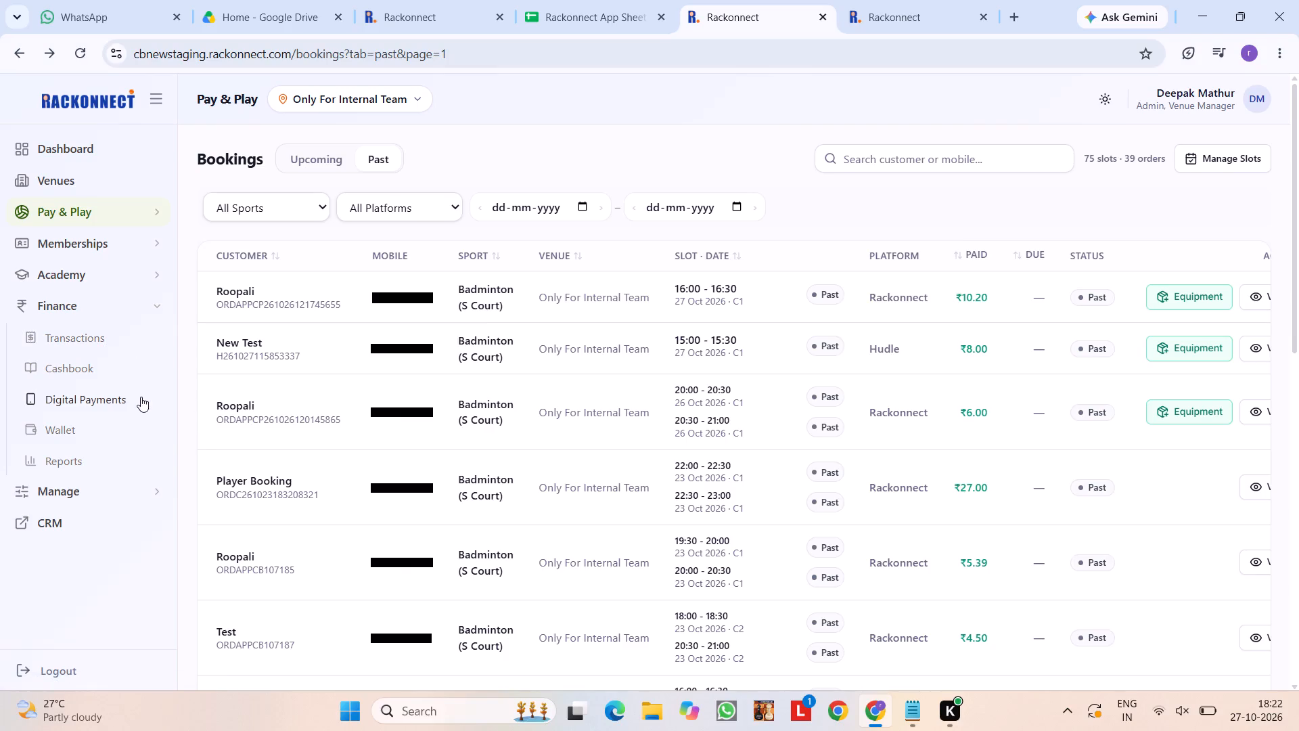
pyautogui.click(108, 336)
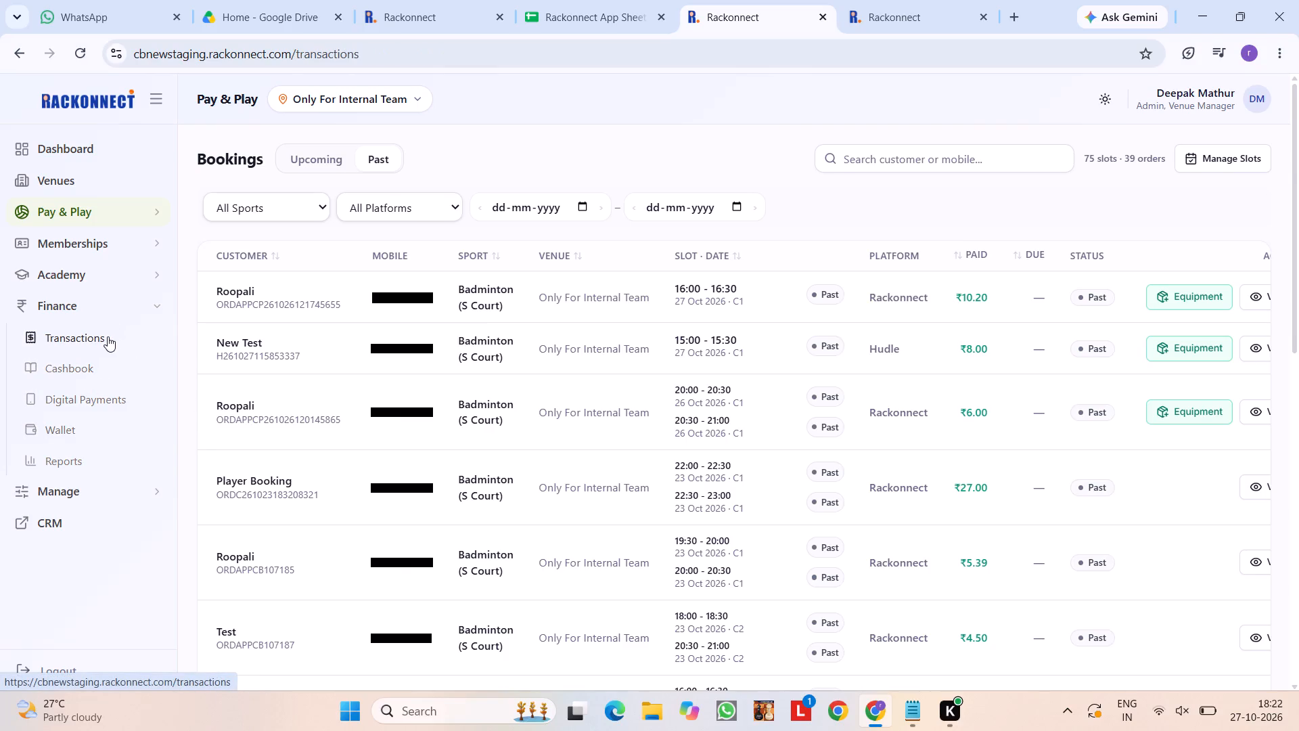
pyautogui.hscroll(-3, 728, 392)
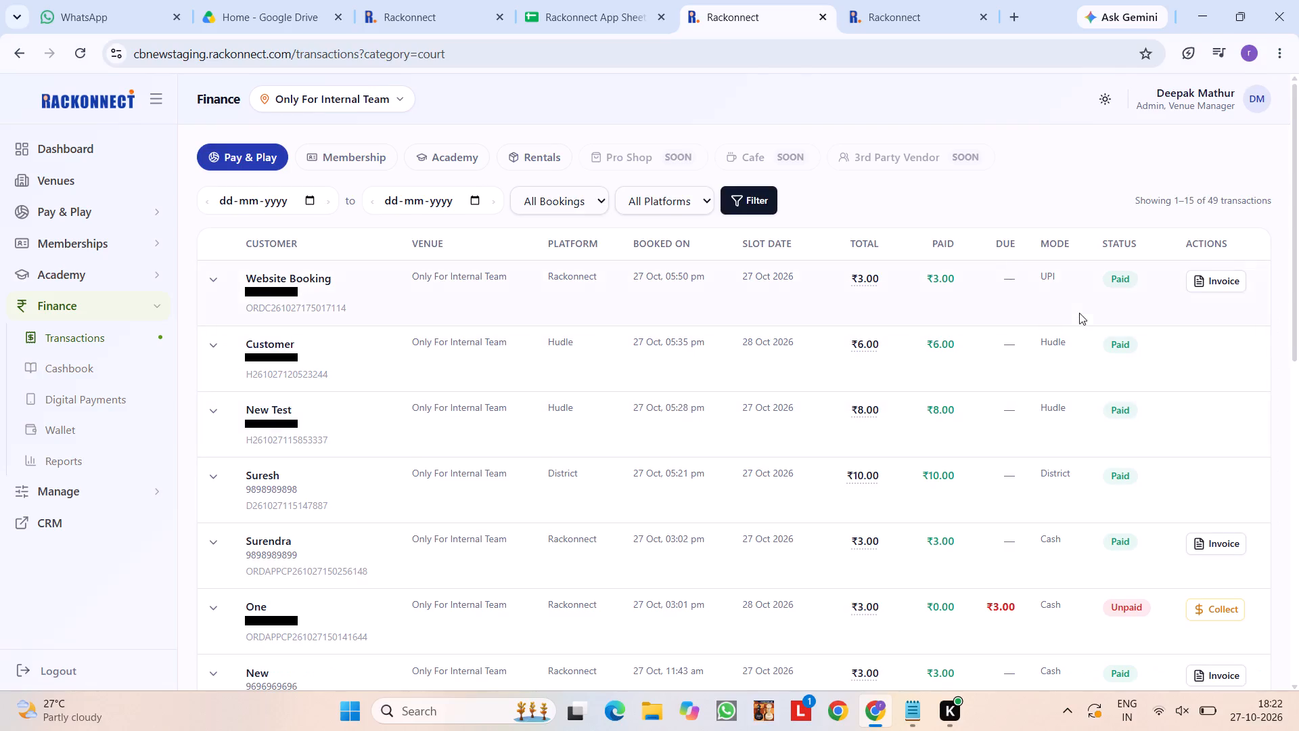
pyautogui.click(1216, 280)
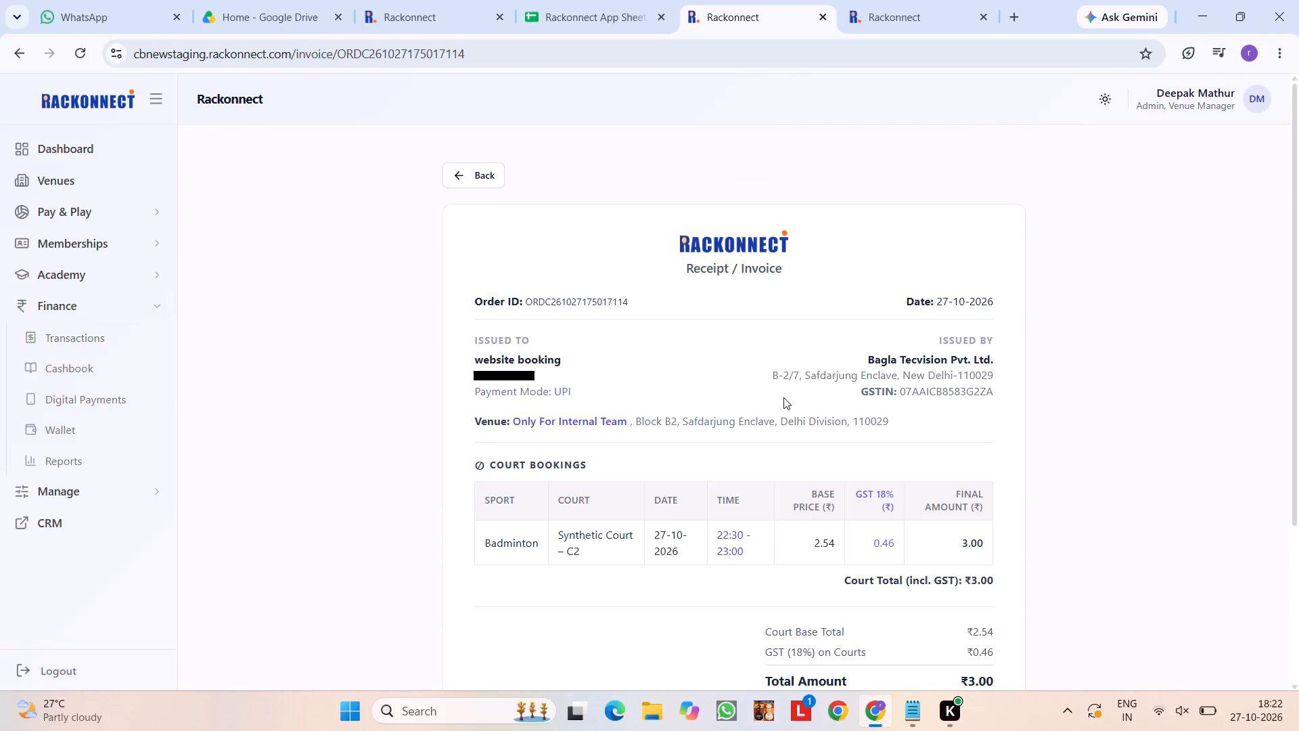
pyautogui.click(465, 172)
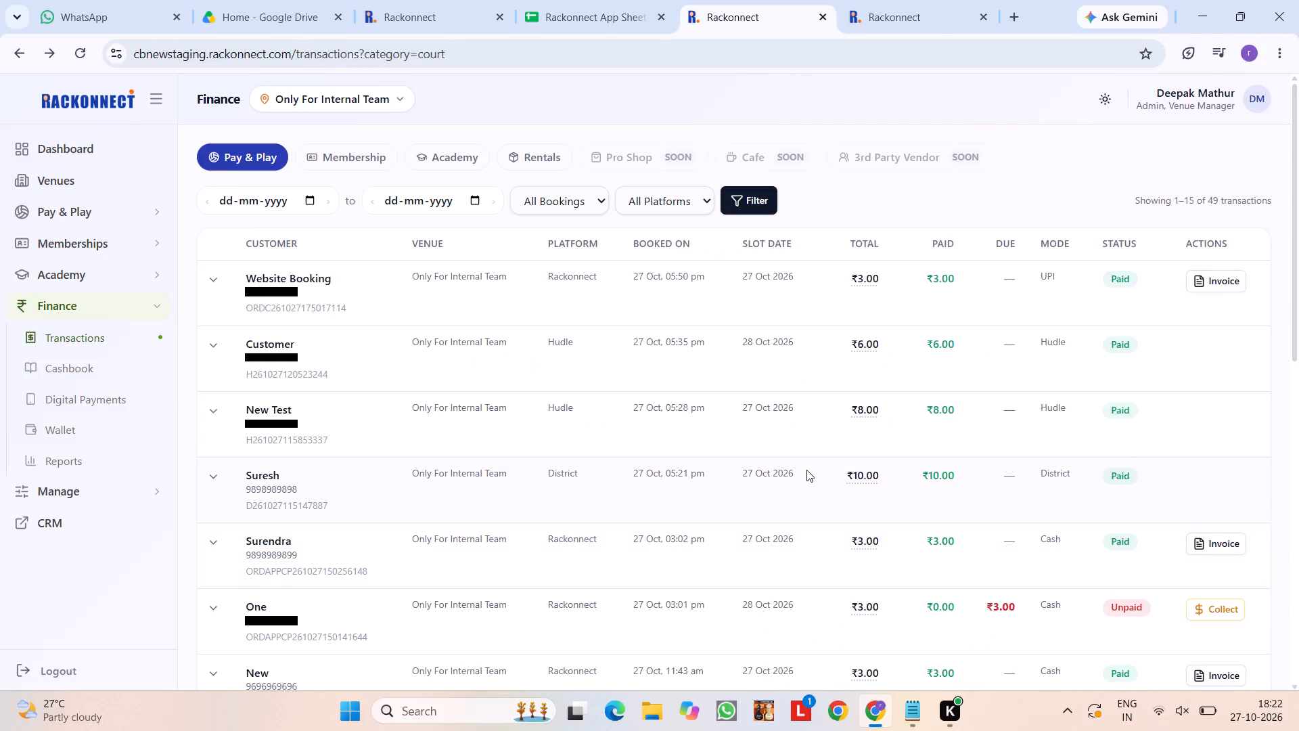
# Open the invoice of the ₹10.20 UPI booking made 26 Oct, 12:17 pm, and examine its rental equipment and GST lines.
pyautogui.scroll(-1, 1013, 491)
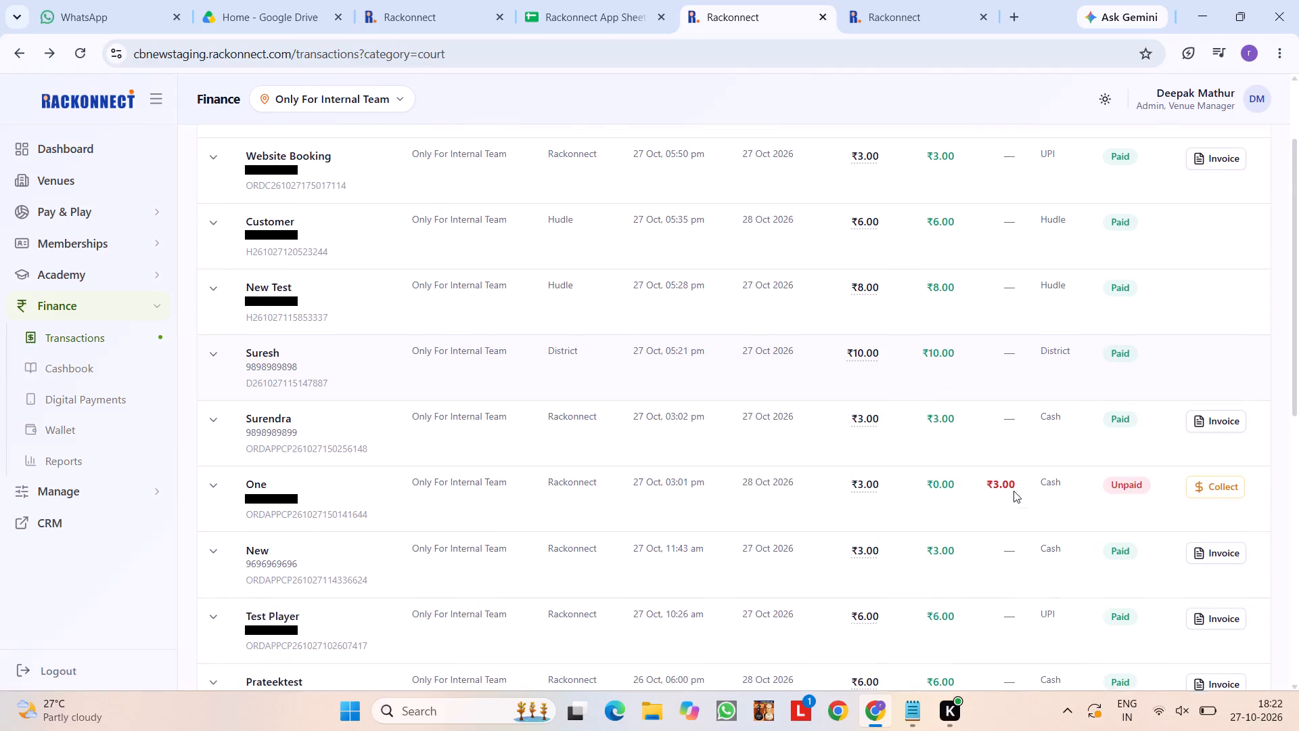
pyautogui.scroll(-1, 1013, 491)
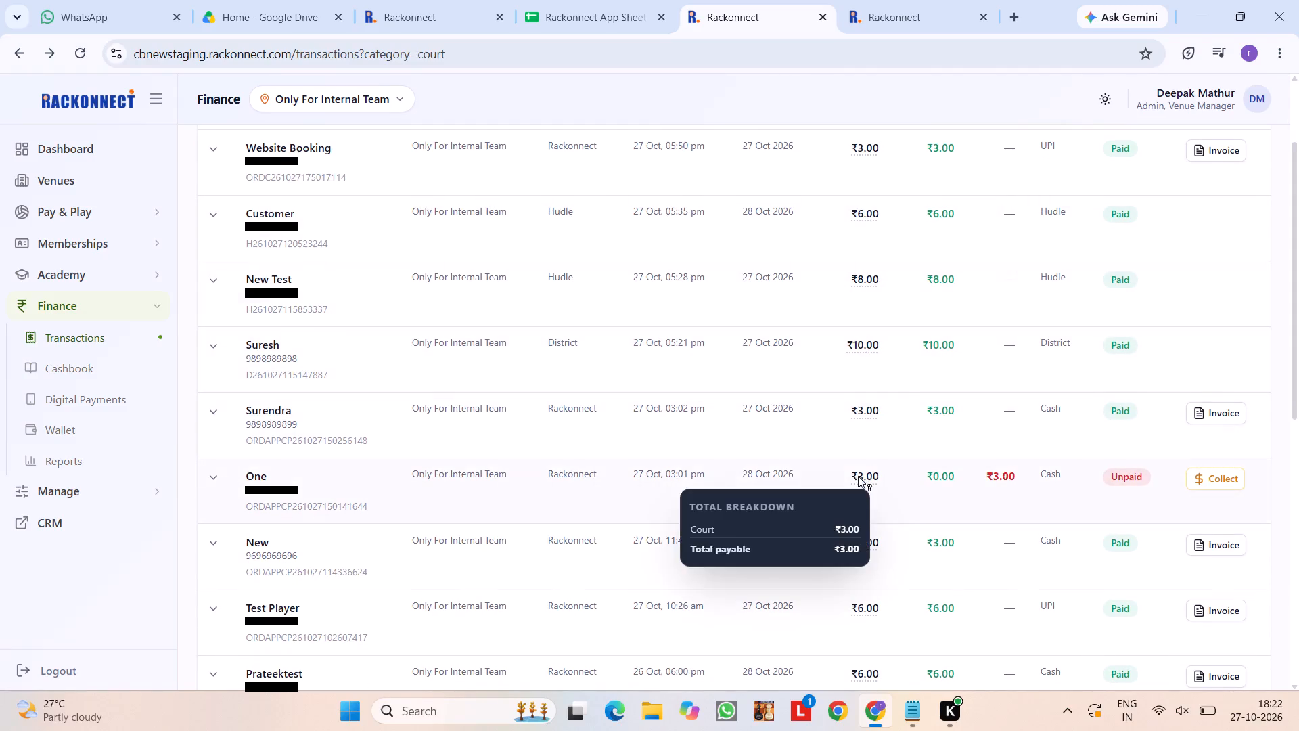
pyautogui.scroll(-1, 869, 548)
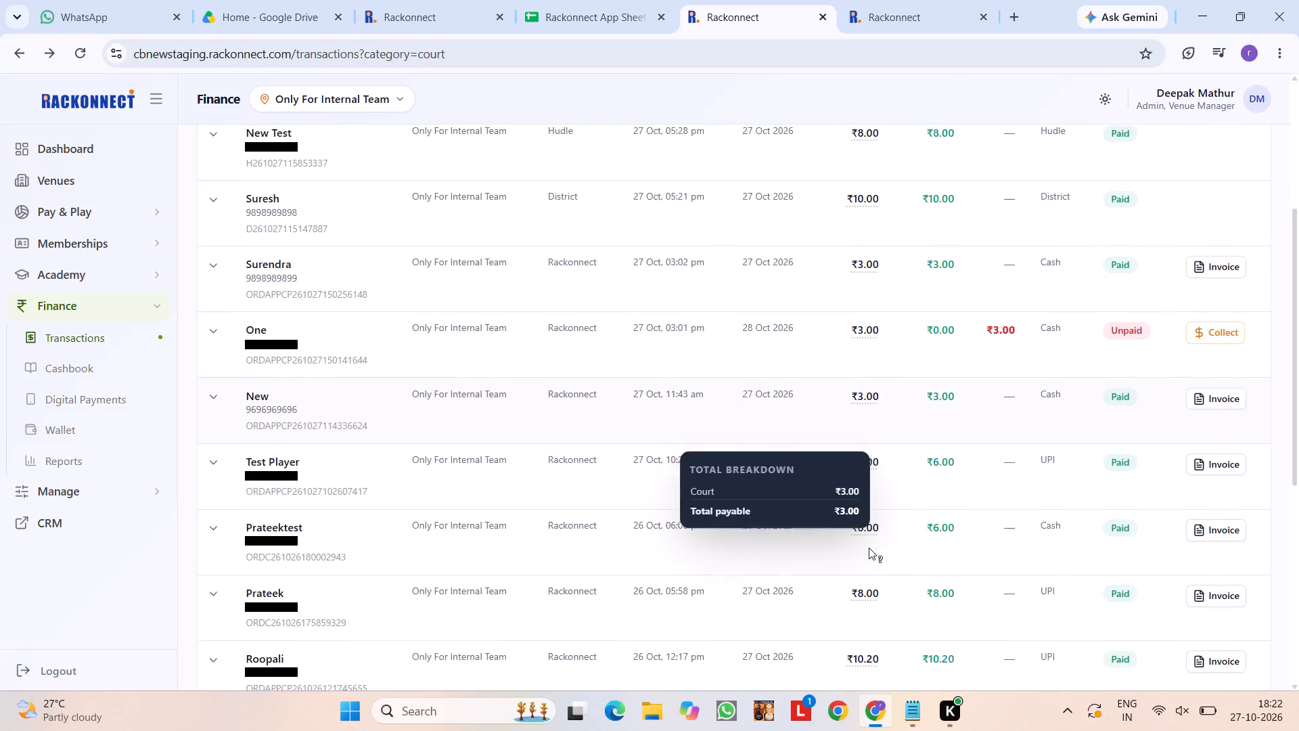
pyautogui.scroll(-2, 869, 548)
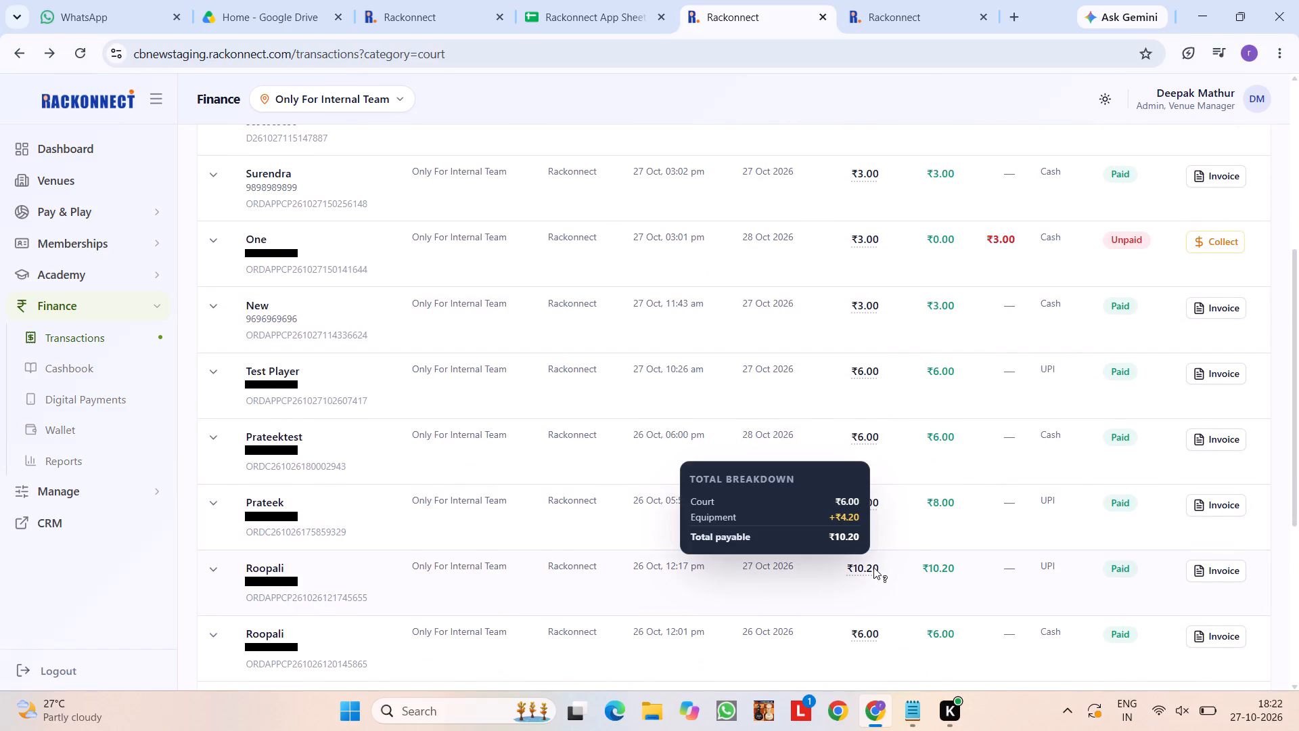
pyautogui.click(1229, 564)
pyautogui.scroll(-3, 727, 458)
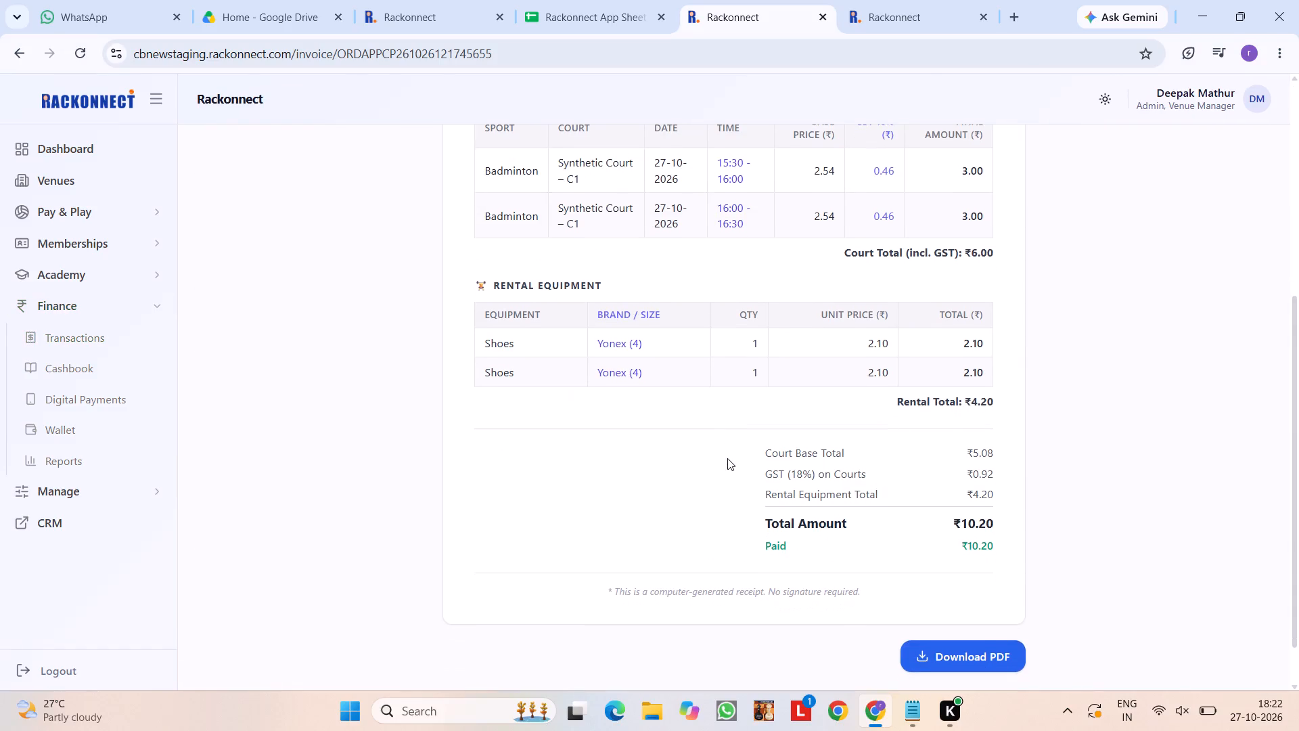
pyautogui.scroll(-1, 727, 458)
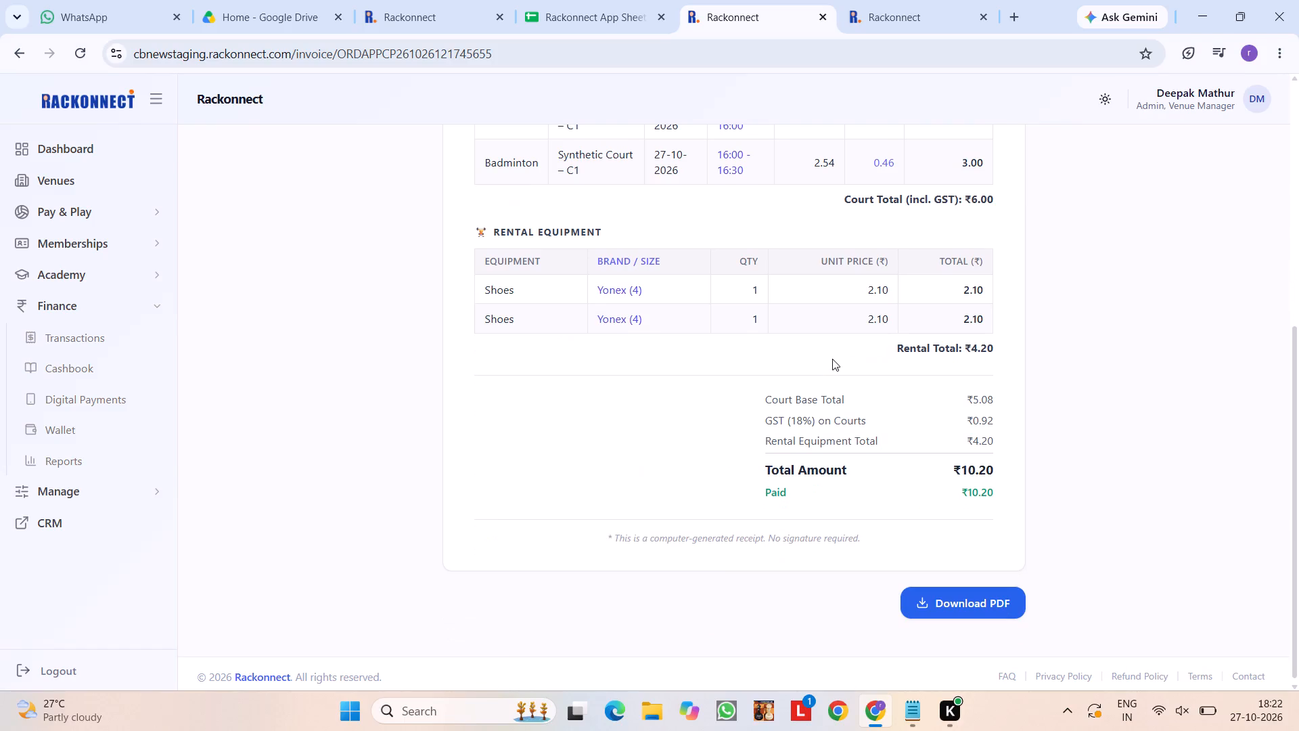
pyautogui.scroll(2, 832, 359)
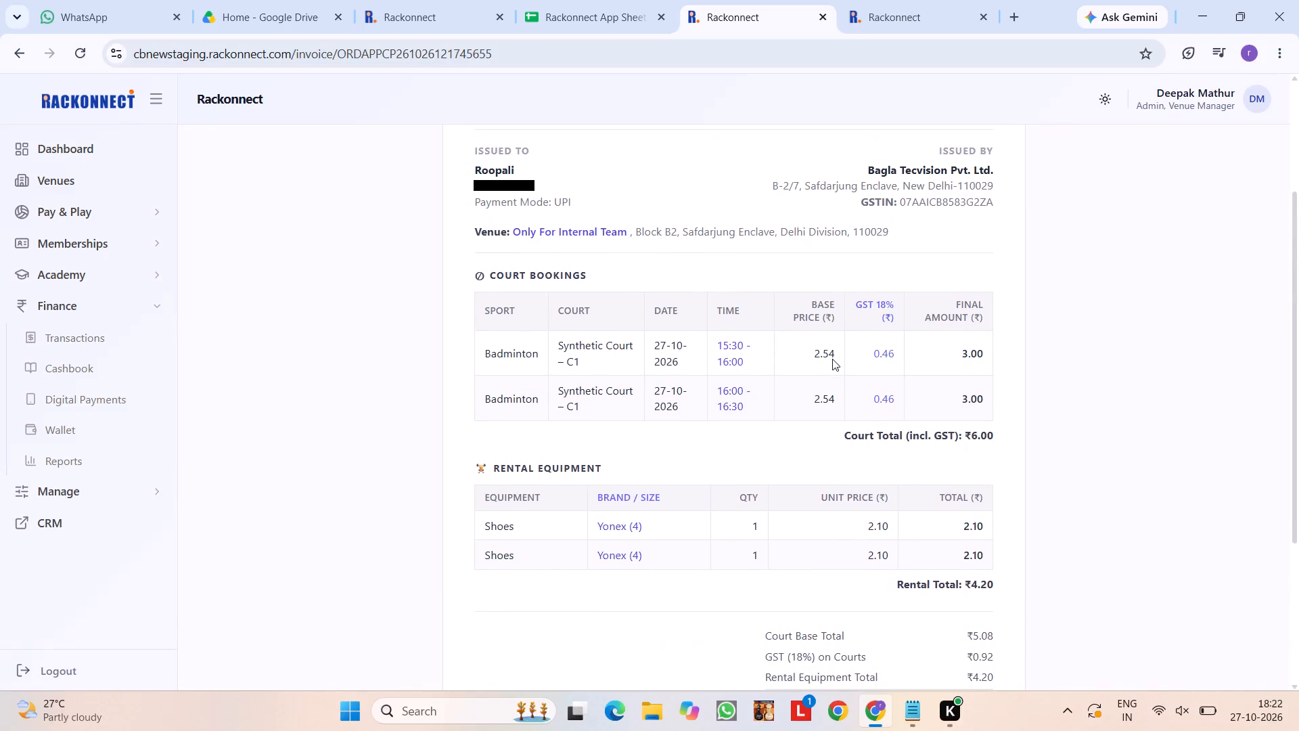
pyautogui.scroll(4, 832, 359)
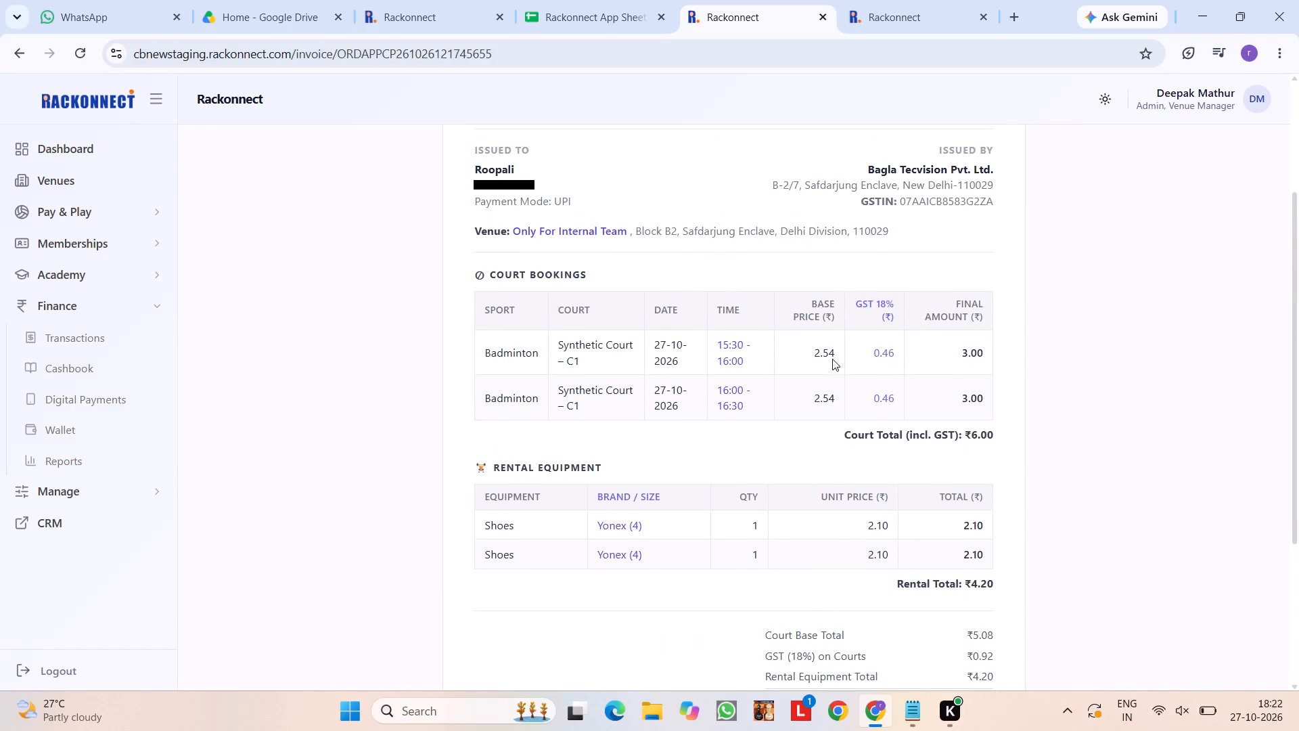
pyautogui.scroll(1, 832, 359)
pyautogui.hscroll(1, 832, 359)
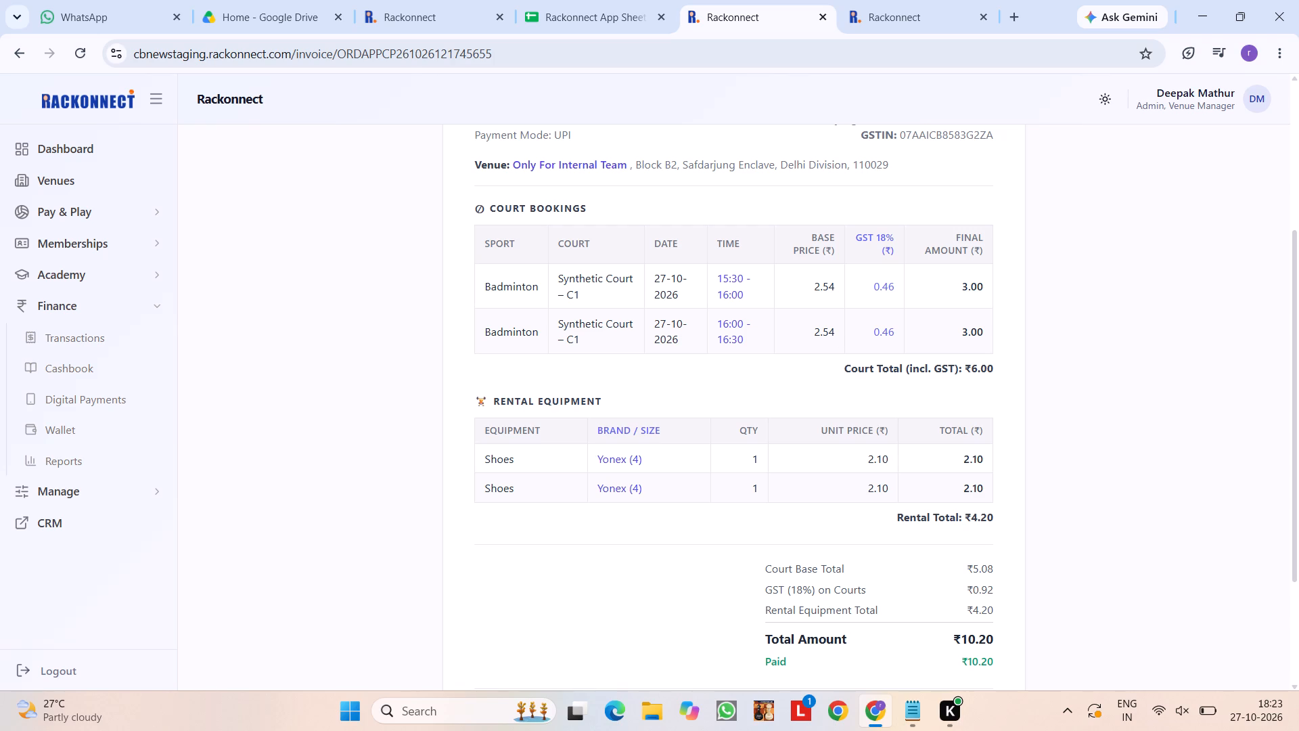
# In the bug sheet, set the QA status of bug 257 to Not Fixed.
pyautogui.click(544, 0)
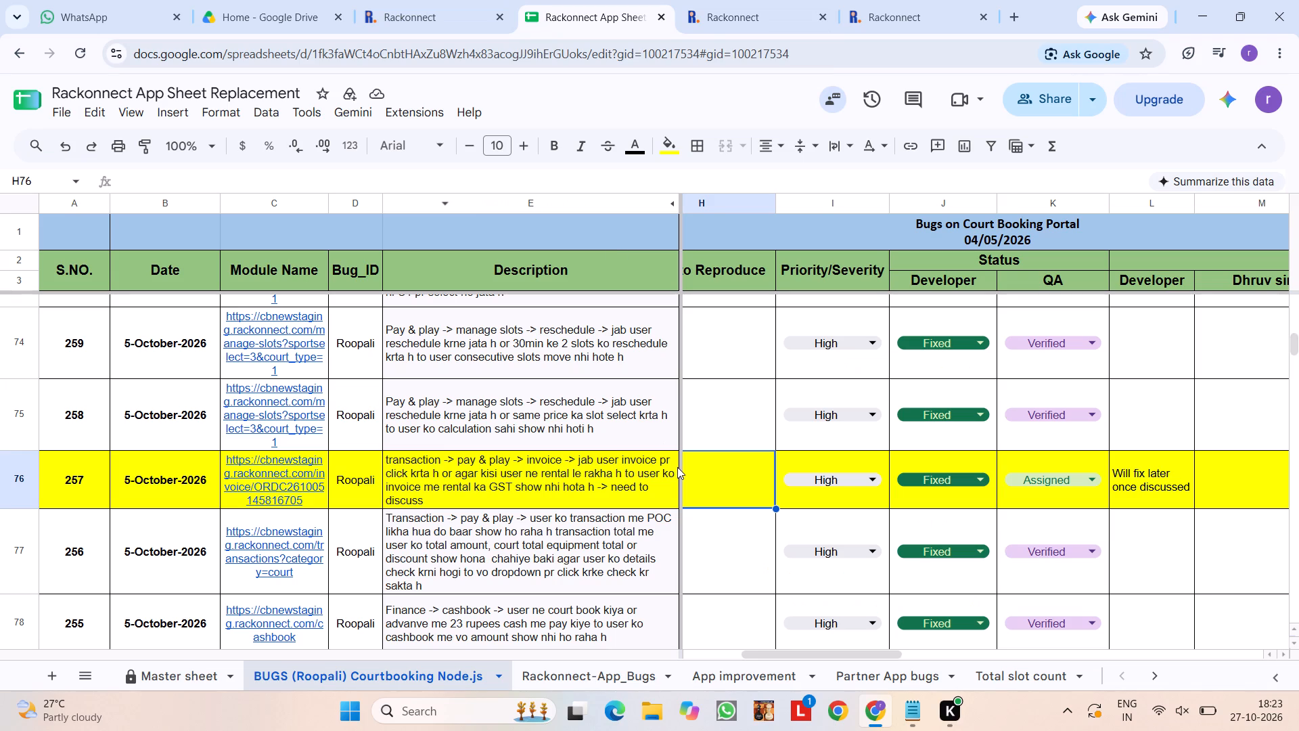
pyautogui.hscroll(-4, 1020, 510)
pyautogui.hscroll(3, 1020, 510)
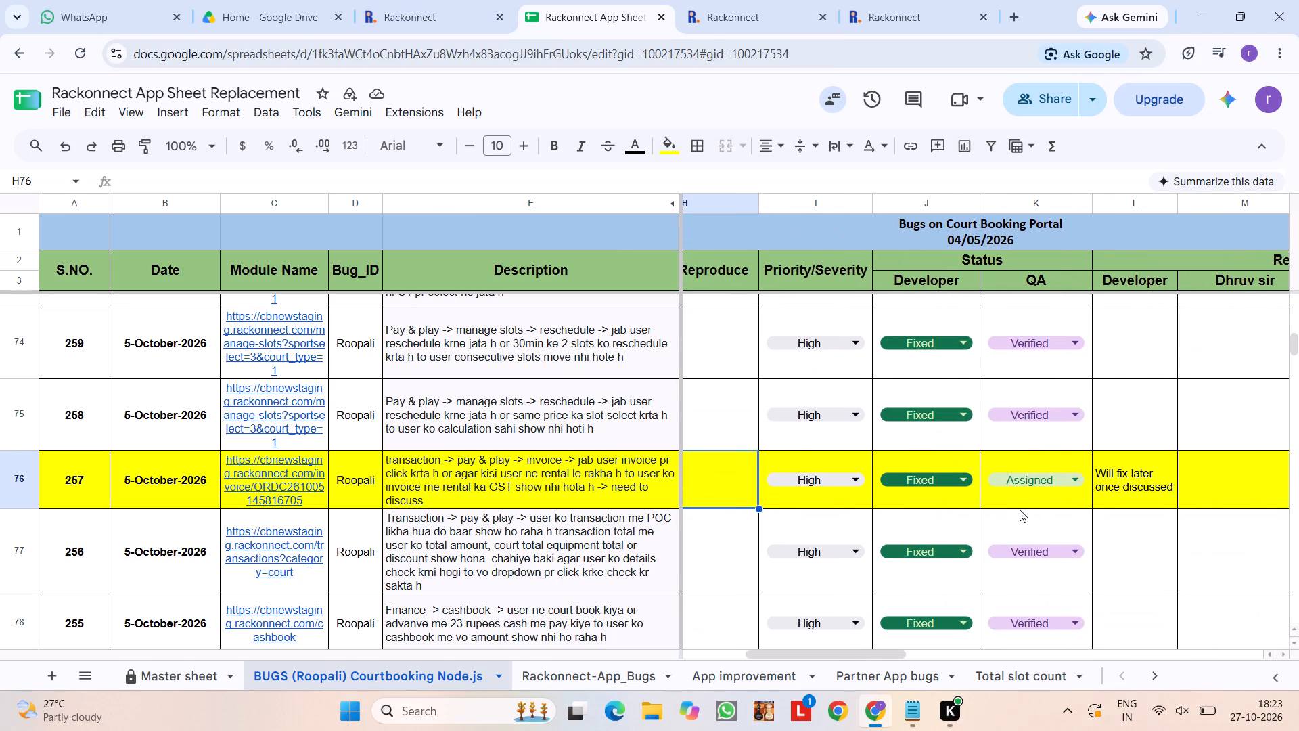
pyautogui.click(1035, 481)
pyautogui.scroll(-2, 1020, 583)
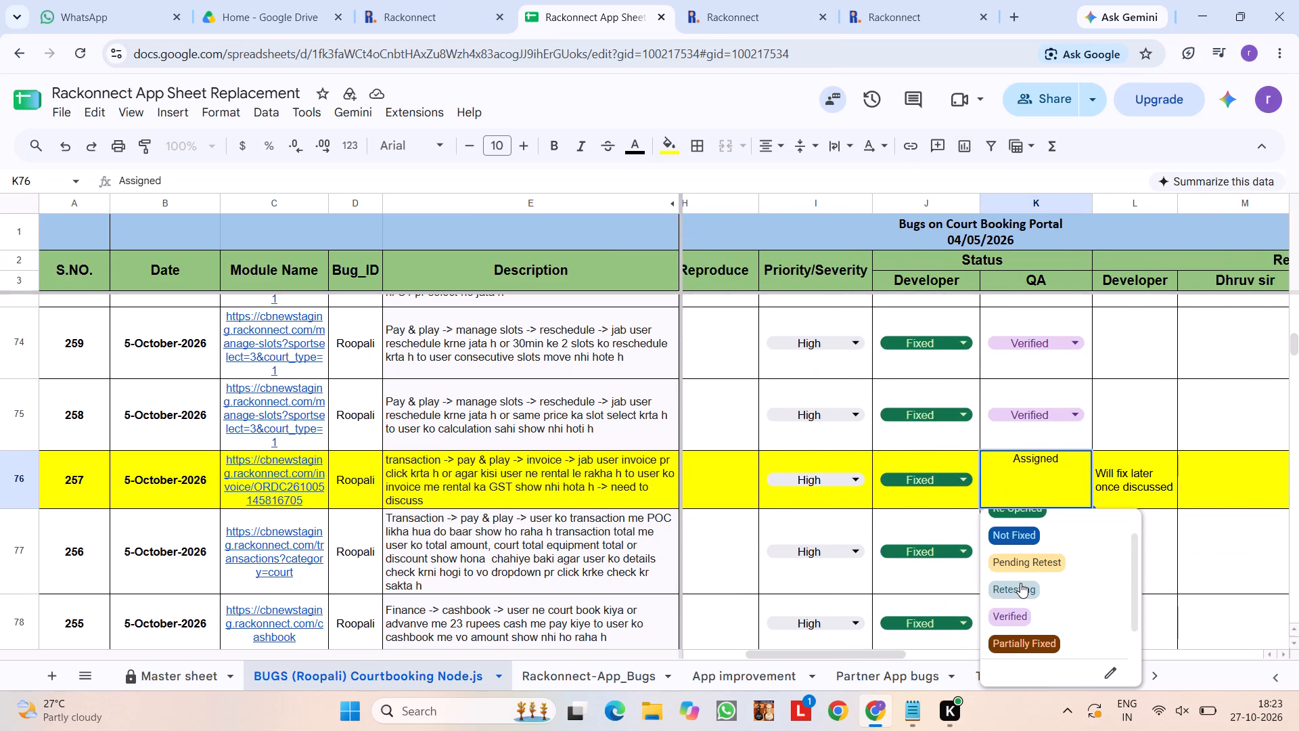
pyautogui.click(1018, 530)
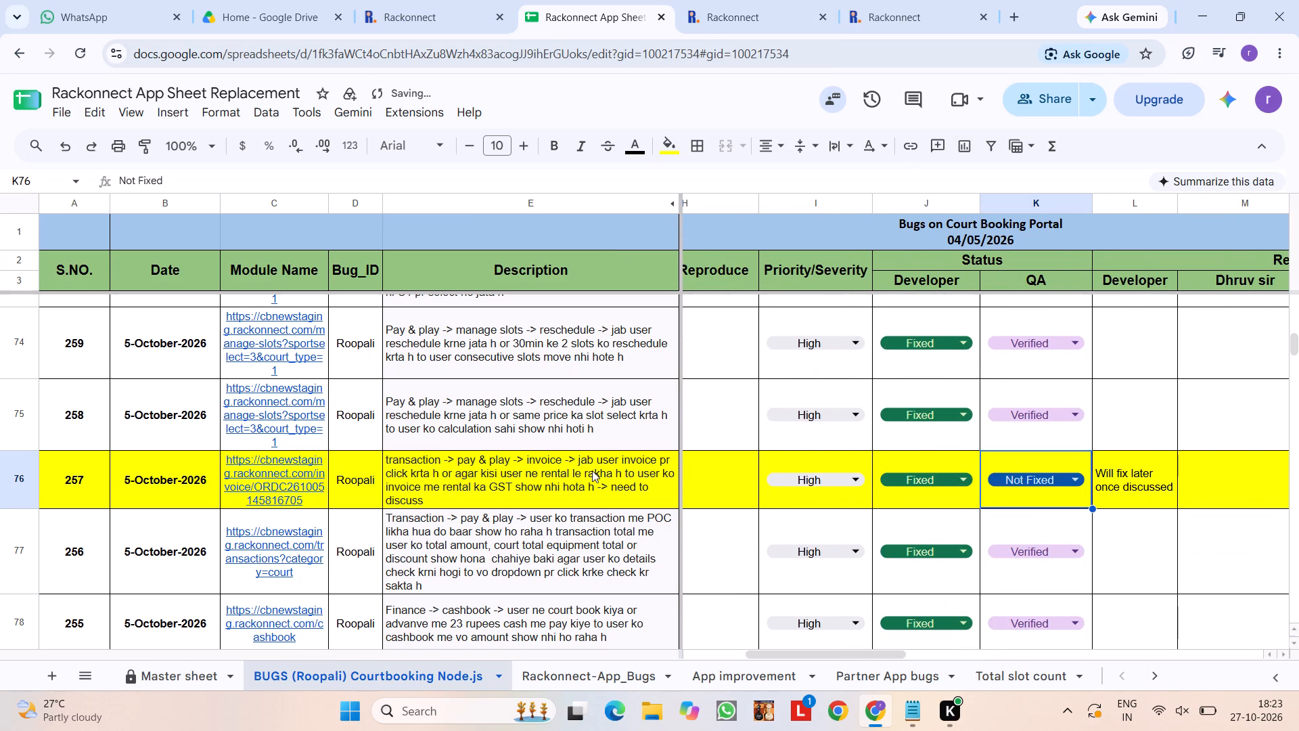
# Enter the QA remark "Abhi bhi invoice me GST show nhi ho rhi h" for bug 257, with single spacing between words.
pyautogui.hscroll(-3, 1005, 517)
pyautogui.click(1054, 486)
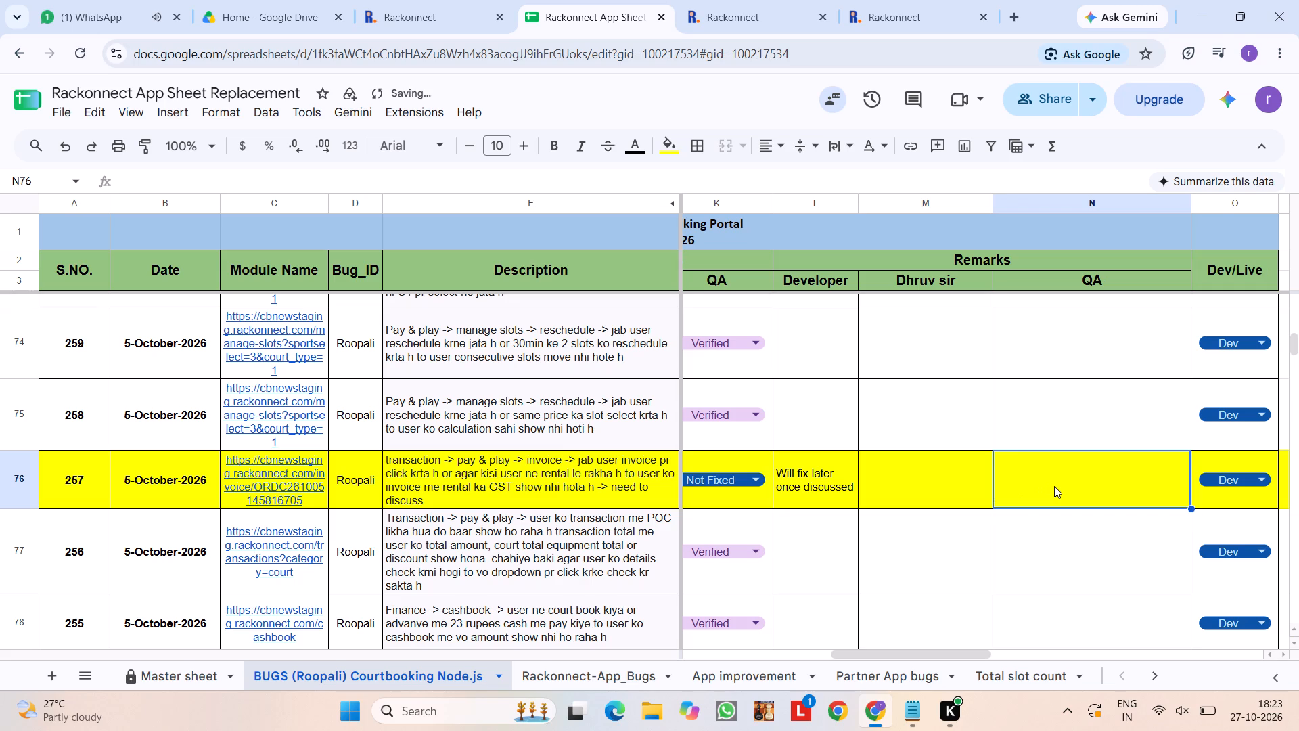
pyautogui.write('Abhi bhi')
pyautogui.press('space')
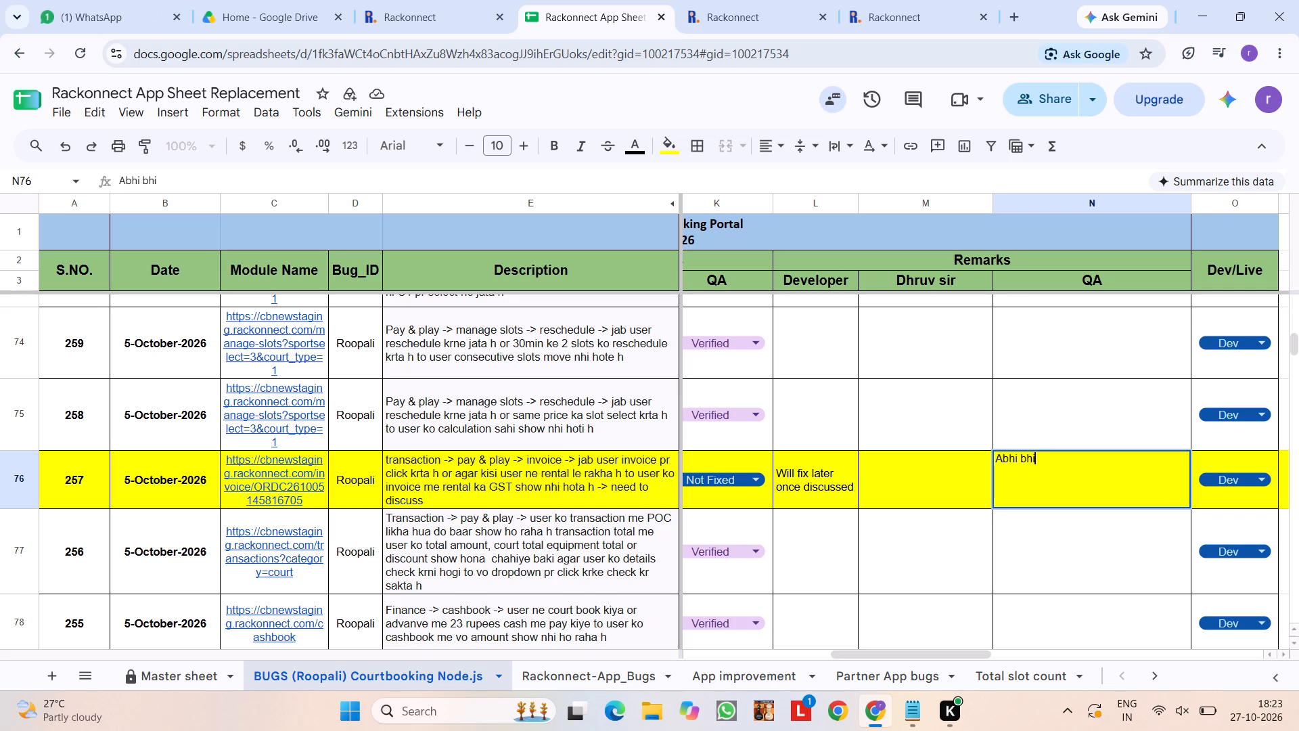
pyautogui.write('GST shoe')
pyautogui.press('space')
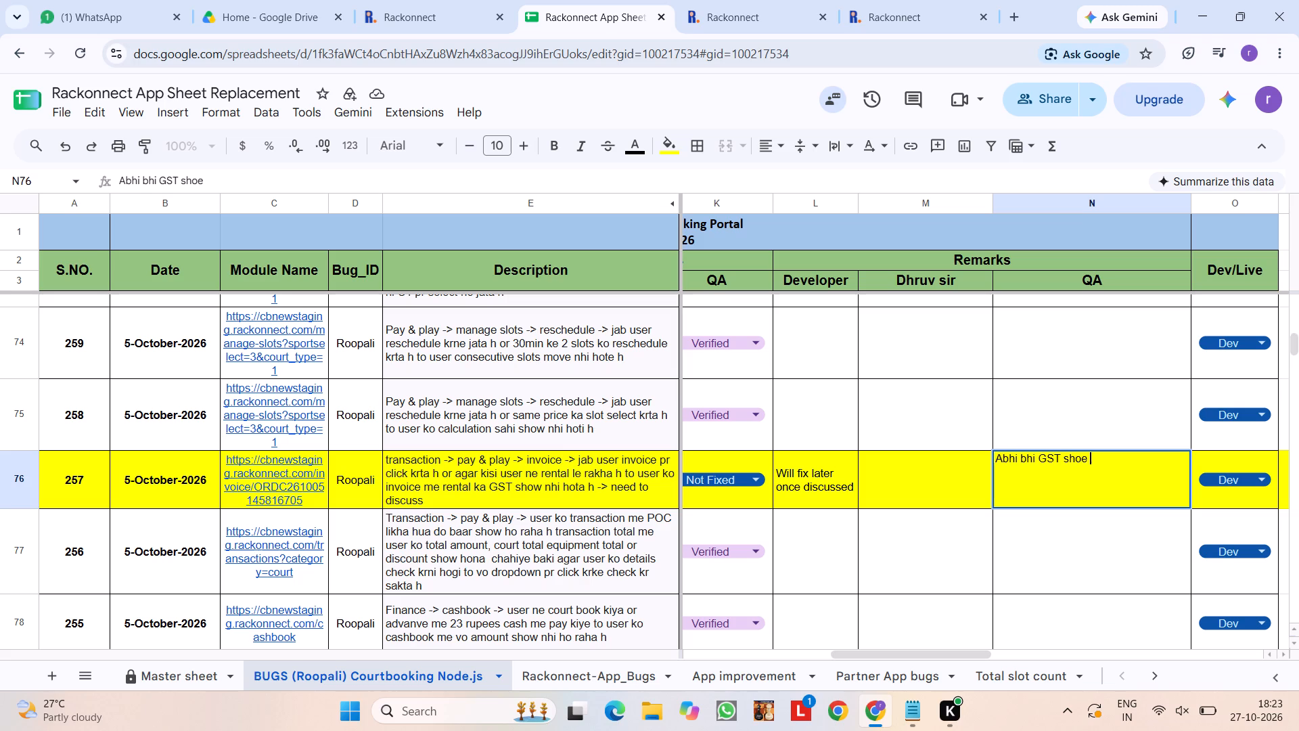
pyautogui.press('BackSpace')
pyautogui.press('BackSpace')
pyautogui.write('w nhi ho rhi h')
pyautogui.press('space')
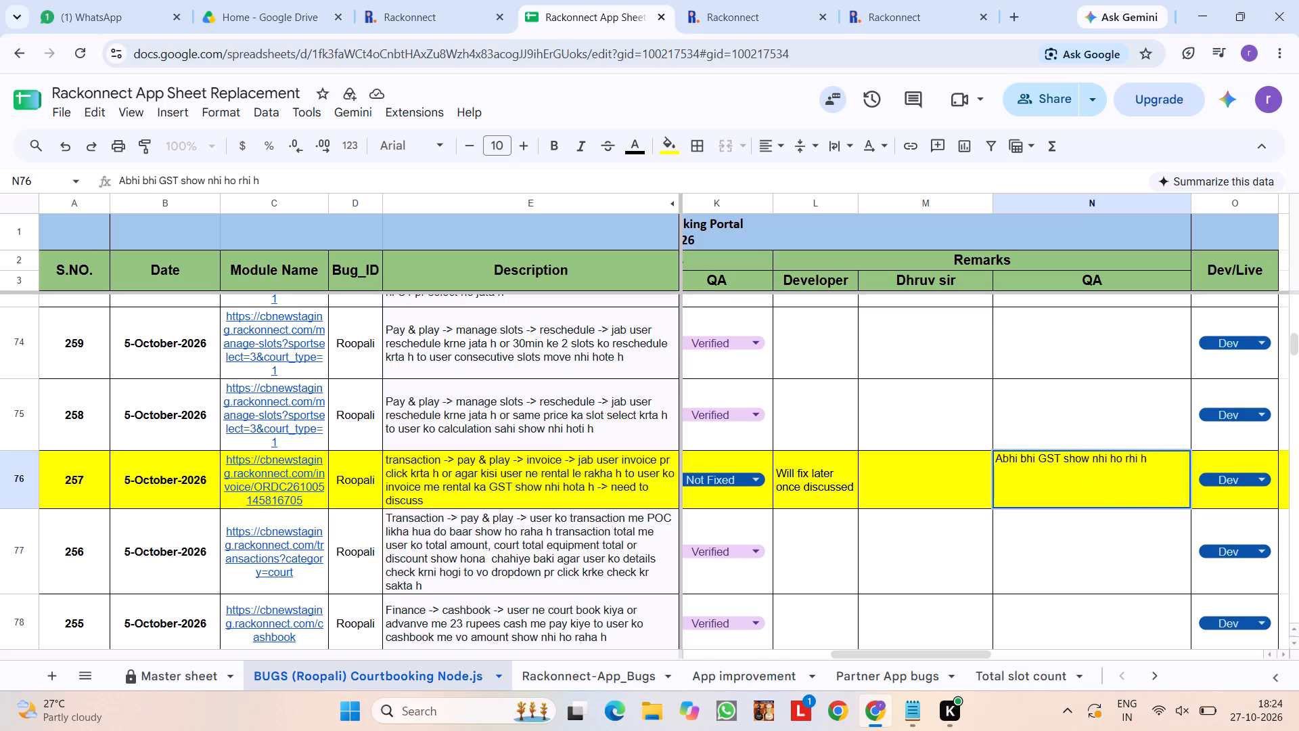
pyautogui.click(1036, 458)
pyautogui.press('space')
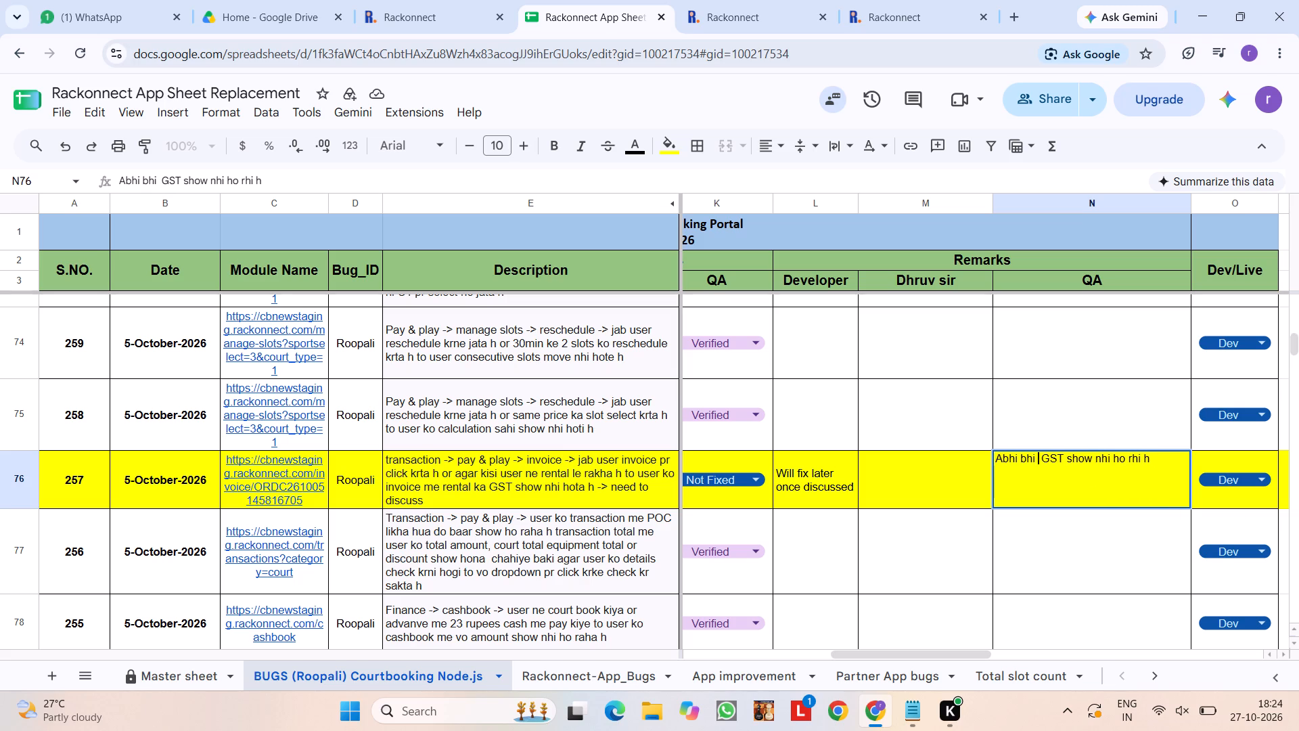
pyautogui.write('invoice me')
pyautogui.press('space')
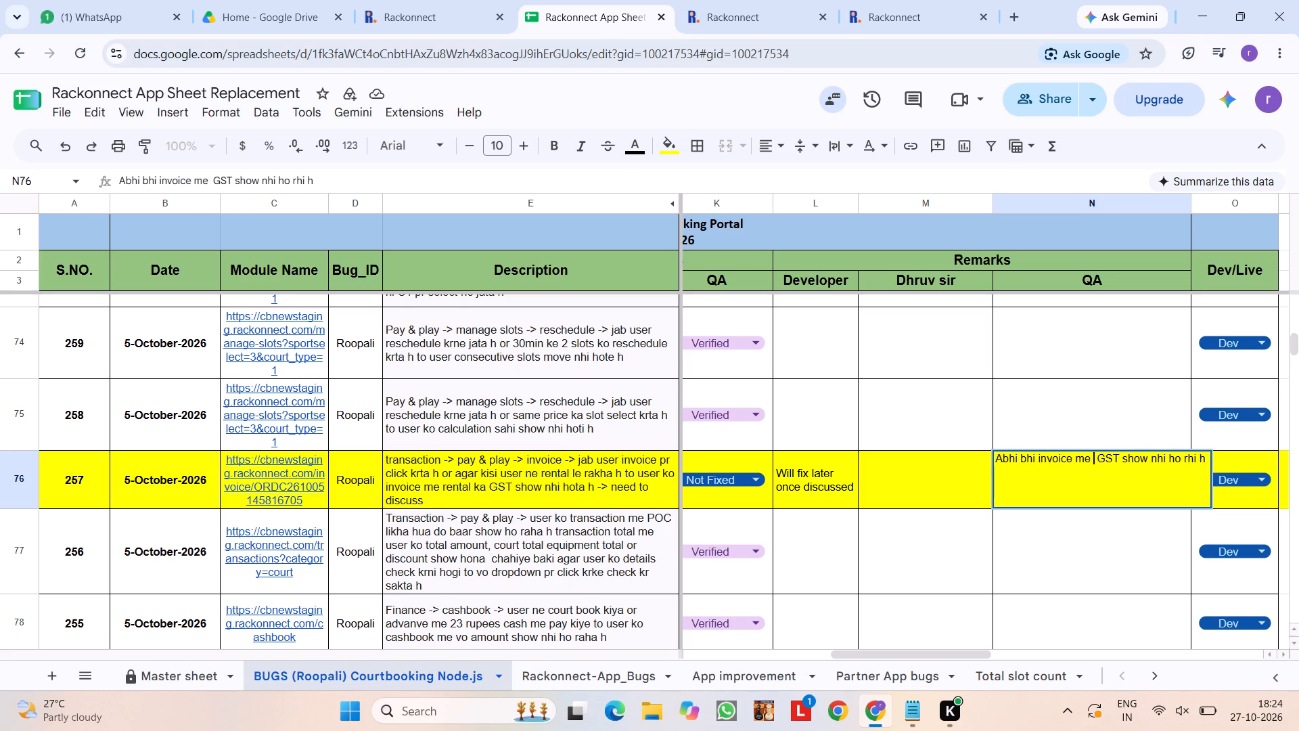
pyautogui.press('Return')
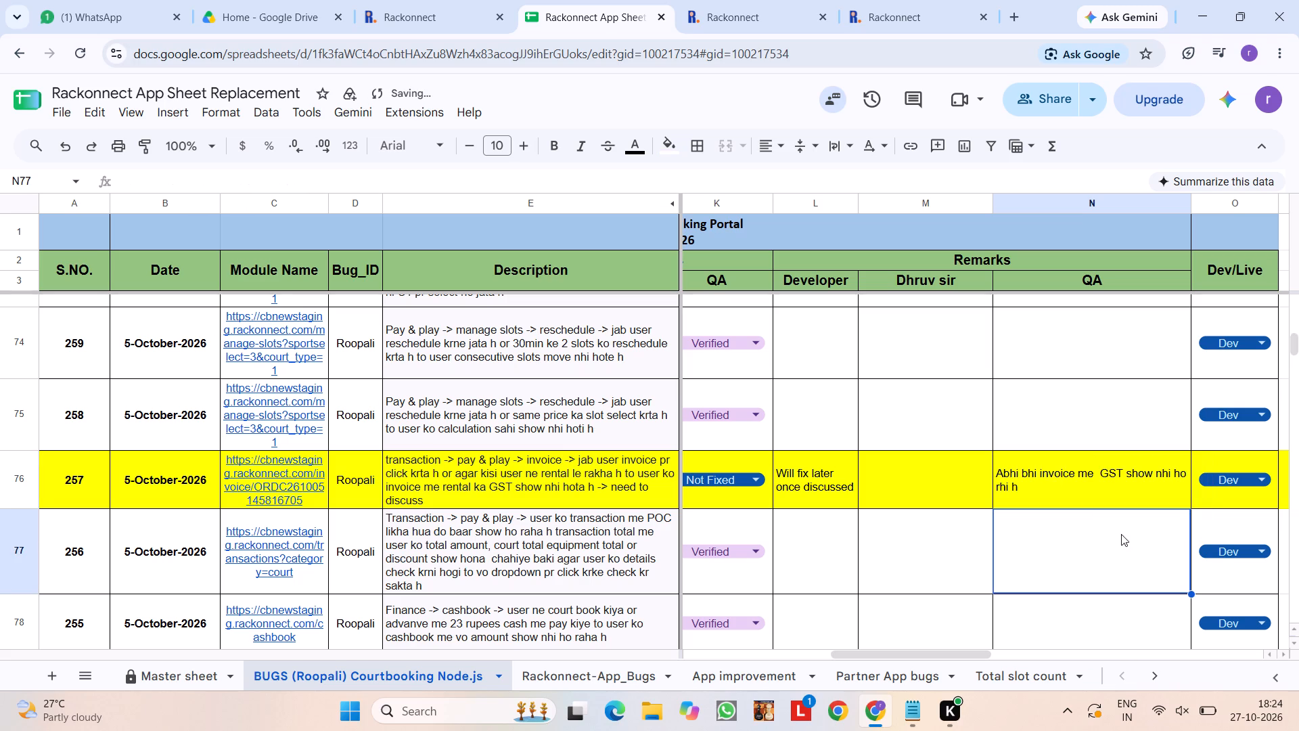
pyautogui.doubleClick(1096, 465)
pyautogui.click(1097, 463)
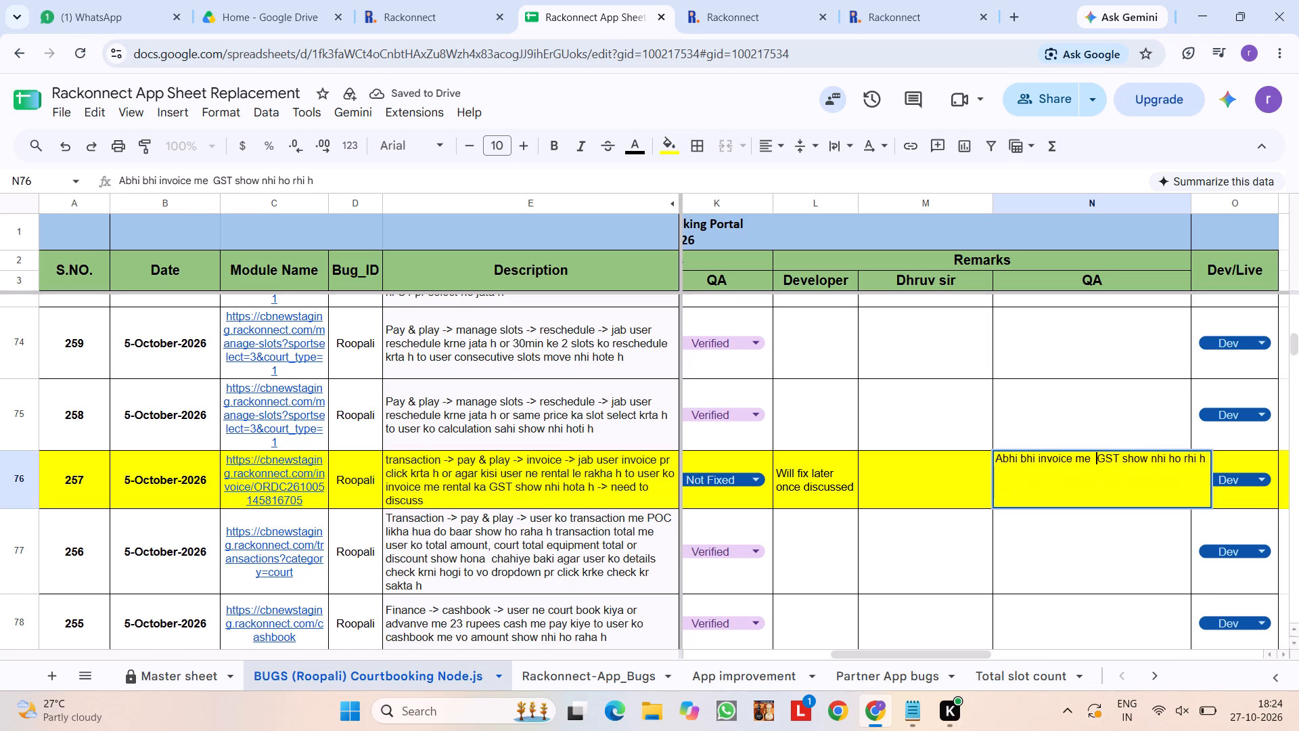
pyautogui.press('BackSpace')
pyautogui.press('Return')
# Copy the description cell of bug 257.
pyautogui.hscroll(5, 1097, 463)
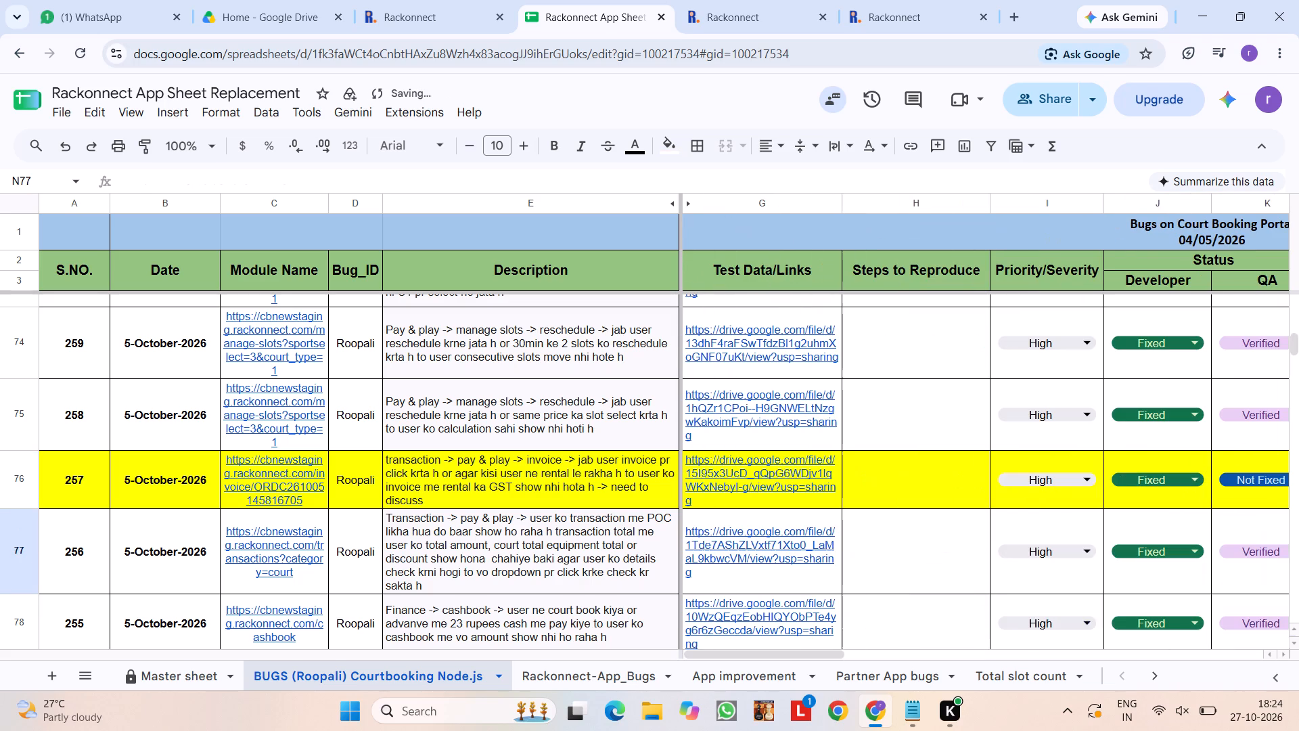
pyautogui.hscroll(3, 1097, 463)
pyautogui.click(497, 497)
pyautogui.hotkey('ctrl', 'c')
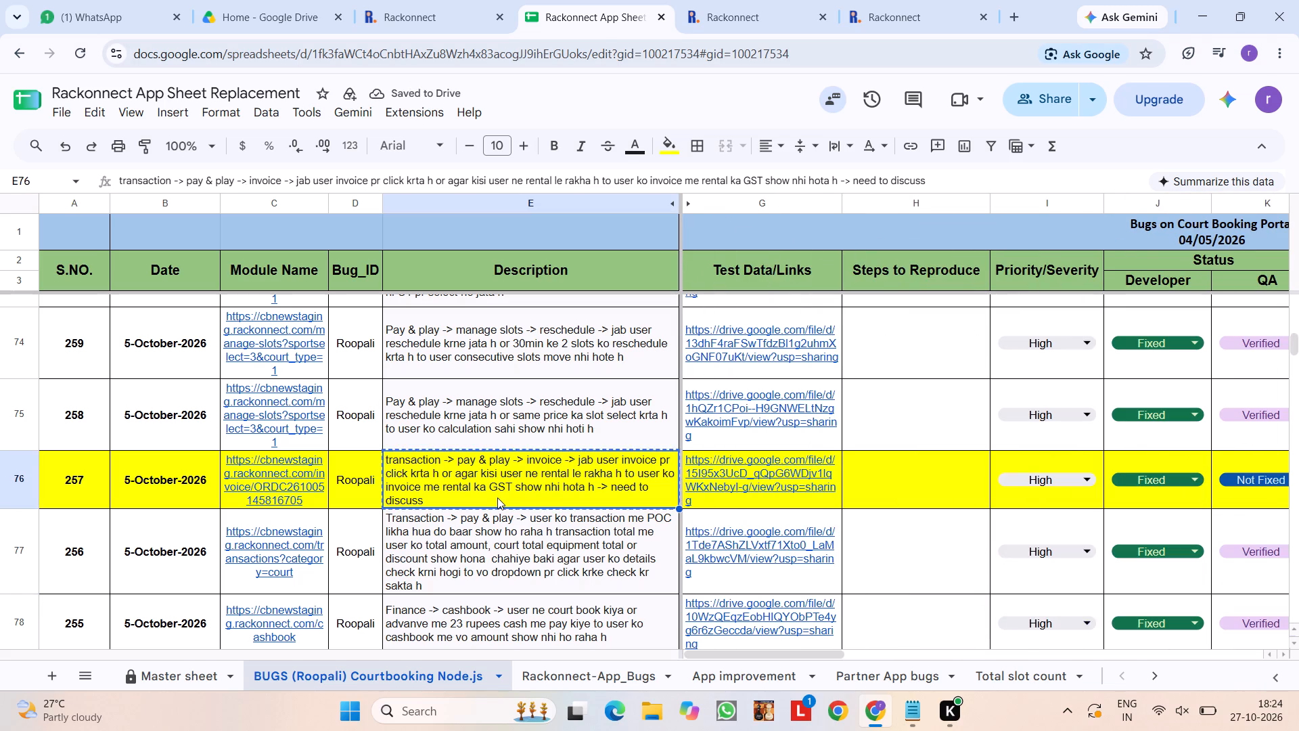
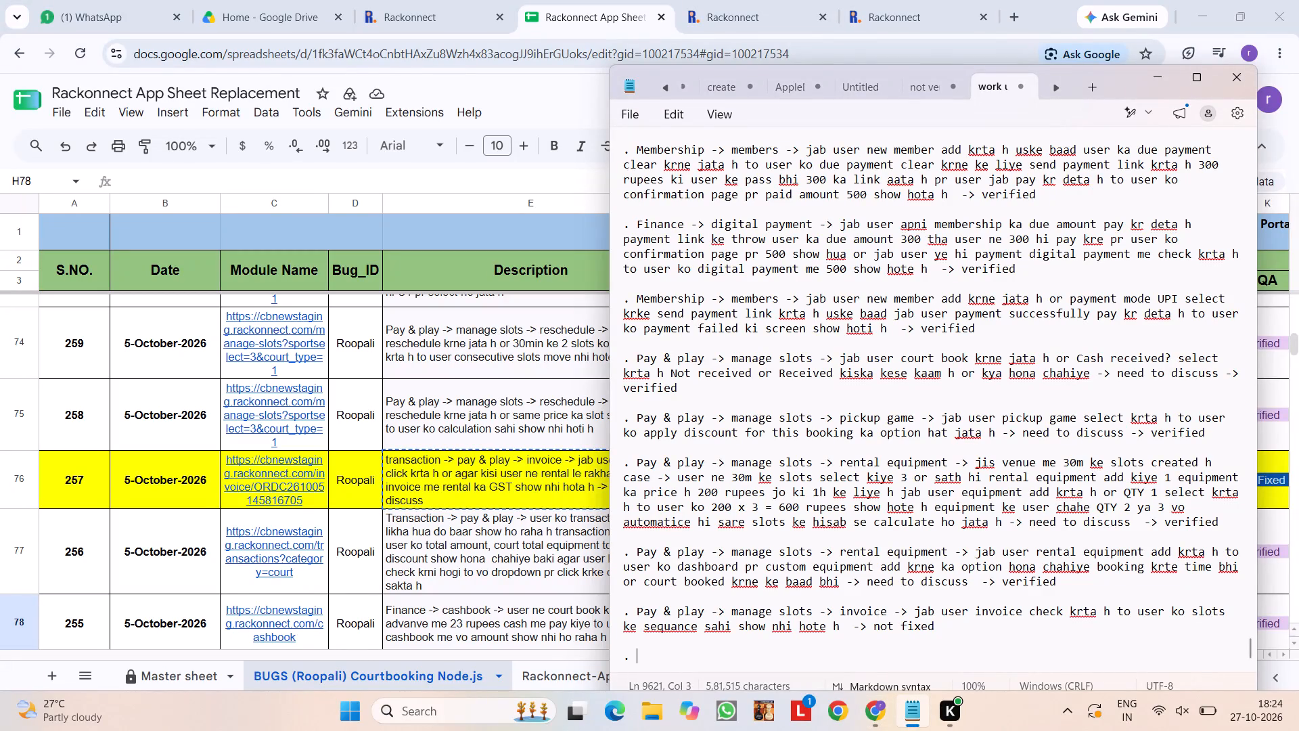
# Add bug 257's copied description to the Notepad work notes, append "-> not fixed", and start a new dot bullet after a blank line.
pyautogui.hotkey('ctrl', 'v')
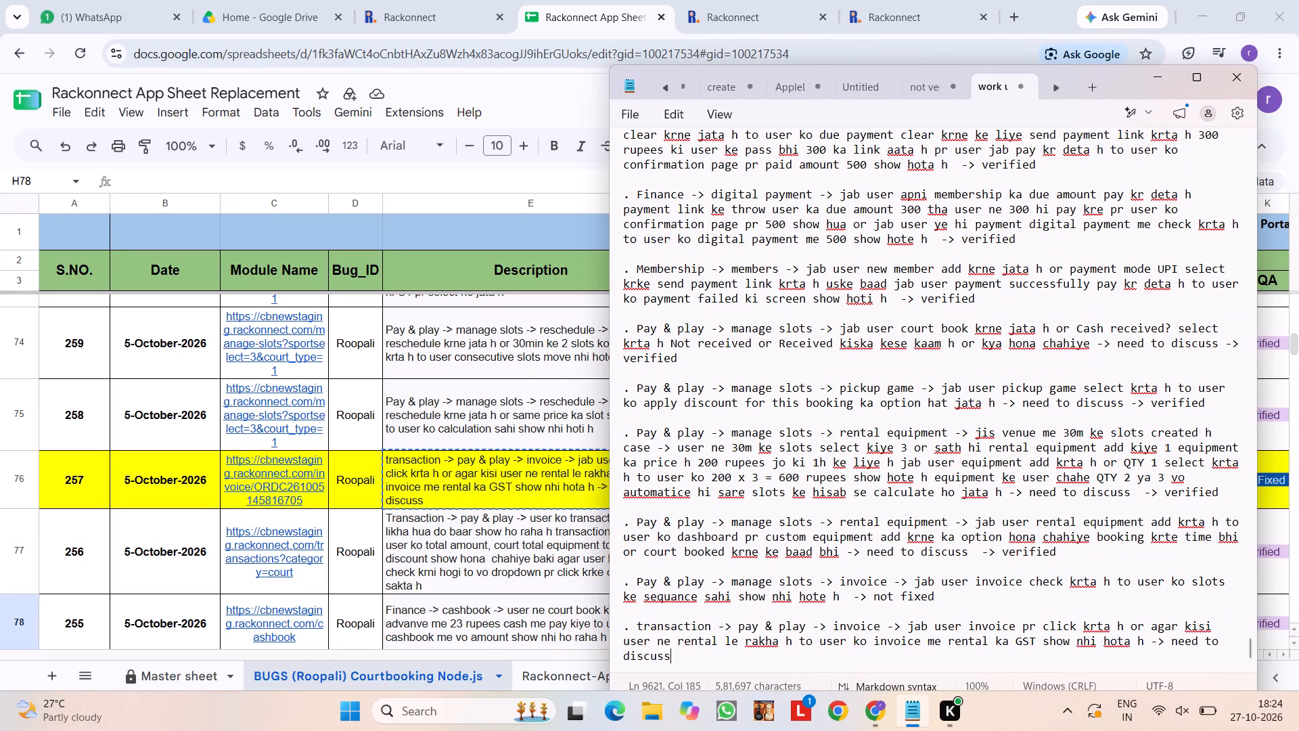
pyautogui.press('space')
pyautogui.write('-> not')
pyautogui.press('space')
pyautogui.write('fixed')
pyautogui.press('space')
pyautogui.press('Return')
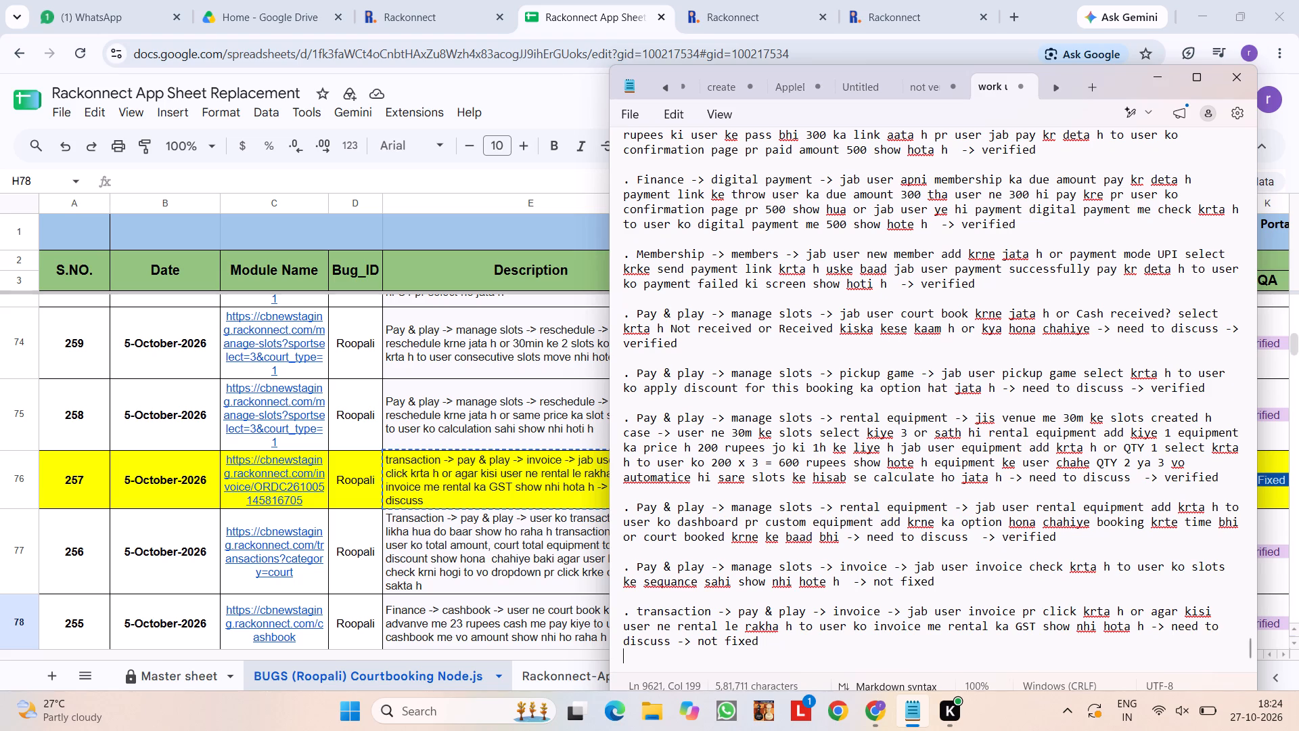
pyautogui.press('.')
pyautogui.press('BackSpace')
pyautogui.press('Return')
pyautogui.press('space')
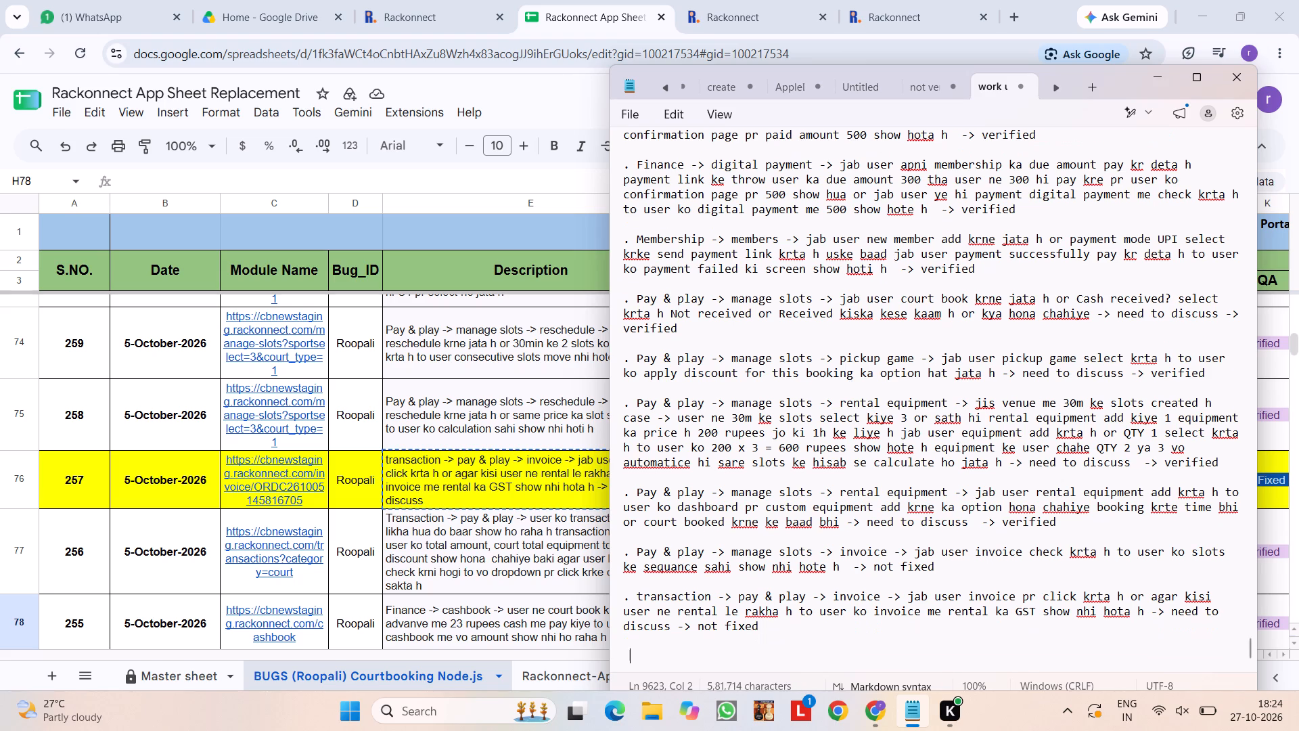
pyautogui.press('BackSpace')
pyautogui.press('/')
pyautogui.press('BackSpace')
pyautogui.write('.')
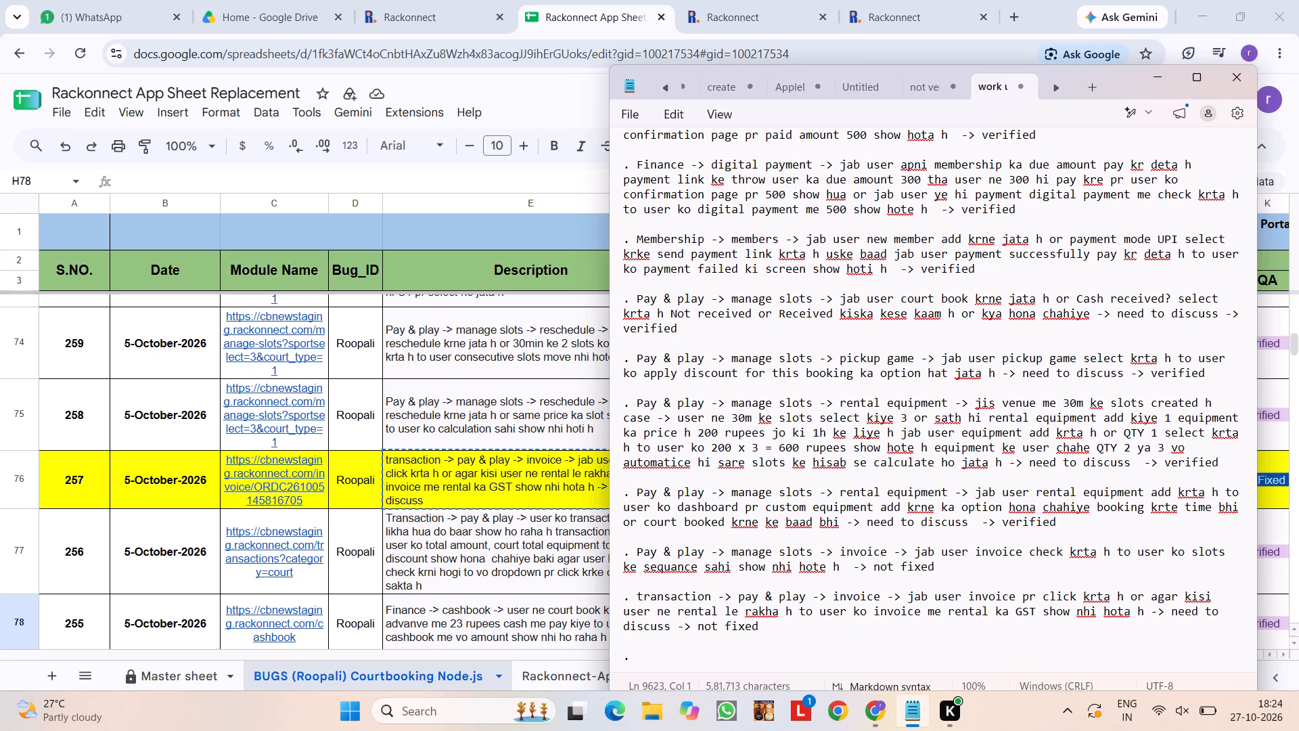
pyautogui.press('space')
# In the bug sheet, set the QA status of bug 253, about Today's Orders amounts, to Verified.
pyautogui.click(554, 567)
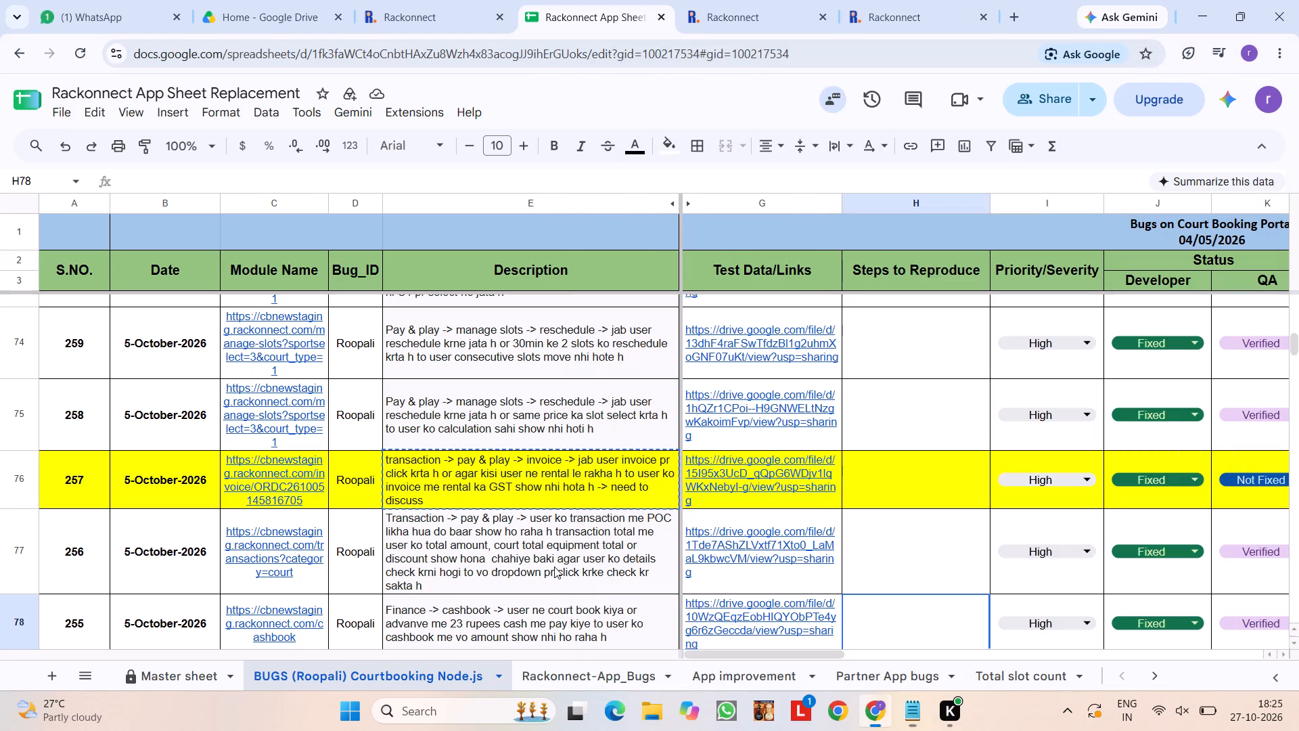
pyautogui.hscroll(-3, 990, 588)
pyautogui.hscroll(2, 990, 588)
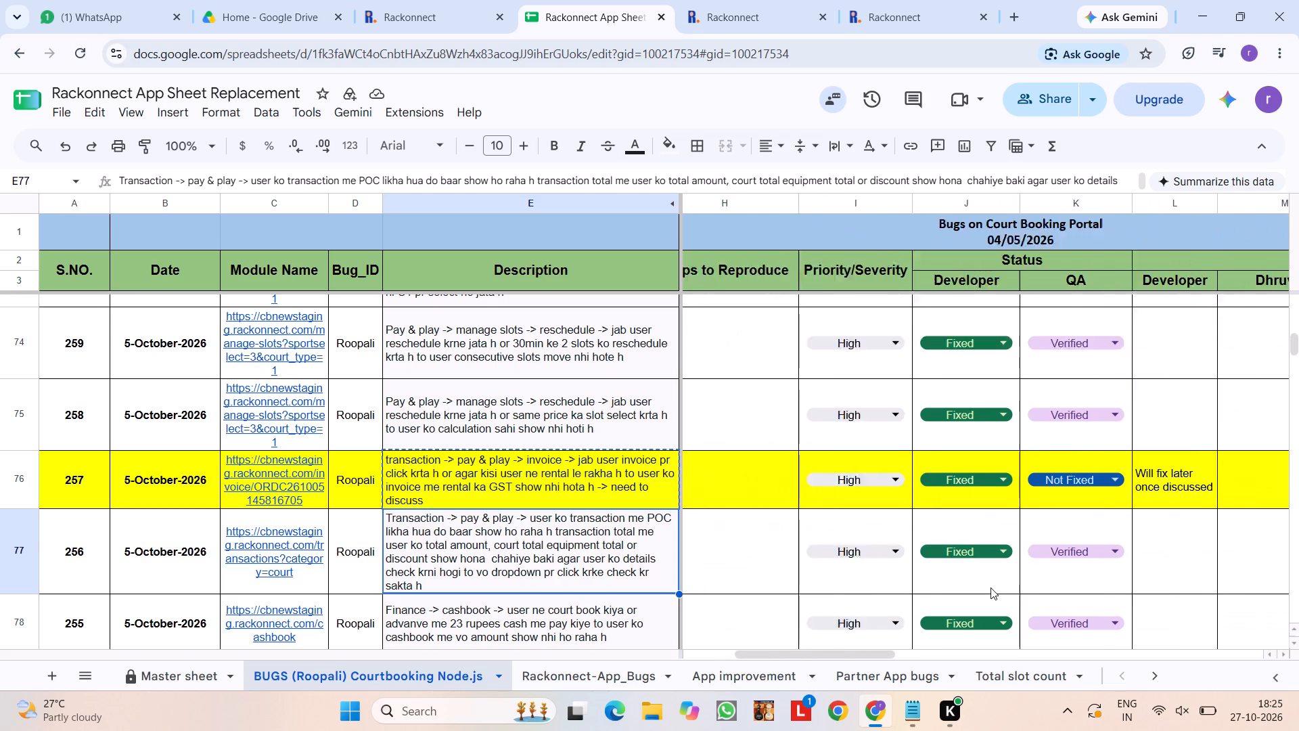
pyautogui.hscroll(2, 990, 588)
pyautogui.click(990, 588)
pyautogui.scroll(-3, 990, 588)
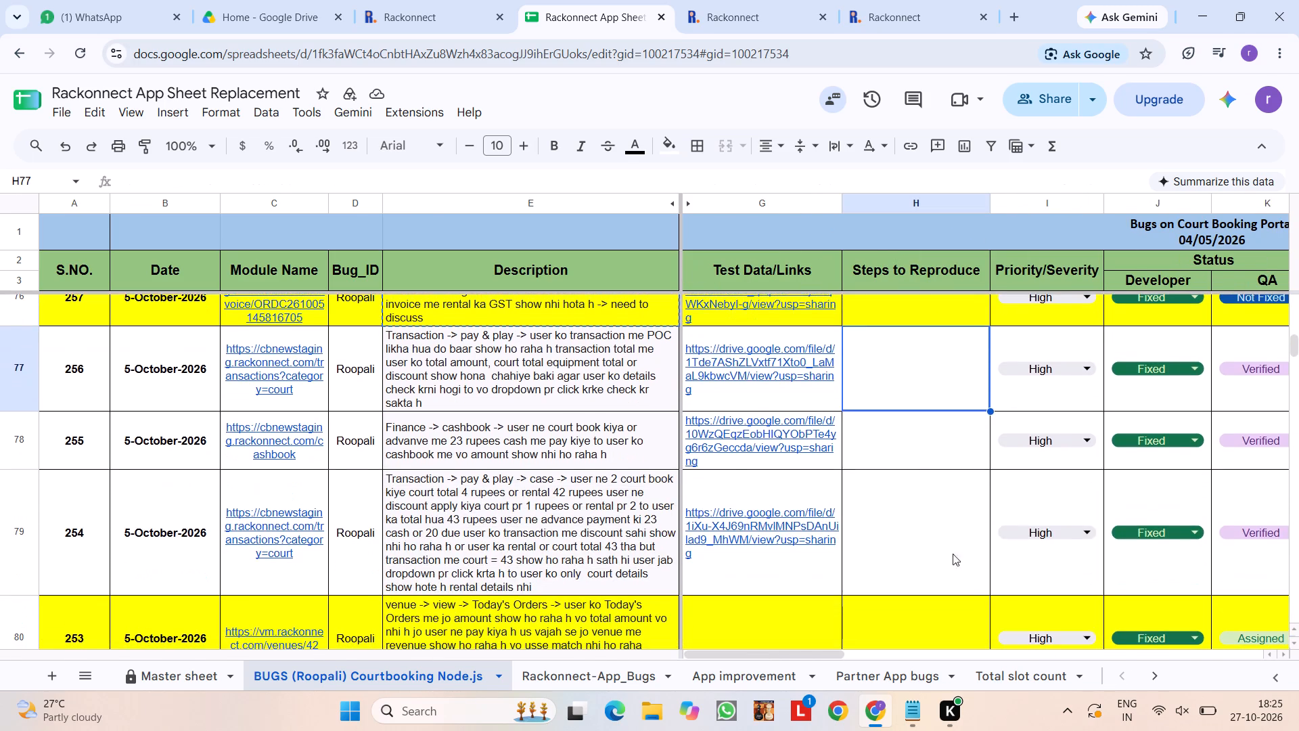
pyautogui.scroll(-2, 942, 524)
pyautogui.click(945, 418)
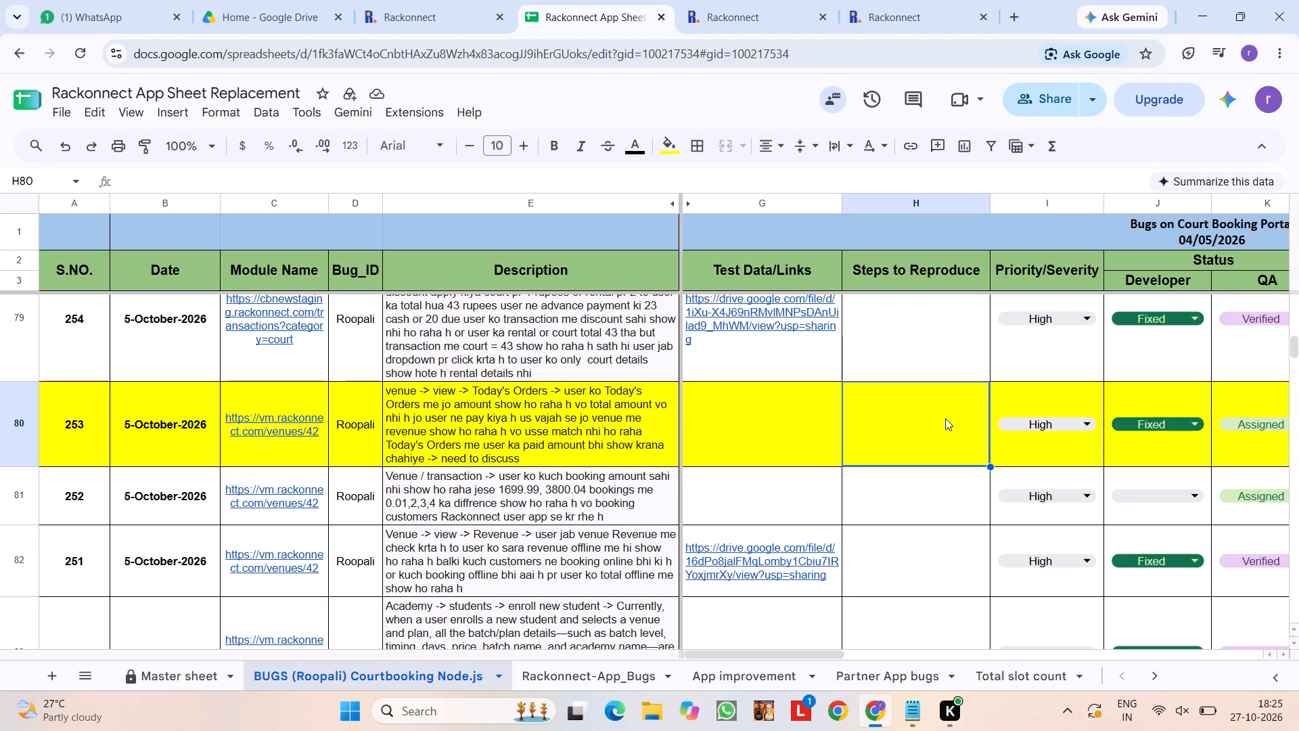
pyautogui.hscroll(2, 945, 418)
pyautogui.hscroll(-1, 797, 419)
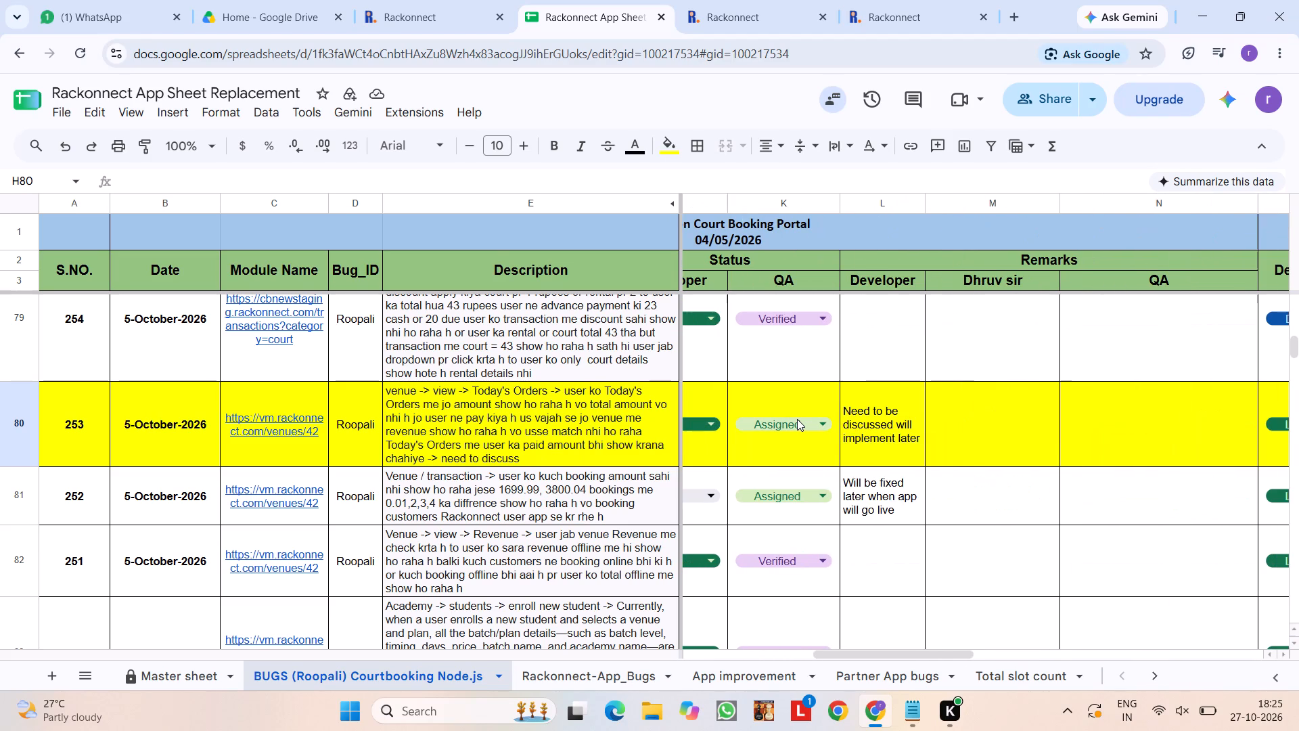
pyautogui.hscroll(-1, 797, 419)
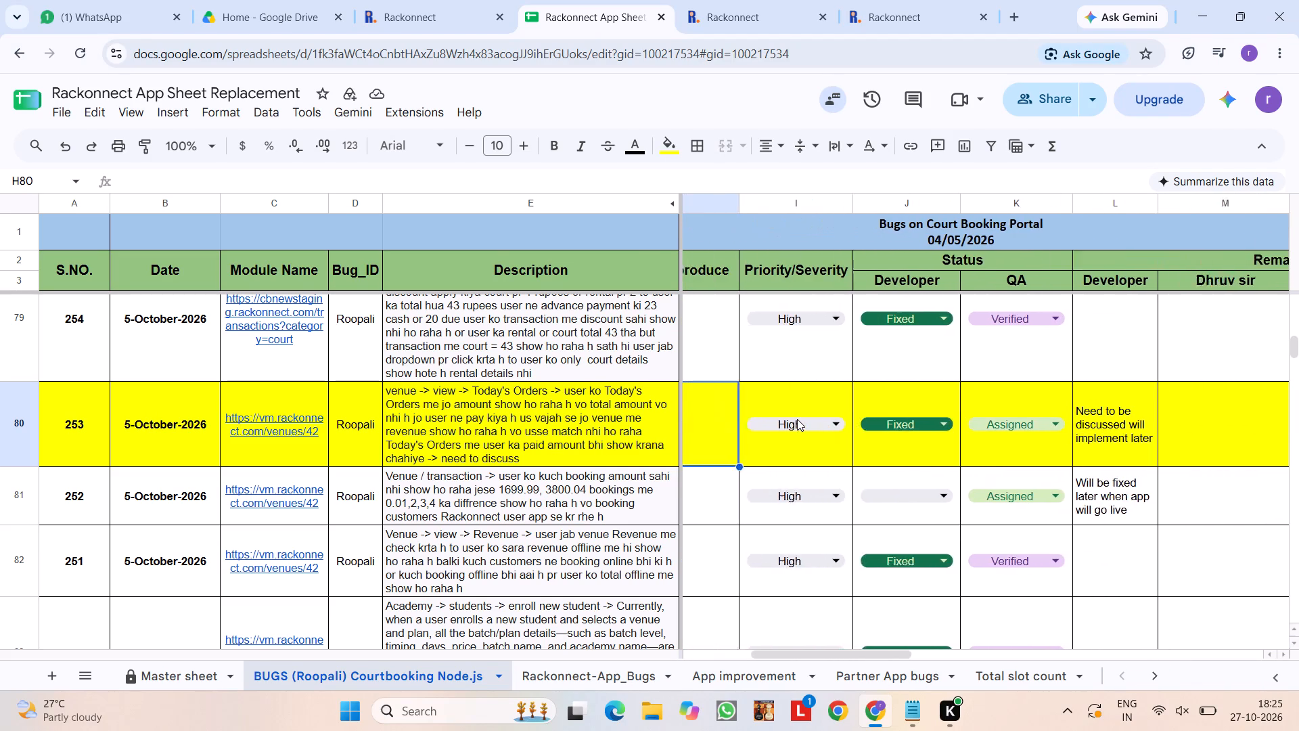
pyautogui.hscroll(-1, 797, 419)
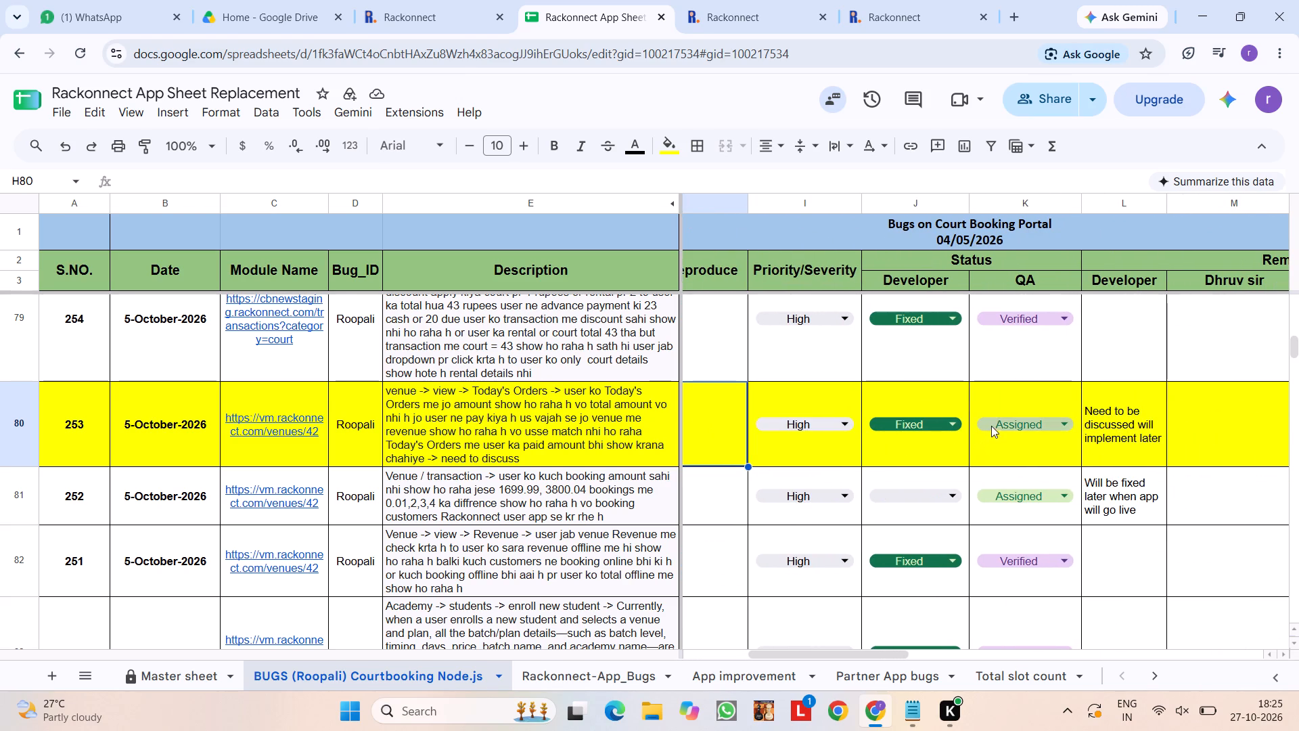
pyautogui.click(992, 425)
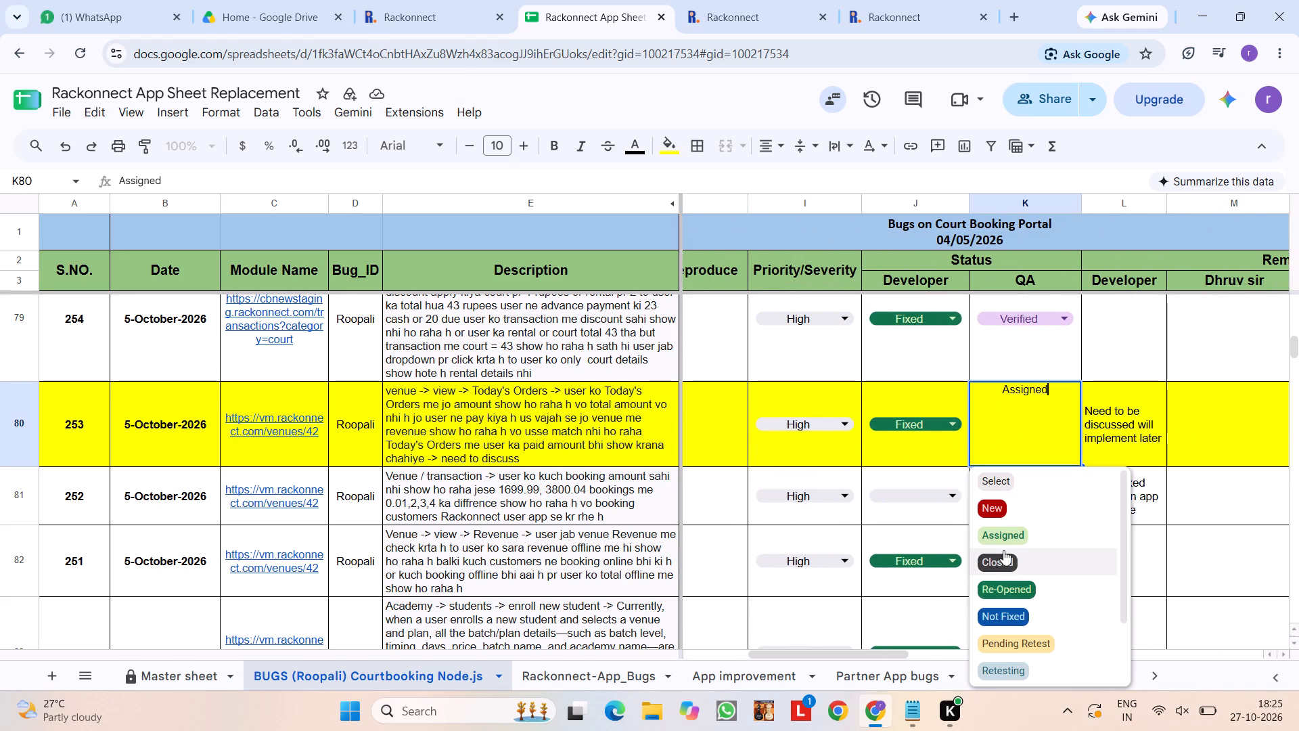
pyautogui.scroll(-2, 1003, 550)
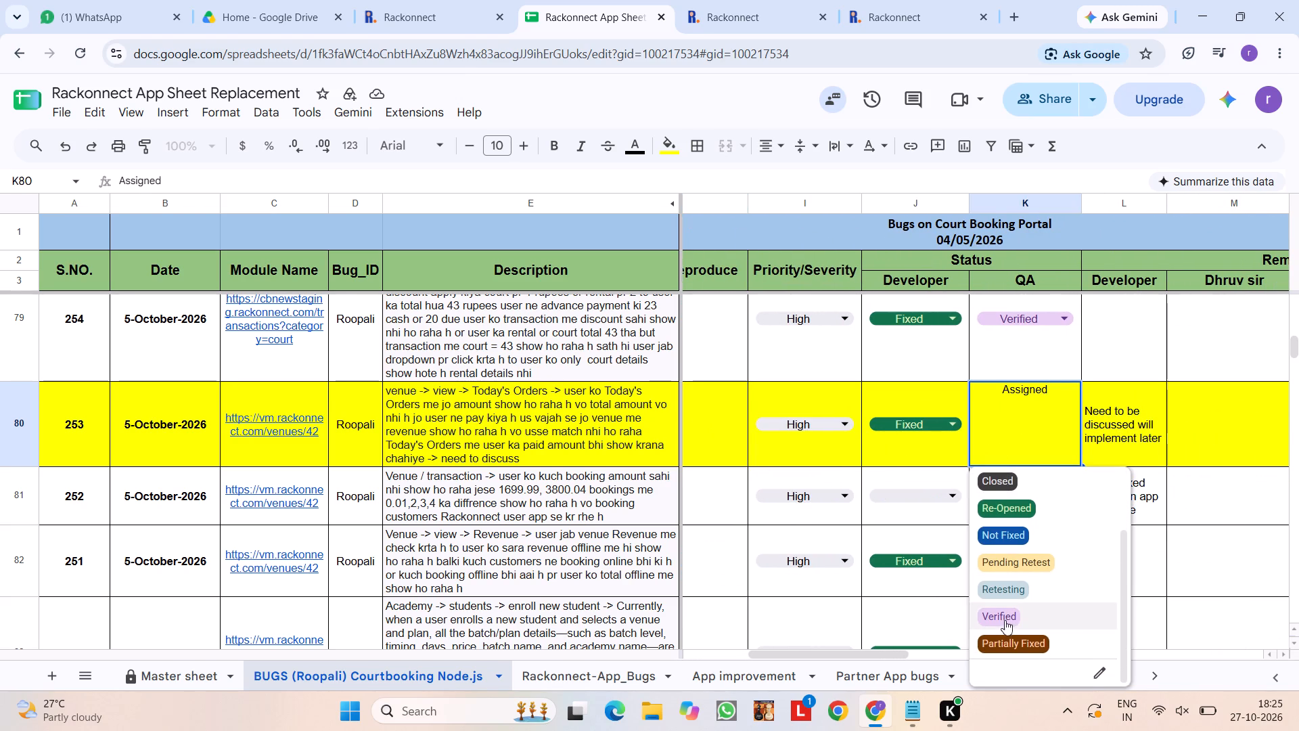
pyautogui.click(1005, 619)
# Copy bug 253's description into the Notepad work notes, append "-> verified", and start a new dot bullet.
pyautogui.click(504, 397)
pyautogui.hotkey('ctrl', 'c')
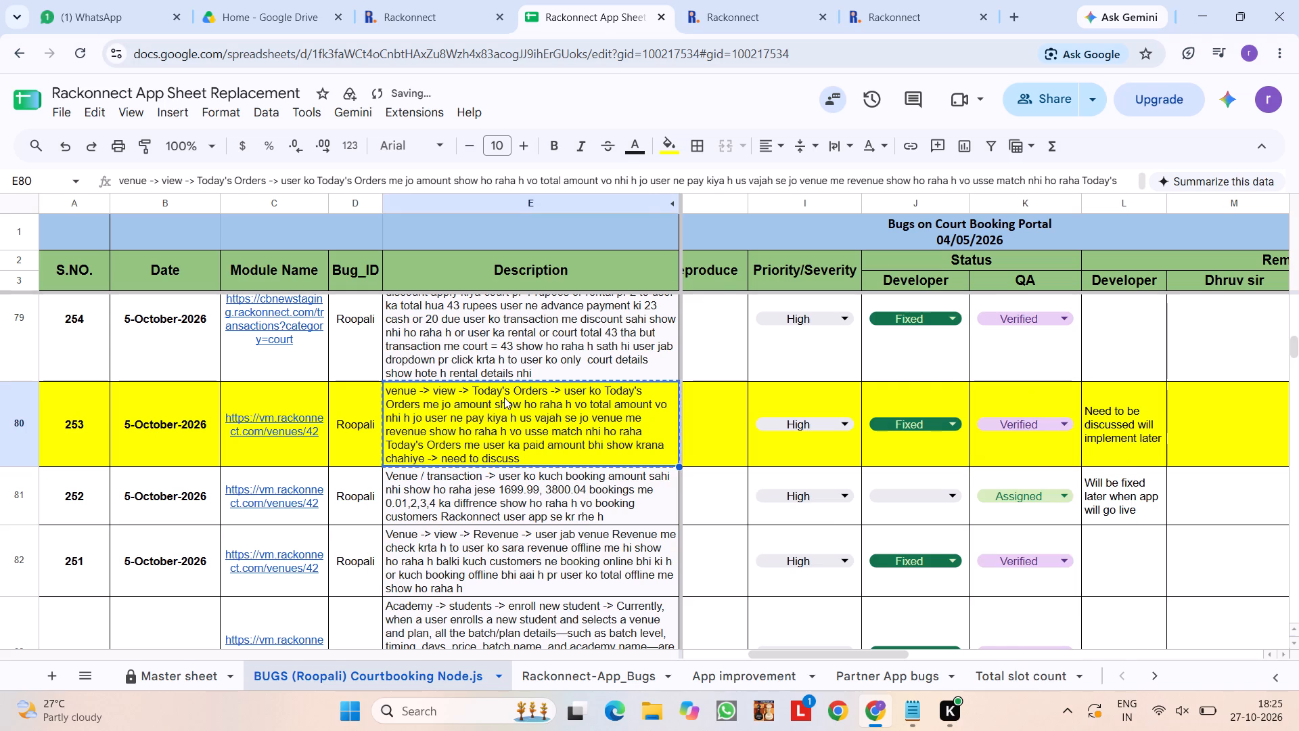
pyautogui.hotkey('alt', 'Tab')
pyautogui.hotkey('ctrl', 'v')
pyautogui.press('space')
pyautogui.write('-')
pyautogui.write('> verified')
pyautogui.press('Return')
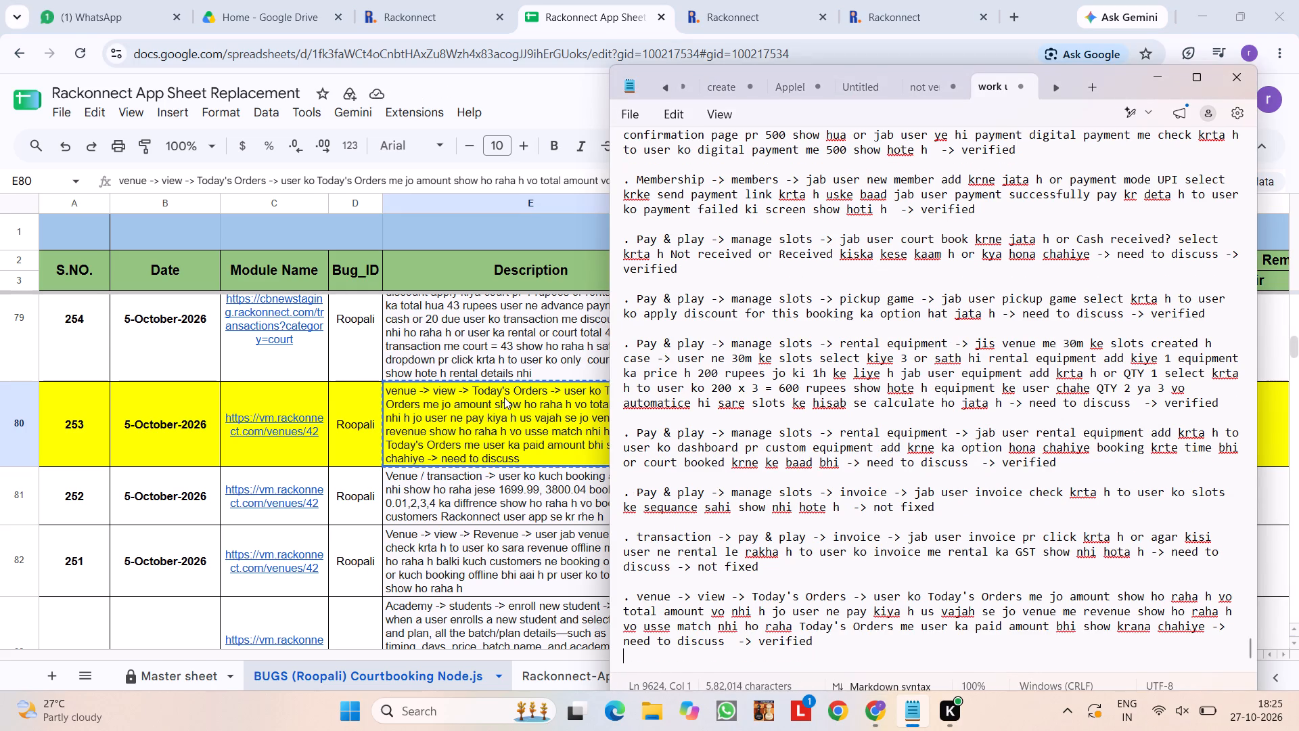
pyautogui.press('Return')
pyautogui.write('.')
pyautogui.press('space')
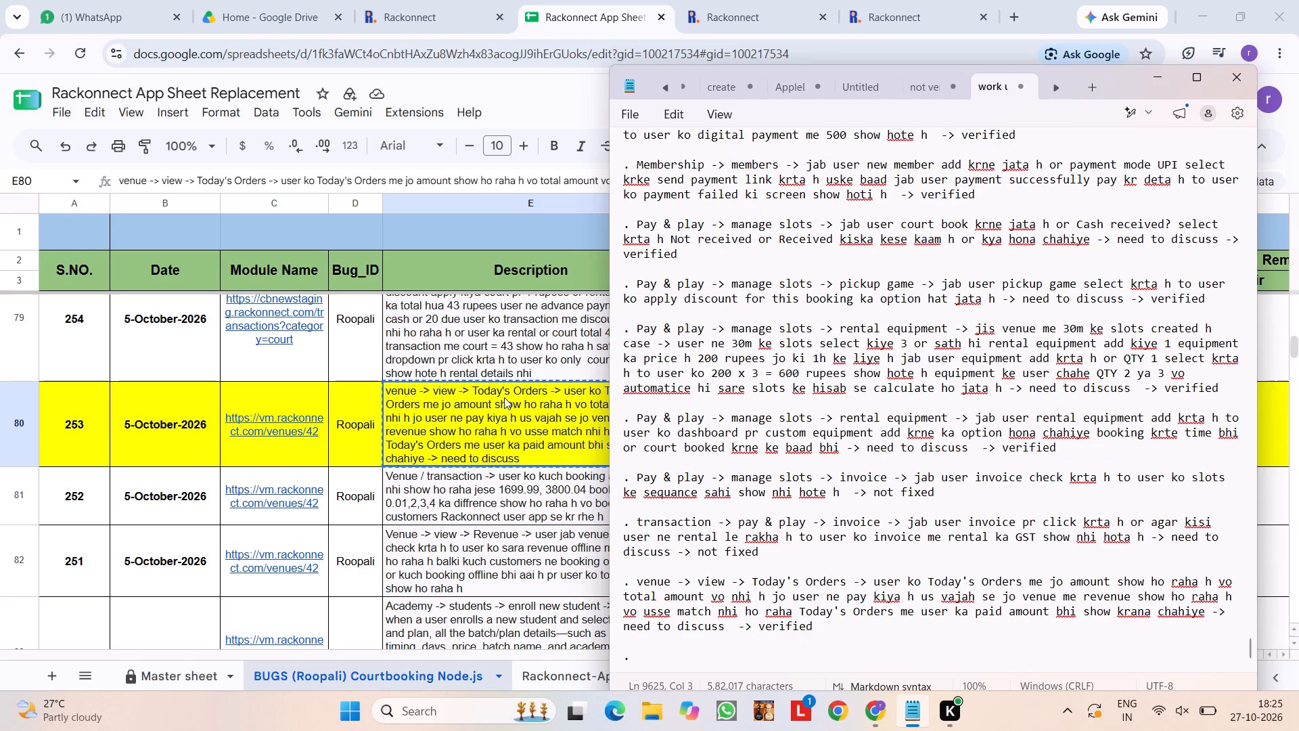
# In the bug sheet, examine bug 252's description, developer and QA statuses, and developer remark.
pyautogui.click(504, 494)
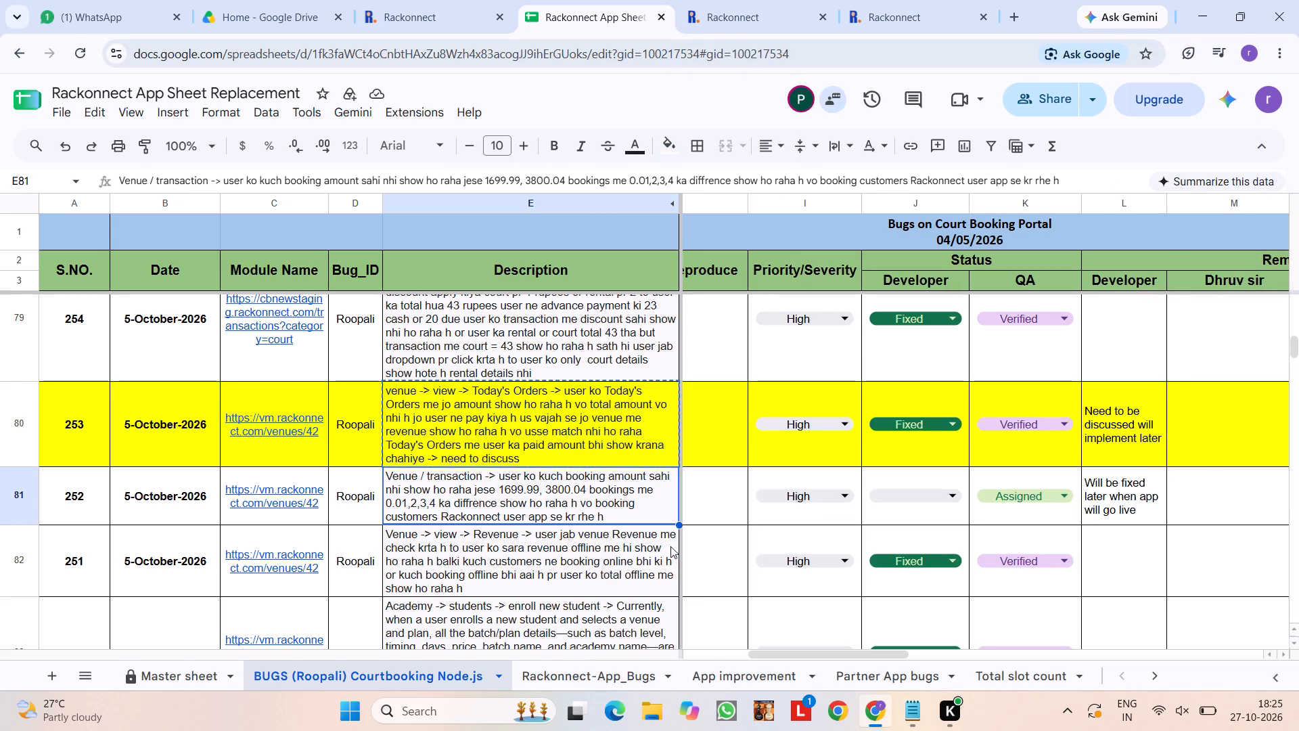
pyautogui.hscroll(5, 710, 552)
pyautogui.click(940, 536)
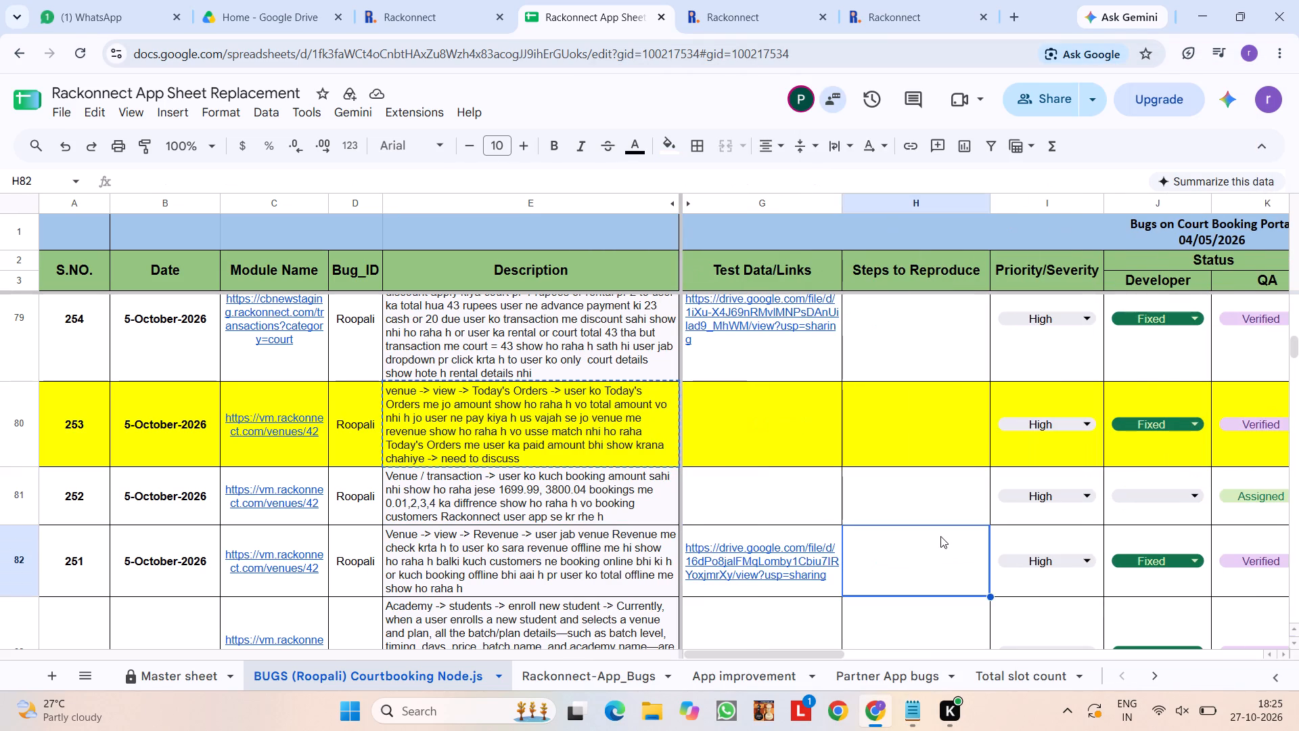
pyautogui.click(924, 490)
pyautogui.hscroll(-1, 924, 490)
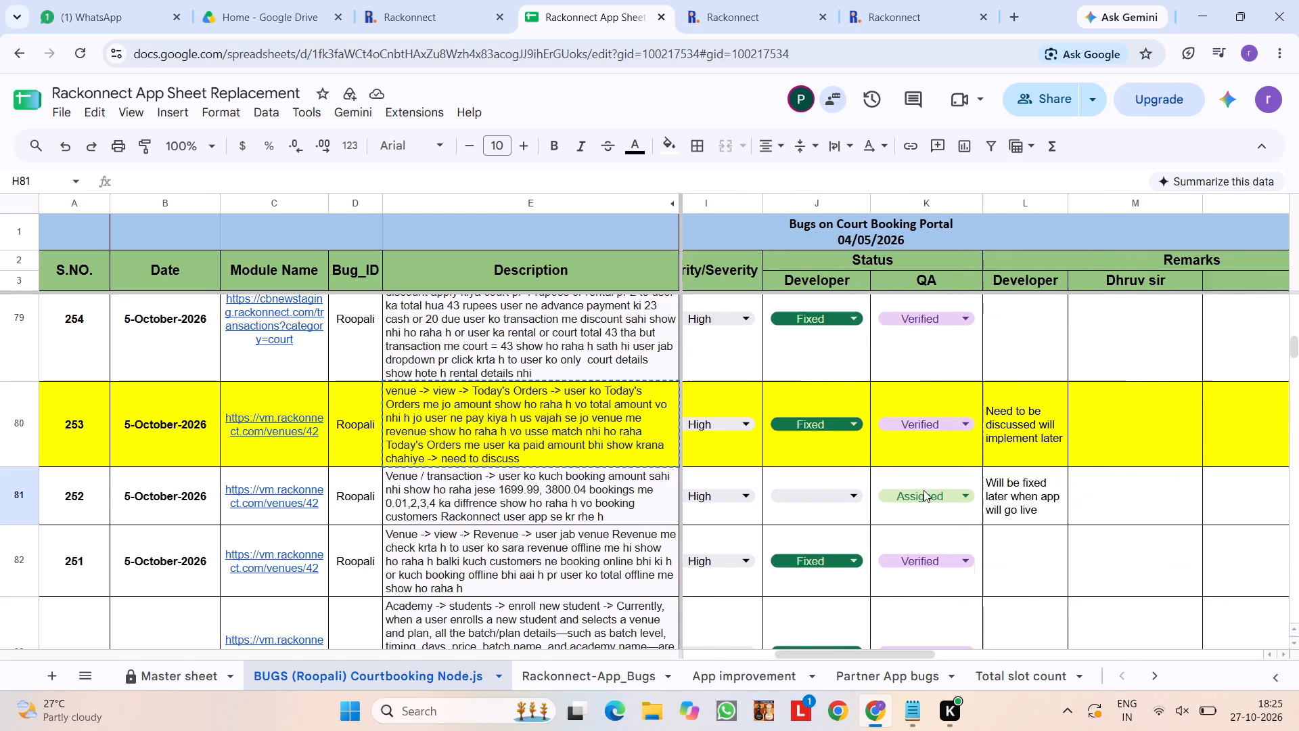
pyautogui.hscroll(-2, 924, 490)
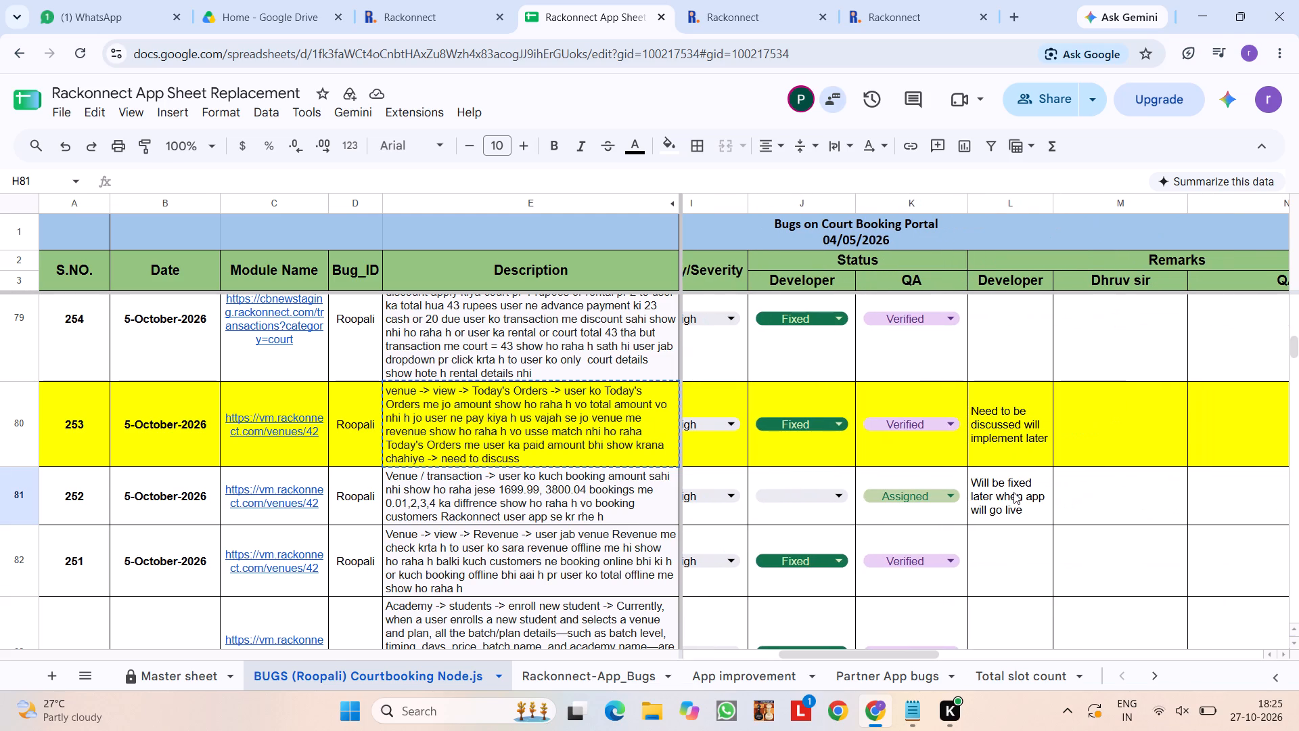
pyautogui.hscroll(2, 1013, 492)
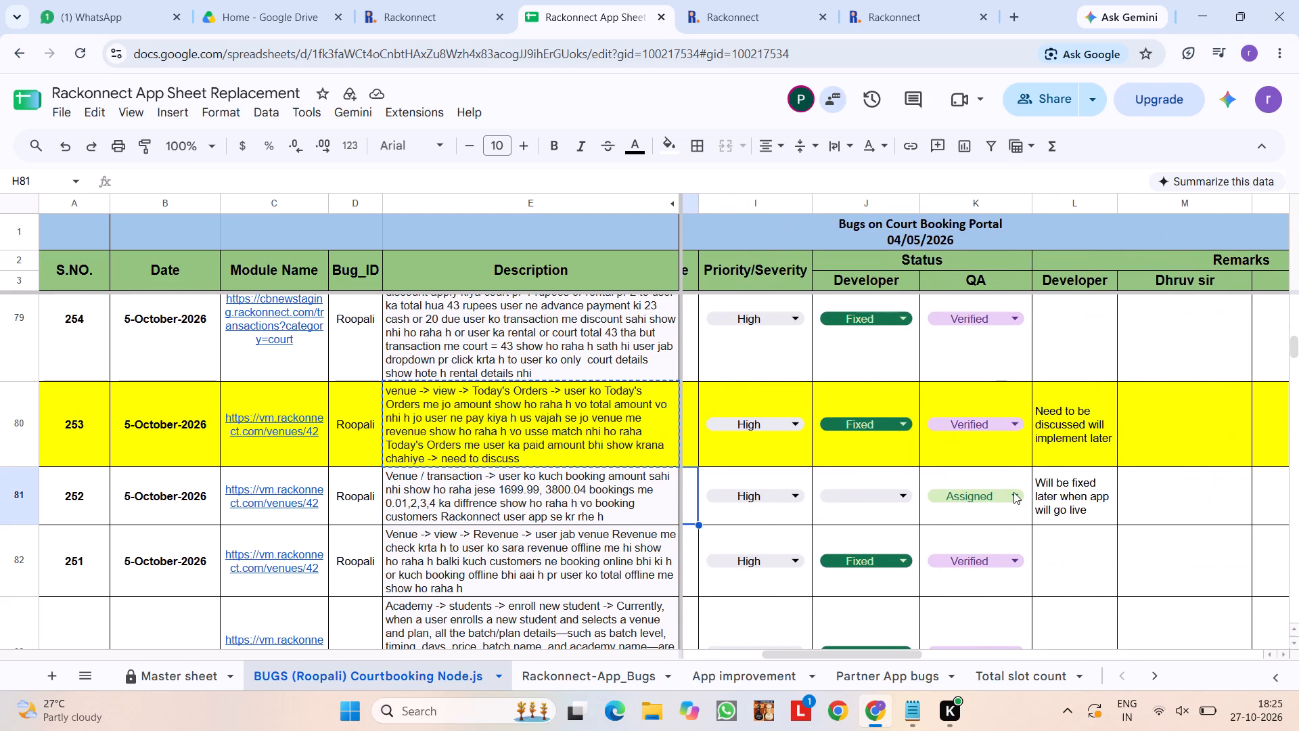
# Look through the older bug rows below bug 252 and back up to bug 257, checking their developer and QA statuses.
pyautogui.hscroll(6, 1013, 492)
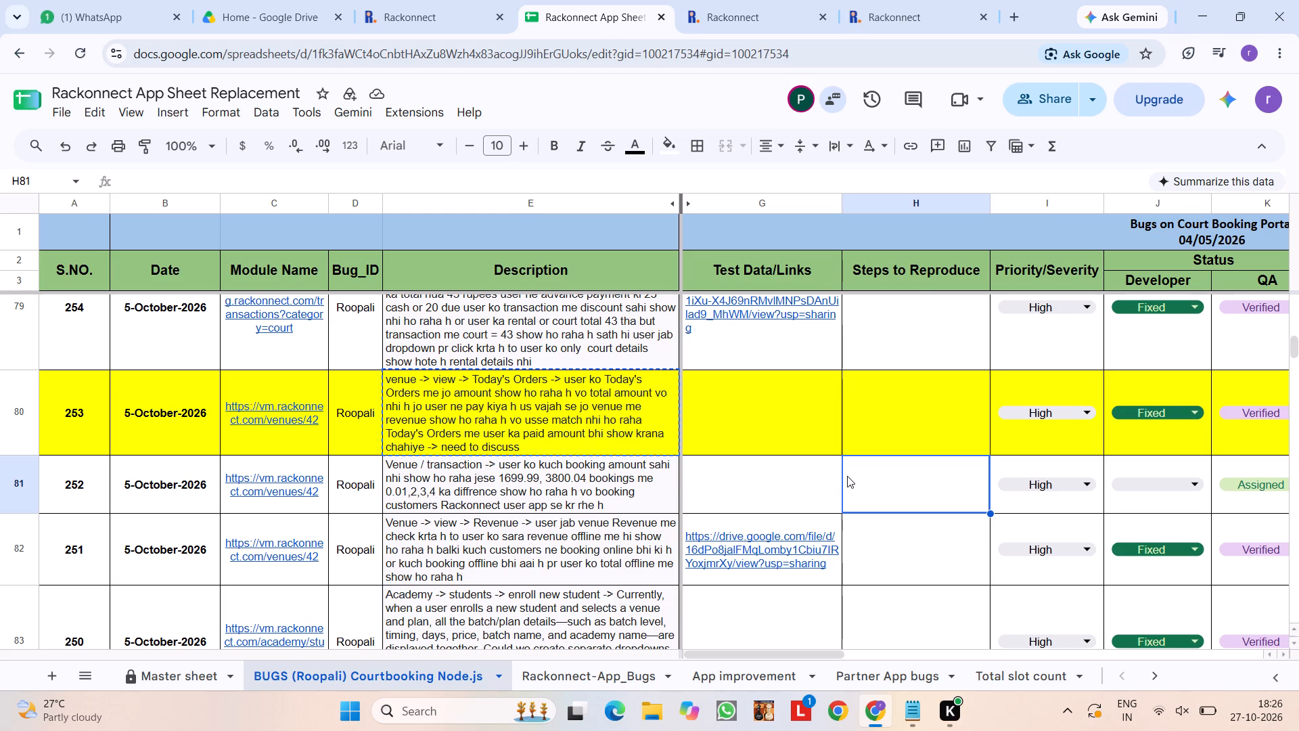
pyautogui.hscroll(-3, 847, 476)
pyautogui.hscroll(3, 847, 476)
pyautogui.scroll(-5, 847, 476)
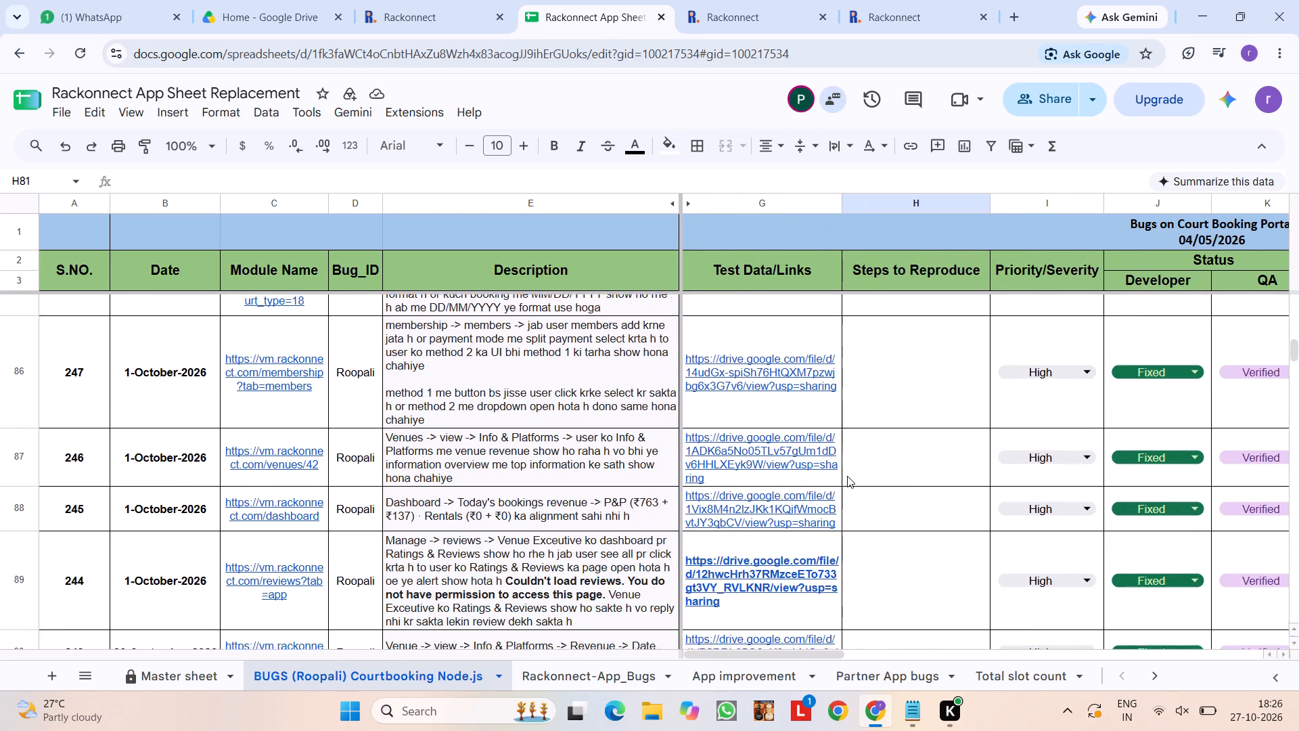
pyautogui.scroll(-8, 847, 476)
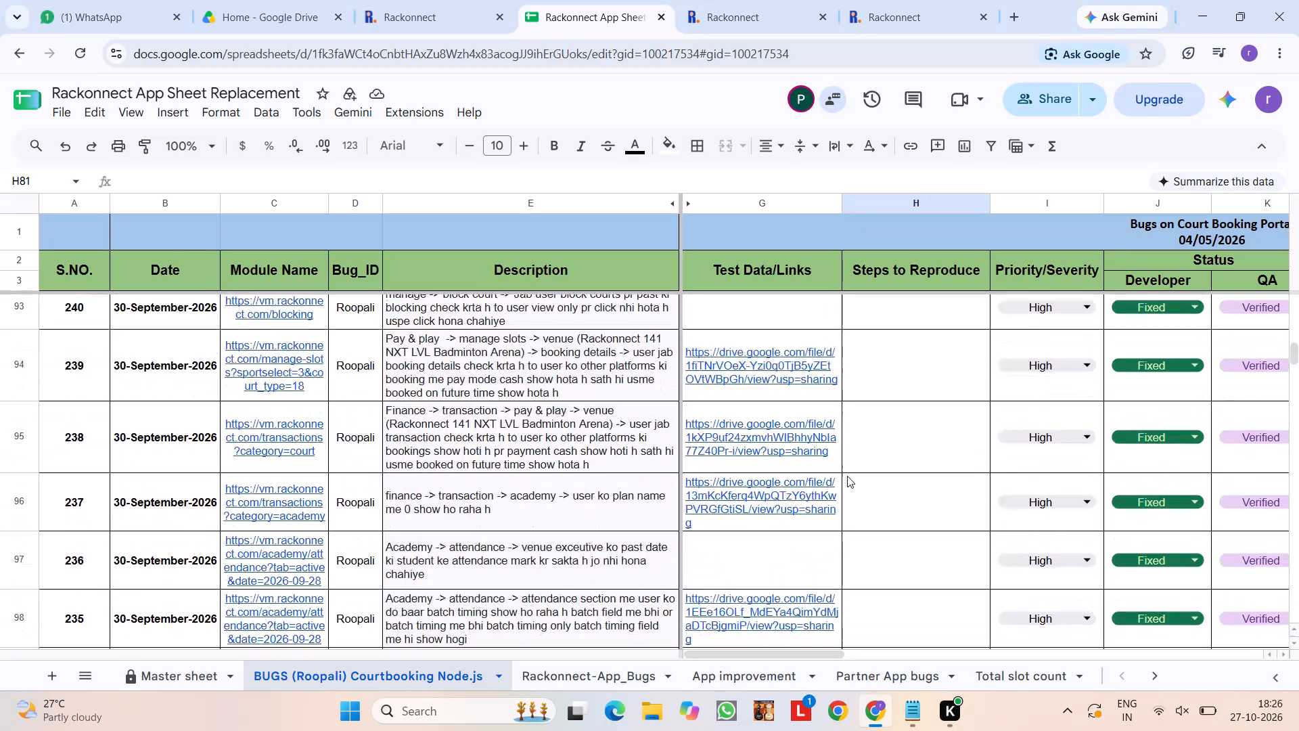
pyautogui.scroll(-9, 847, 476)
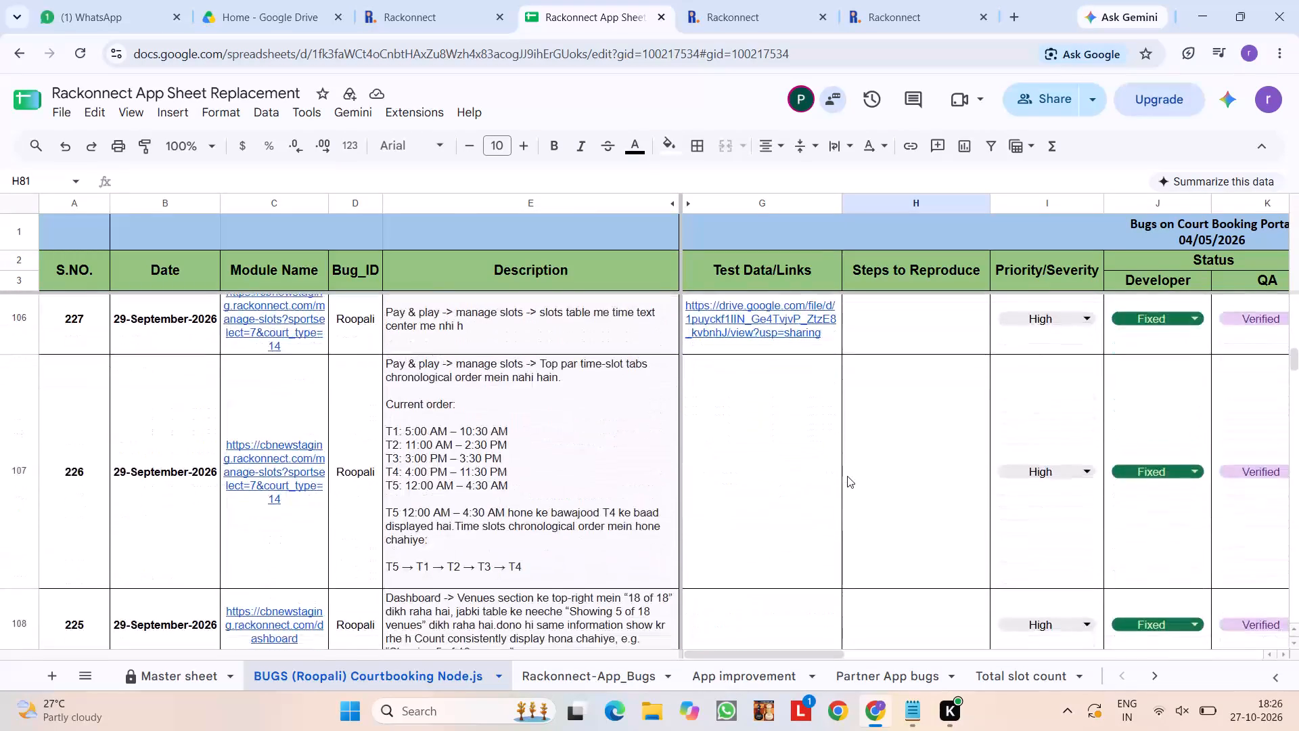
pyautogui.scroll(-6, 847, 476)
pyautogui.scroll(2, 888, 477)
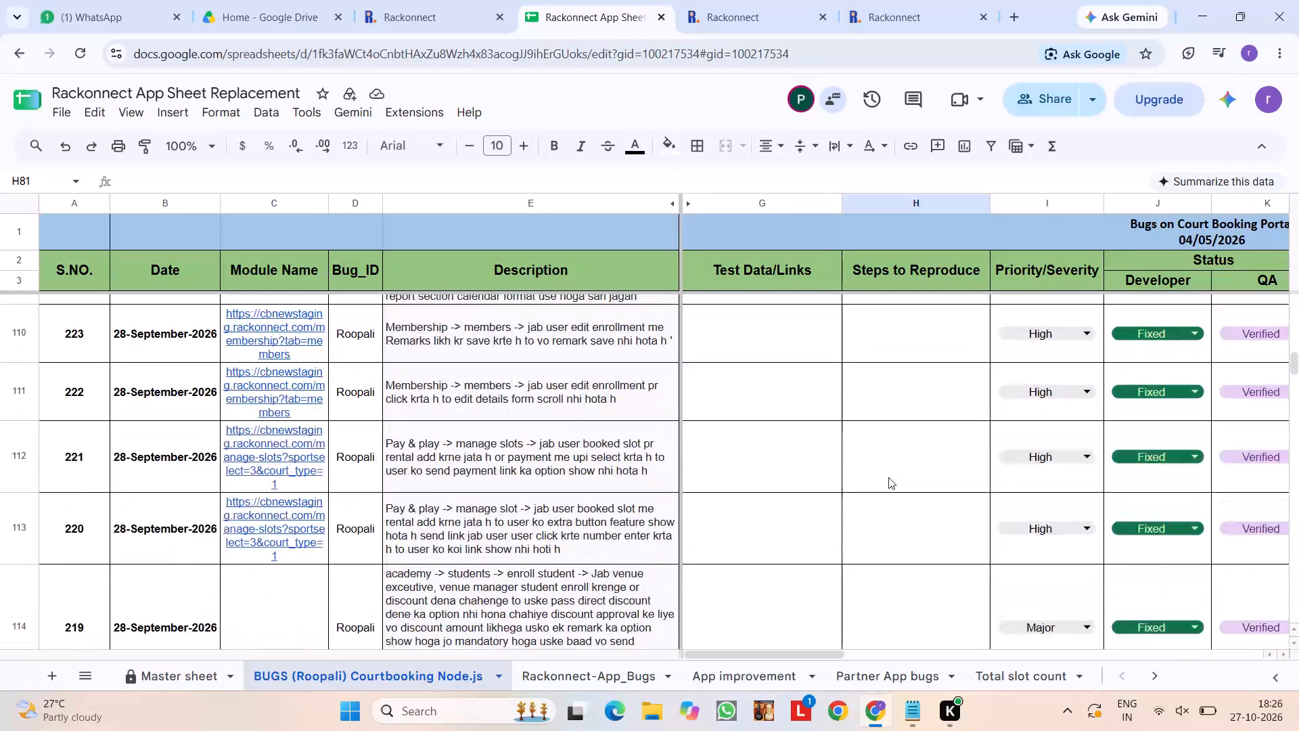
pyautogui.scroll(15, 888, 477)
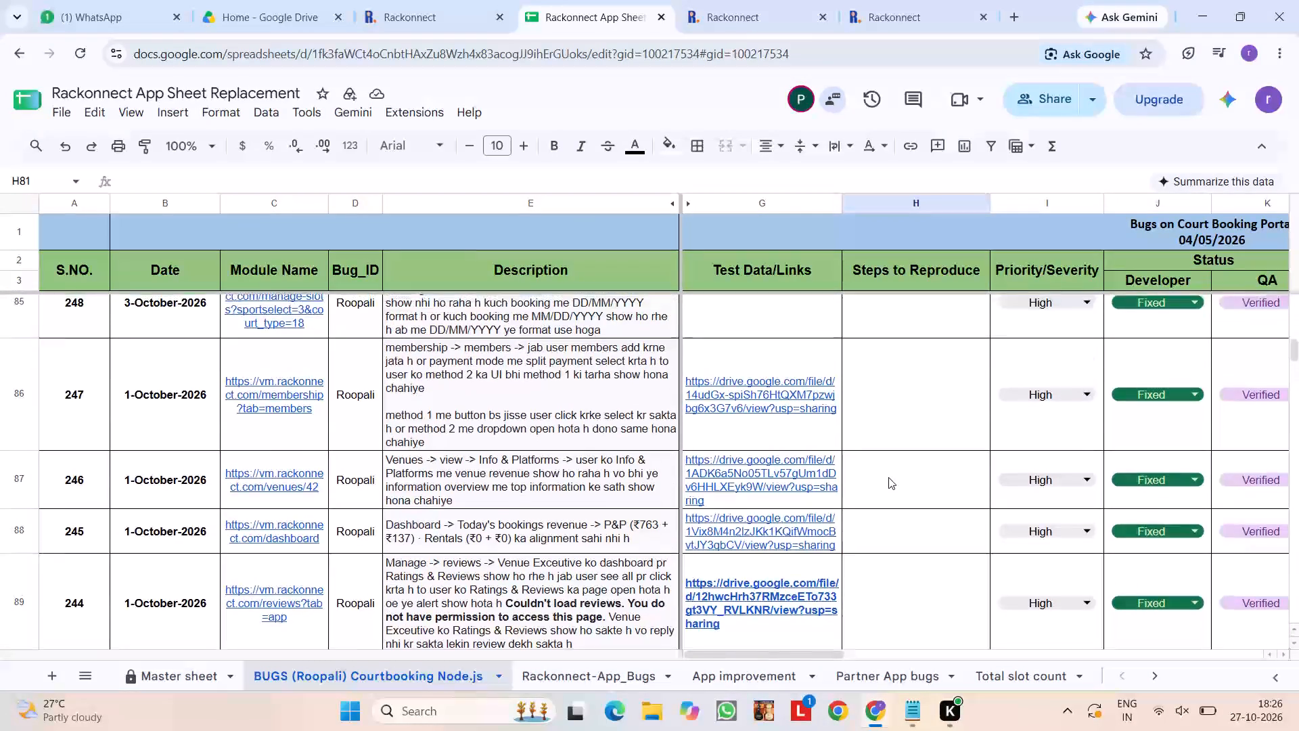
pyautogui.scroll(5, 888, 477)
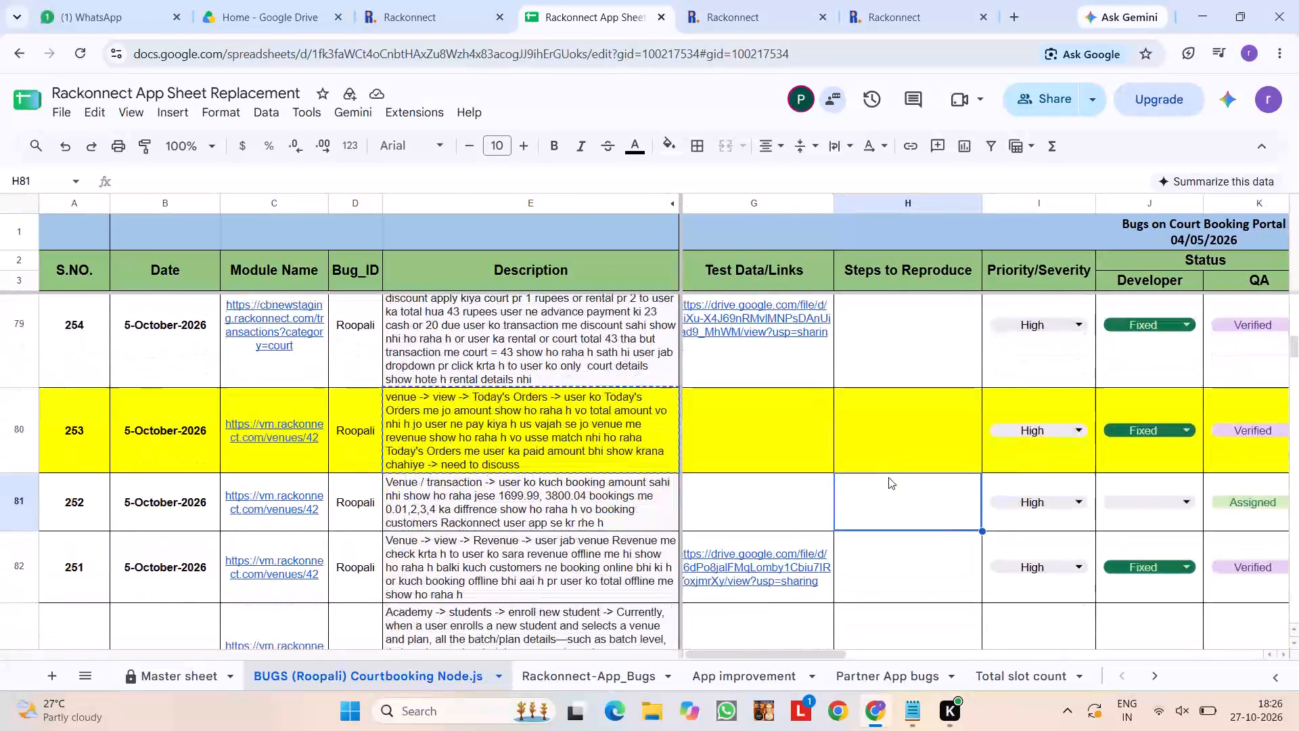
pyautogui.scroll(3, 888, 477)
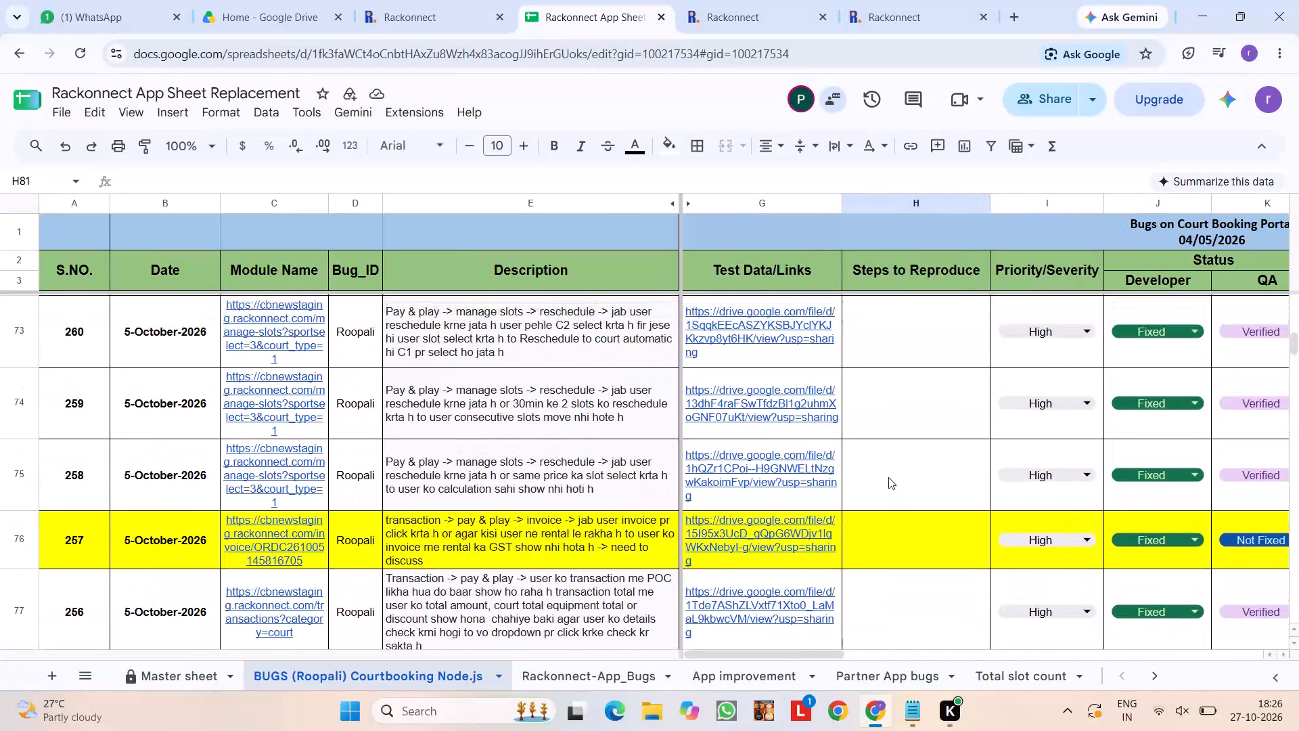
pyautogui.scroll(2, 888, 477)
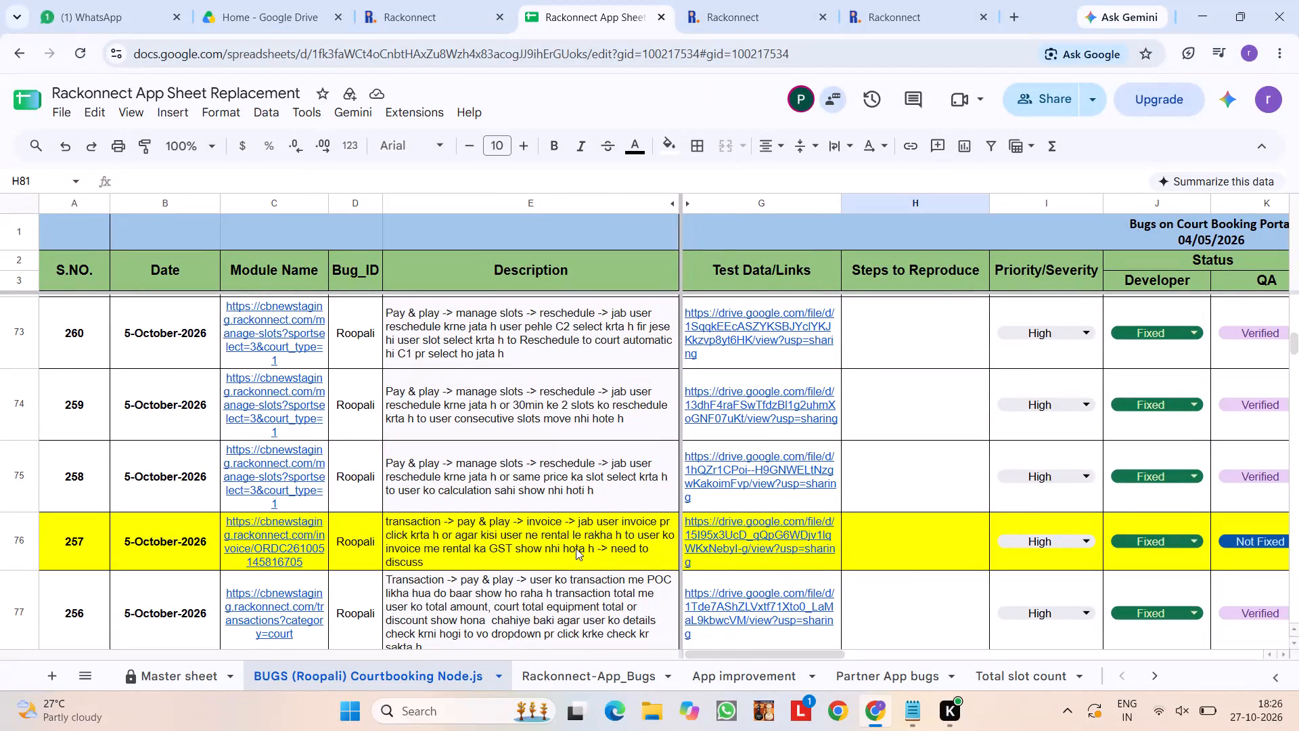
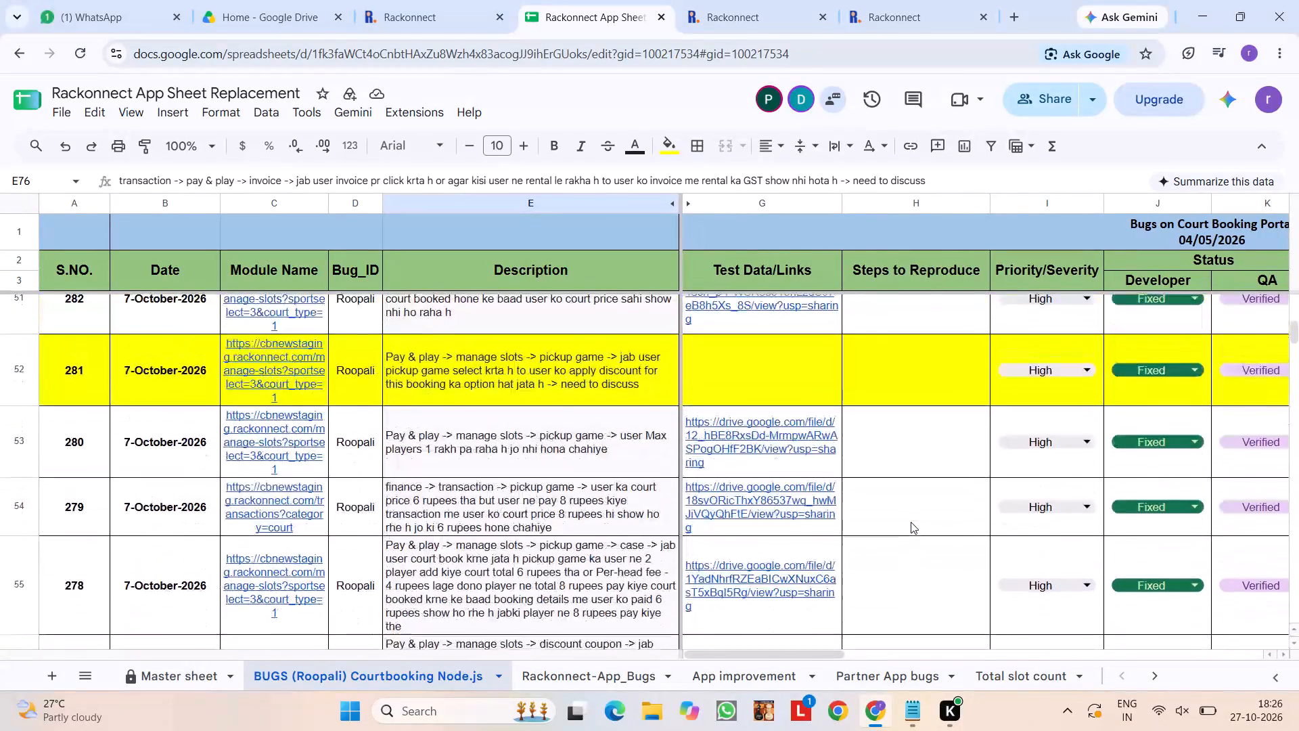
# In the bug sheet, review the QA statuses and remarks of the 8-October bugs around bug 291.
pyautogui.scroll(8, 911, 522)
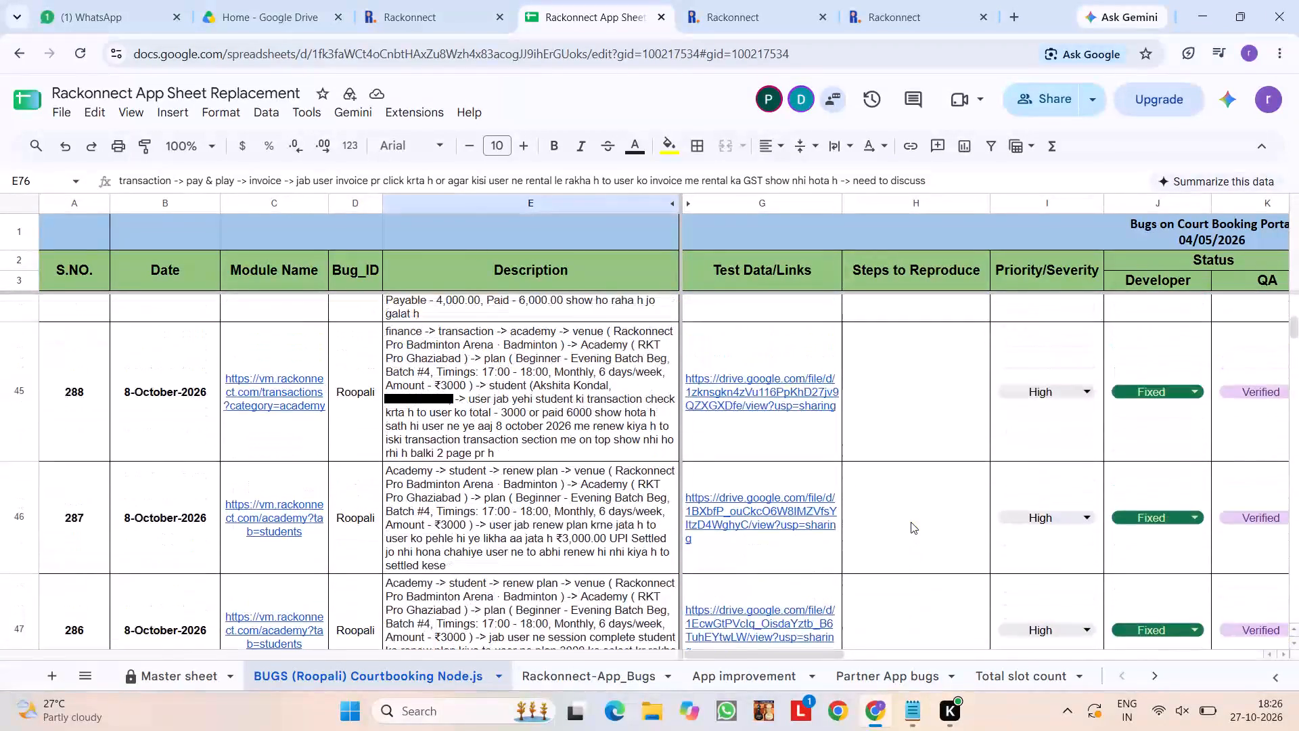
pyautogui.scroll(5, 911, 522)
pyautogui.hscroll(-1, 911, 522)
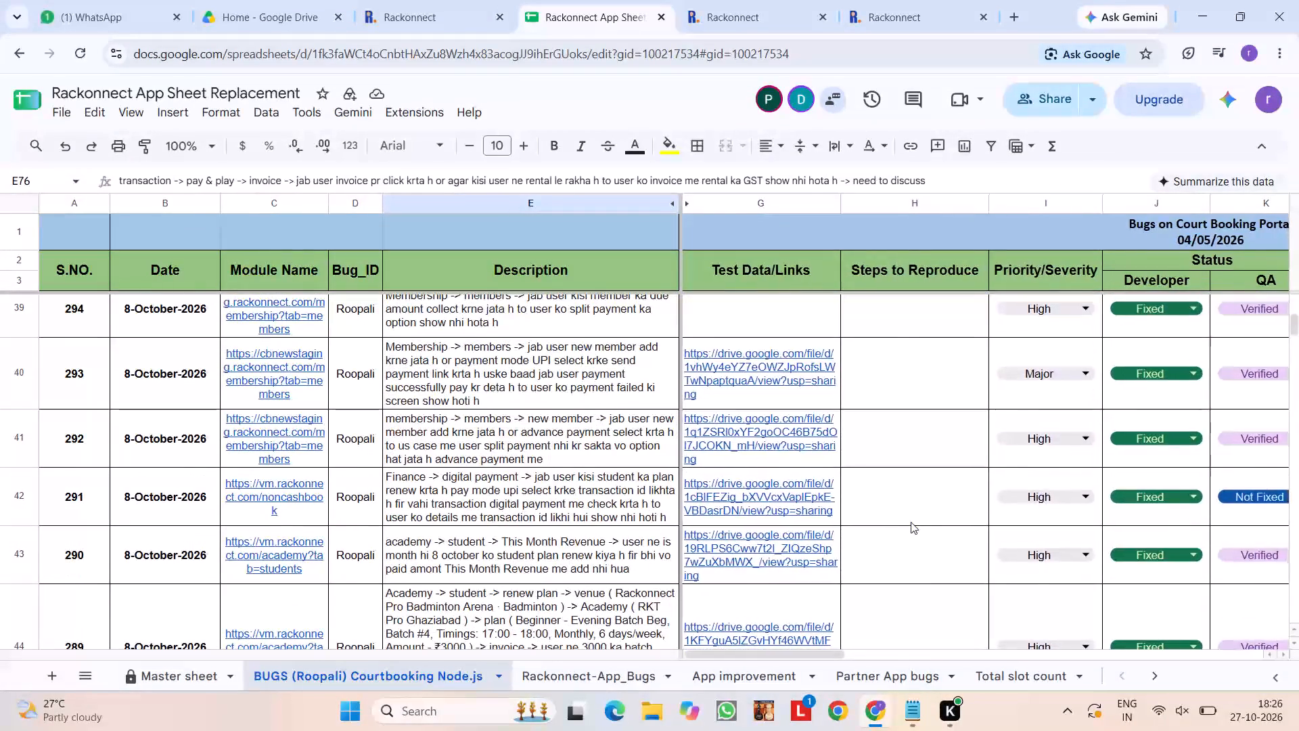
pyautogui.hscroll(-3, 911, 522)
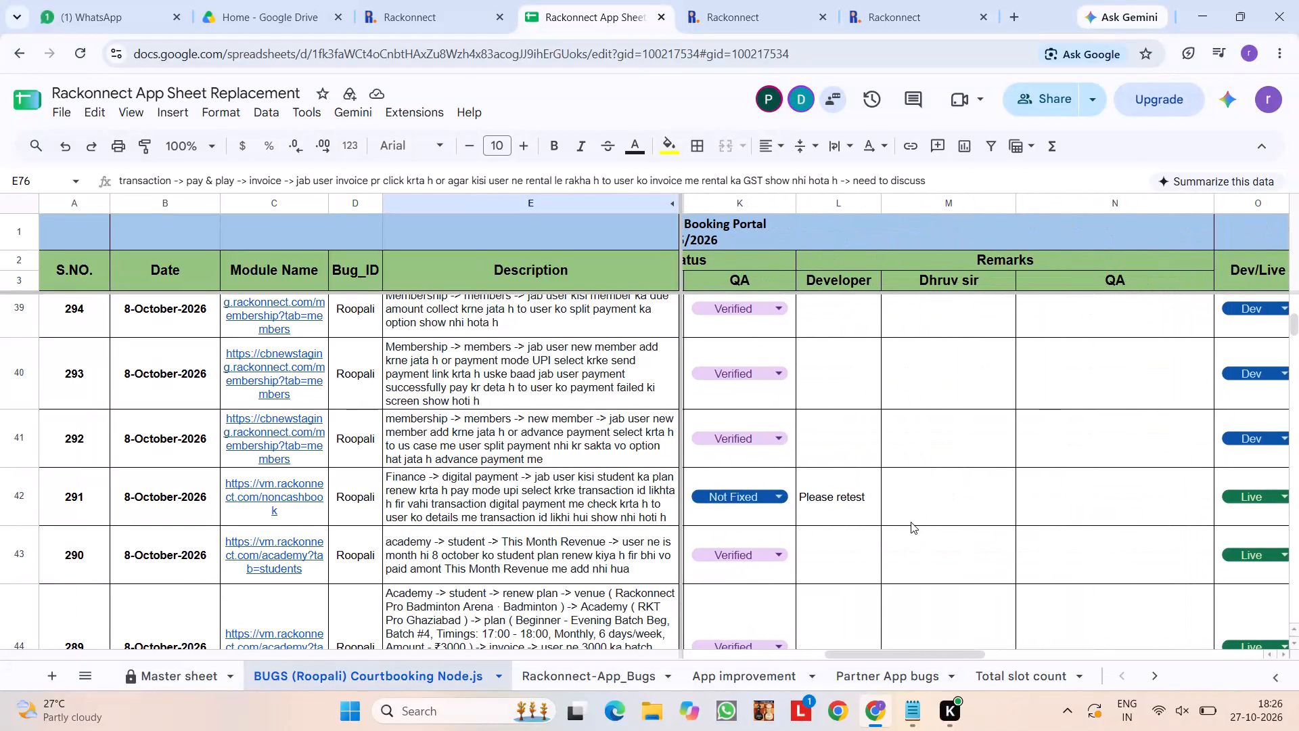
pyautogui.hscroll(-1, 911, 522)
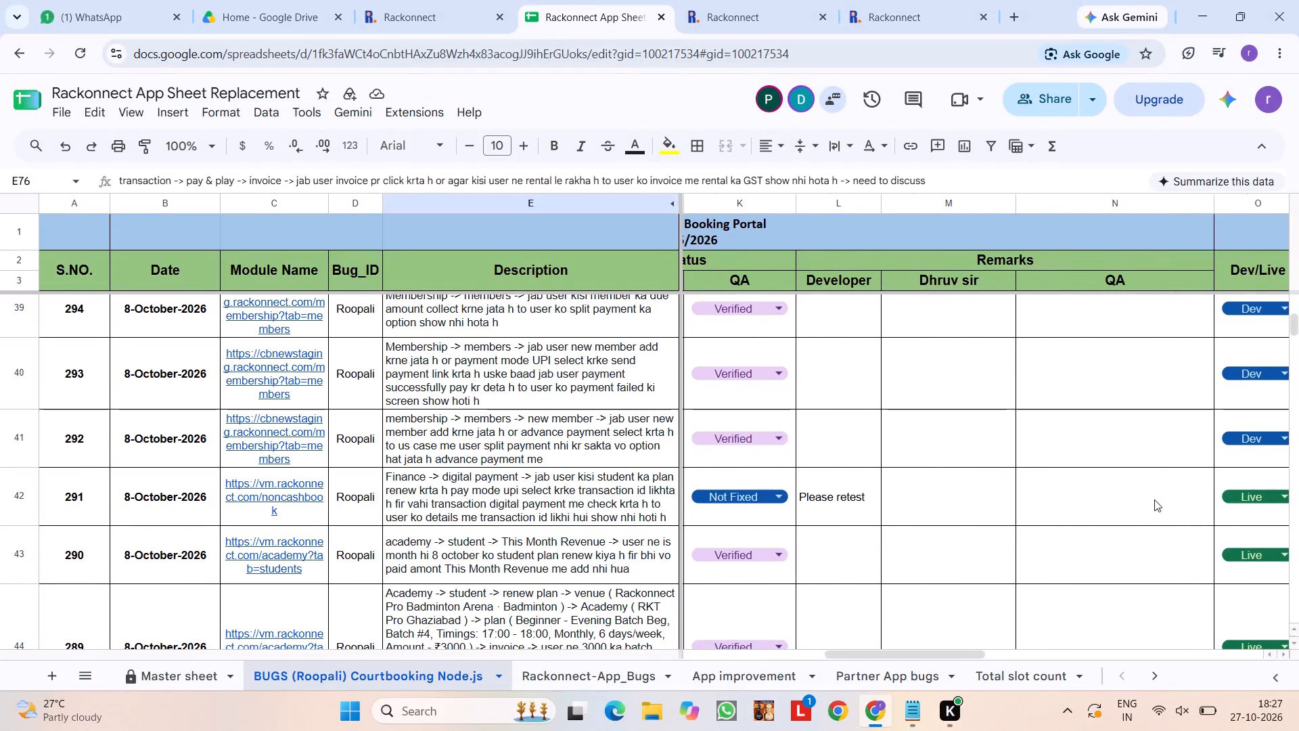
# In the bug sheet, enter "Pending retesting" as the QA remark for bug 291, about the digital payment transaction ID.
pyautogui.click(1111, 498)
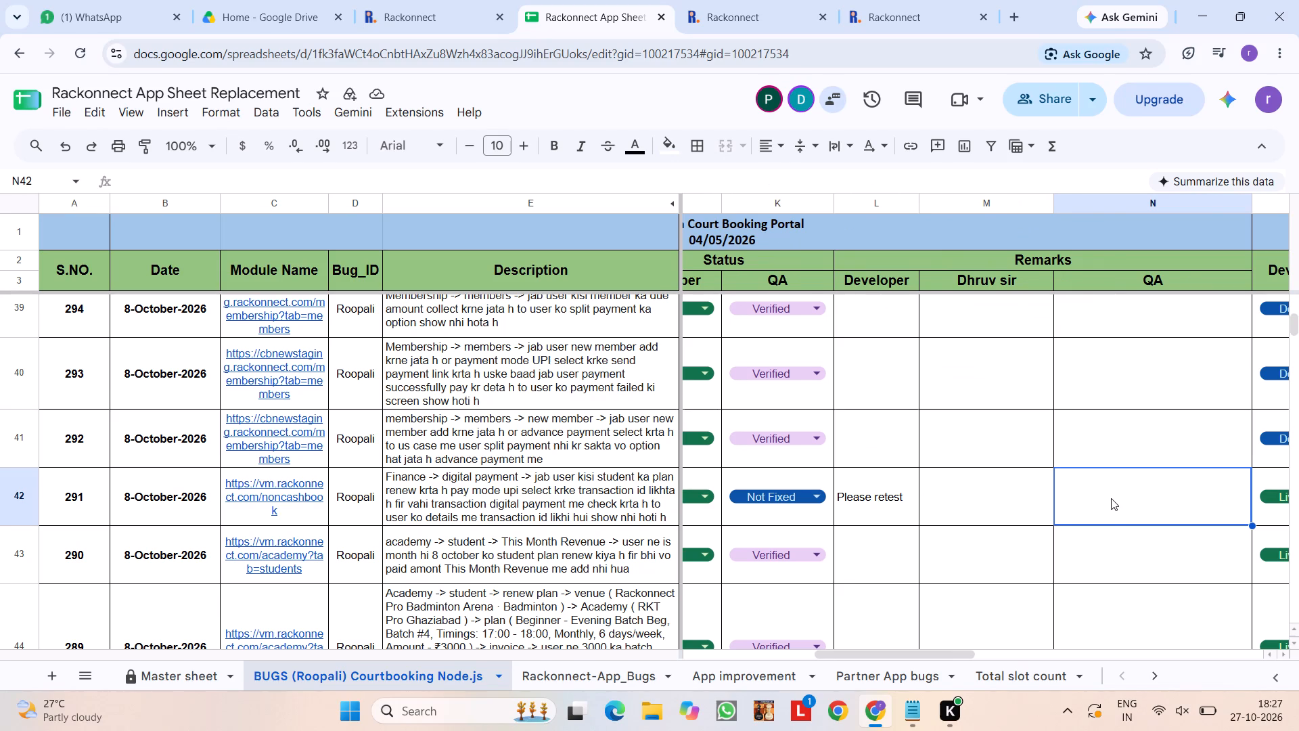
pyautogui.hscroll(3, 1111, 498)
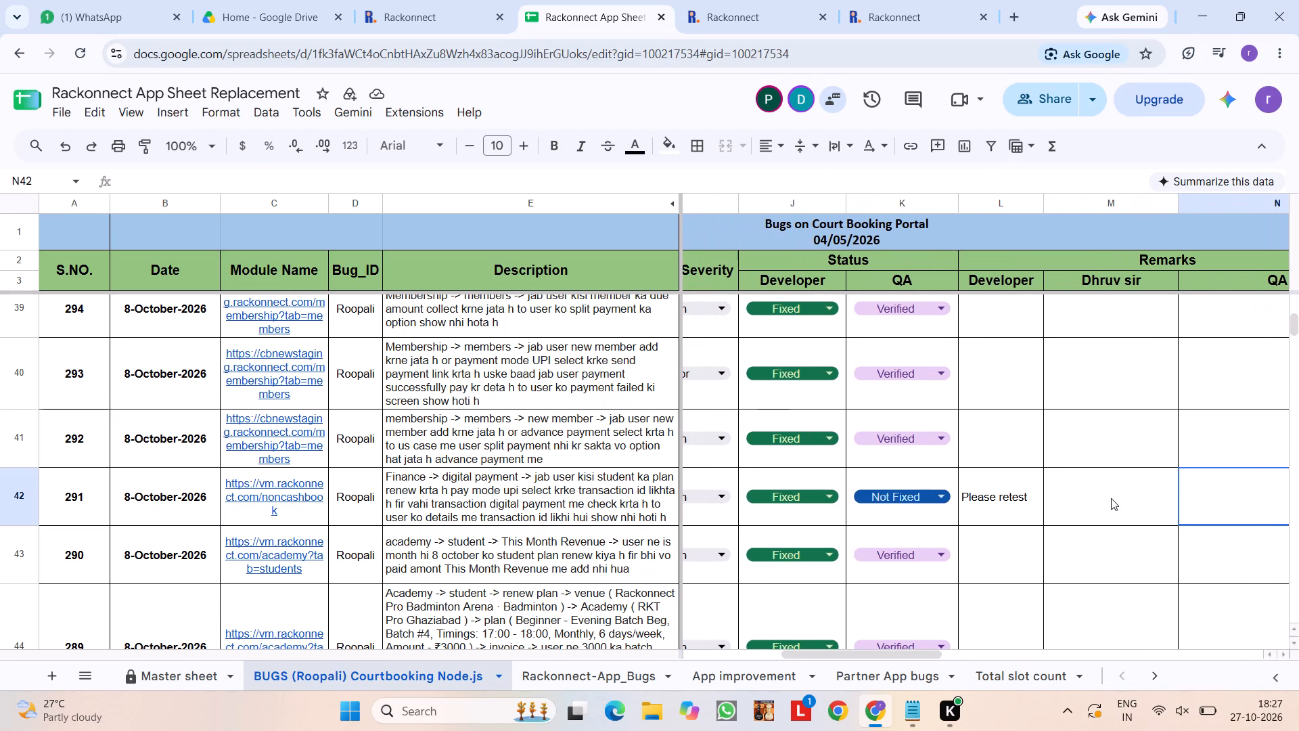
pyautogui.hscroll(2, 1111, 498)
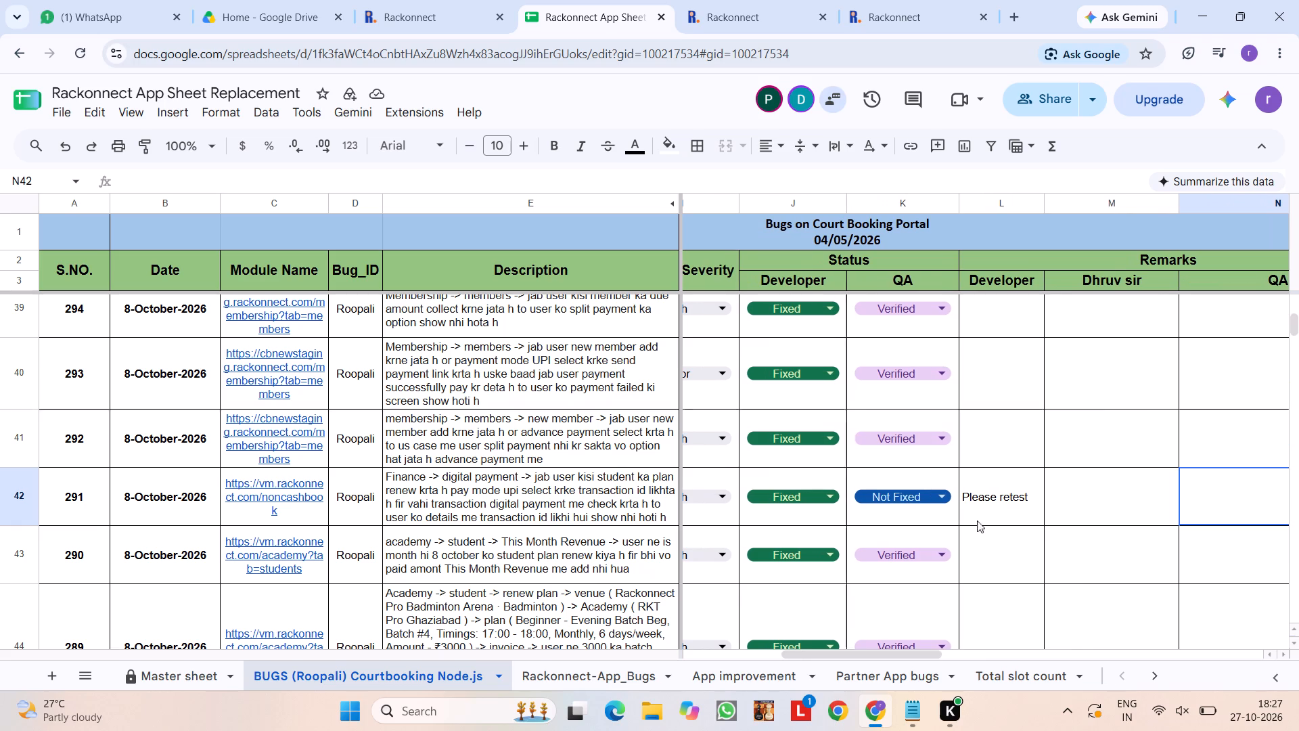
pyautogui.scroll(1, 920, 492)
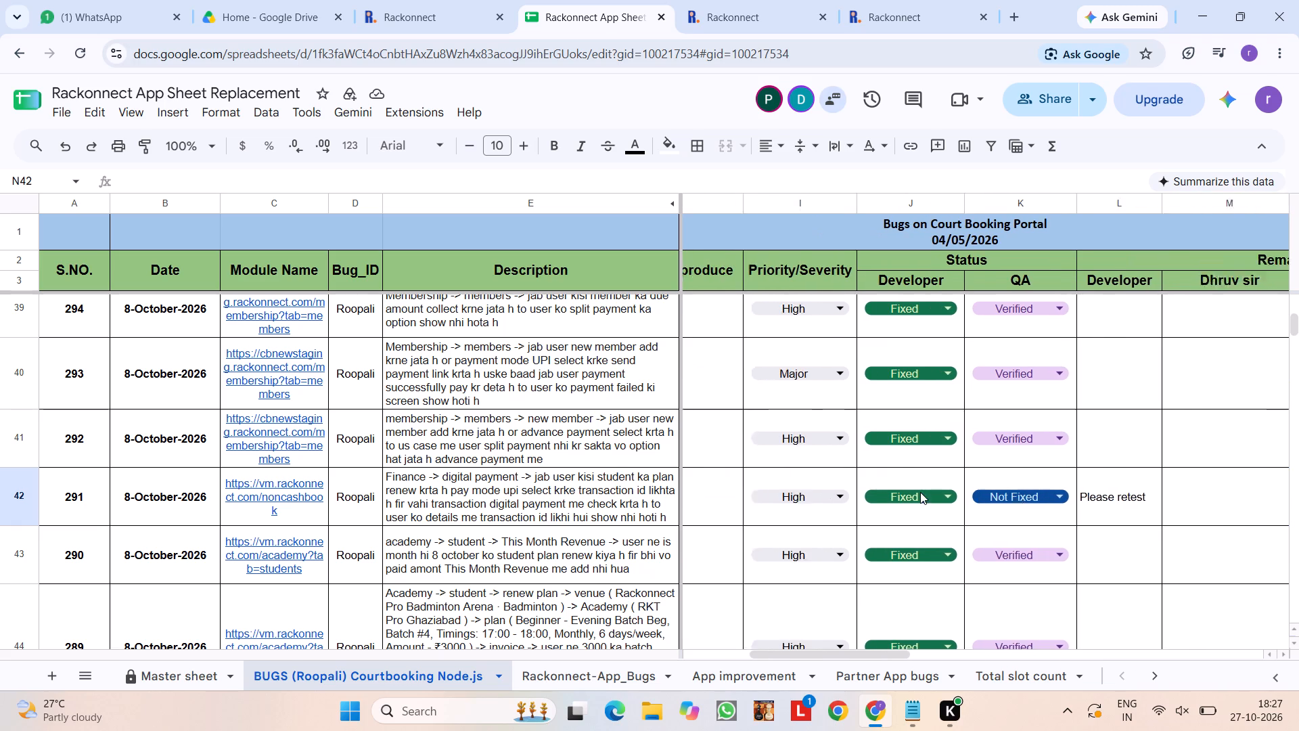
pyautogui.scroll(1, 920, 492)
pyautogui.click(1192, 508)
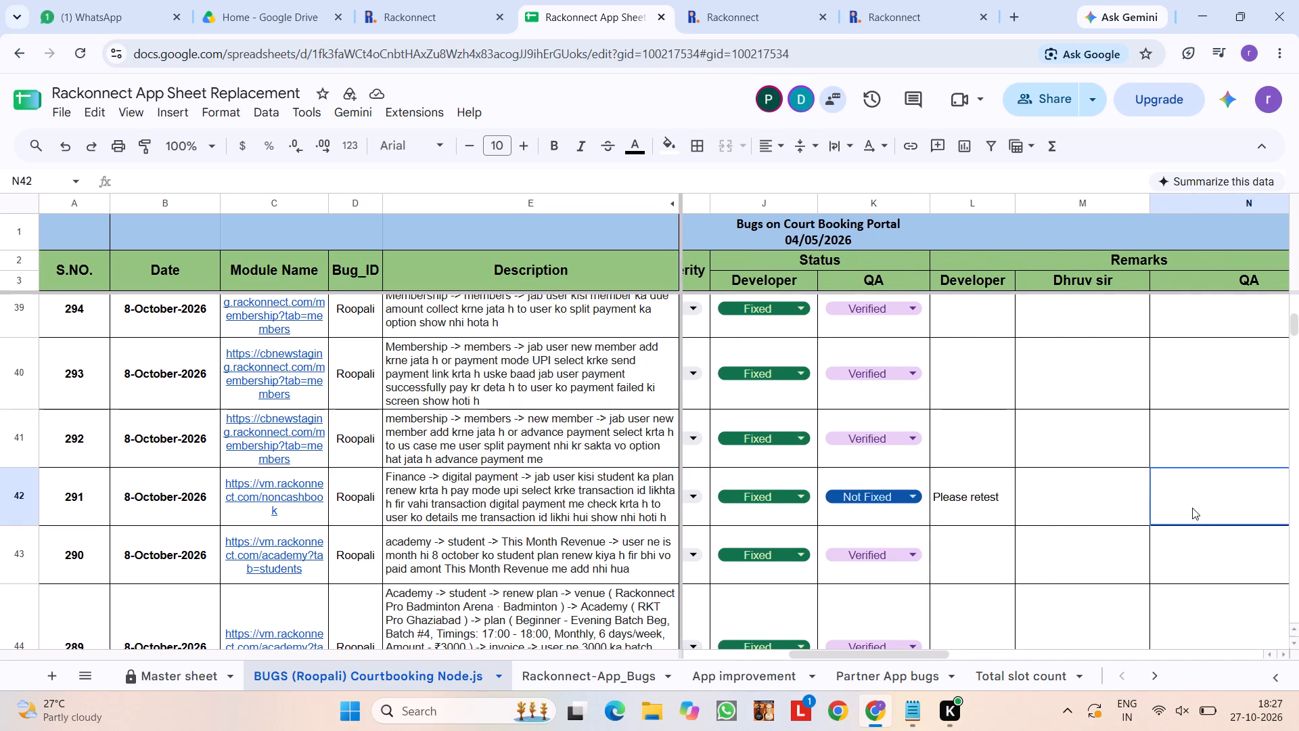
pyautogui.write('Pending')
pyautogui.press('space')
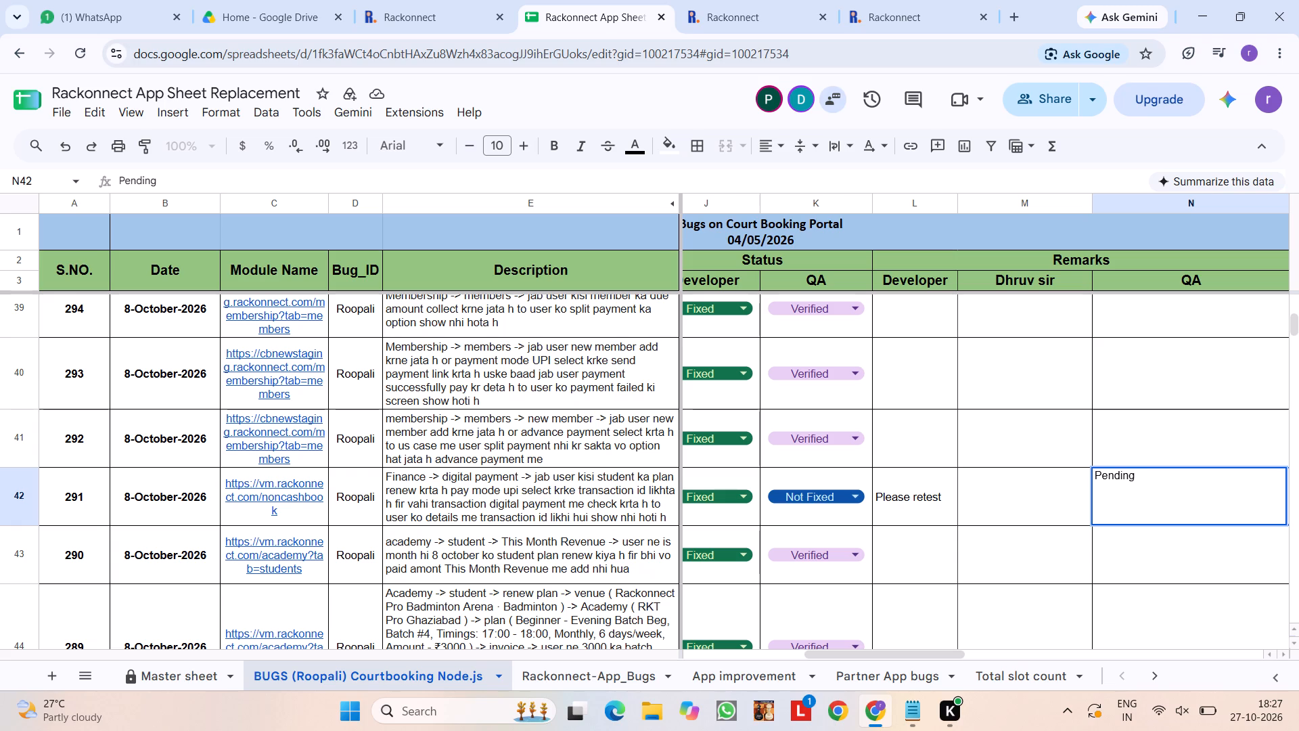
pyautogui.write('retesting')
pyautogui.press('space')
pyautogui.press('Return')
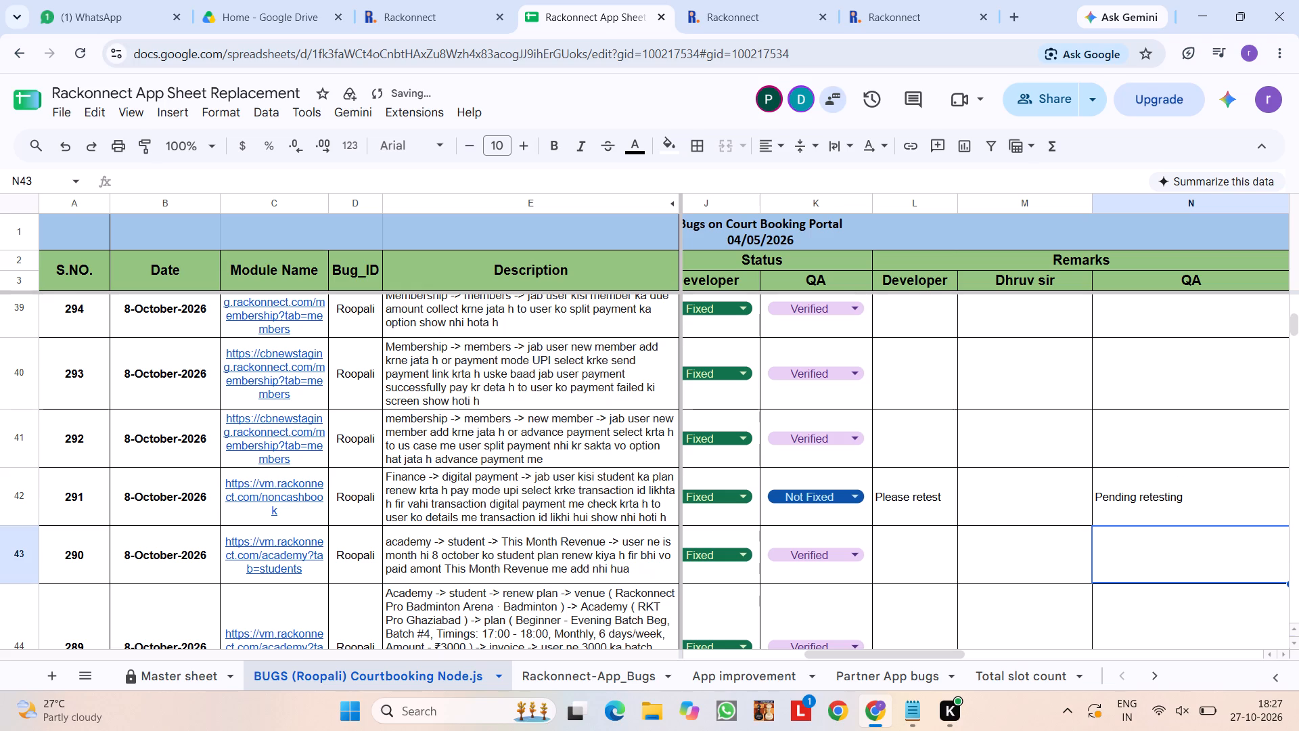
# Look back through the newer bugs up to 304, examining their descriptions, developer and QA statuses, and remarks.
pyautogui.hscroll(9, 1087, 524)
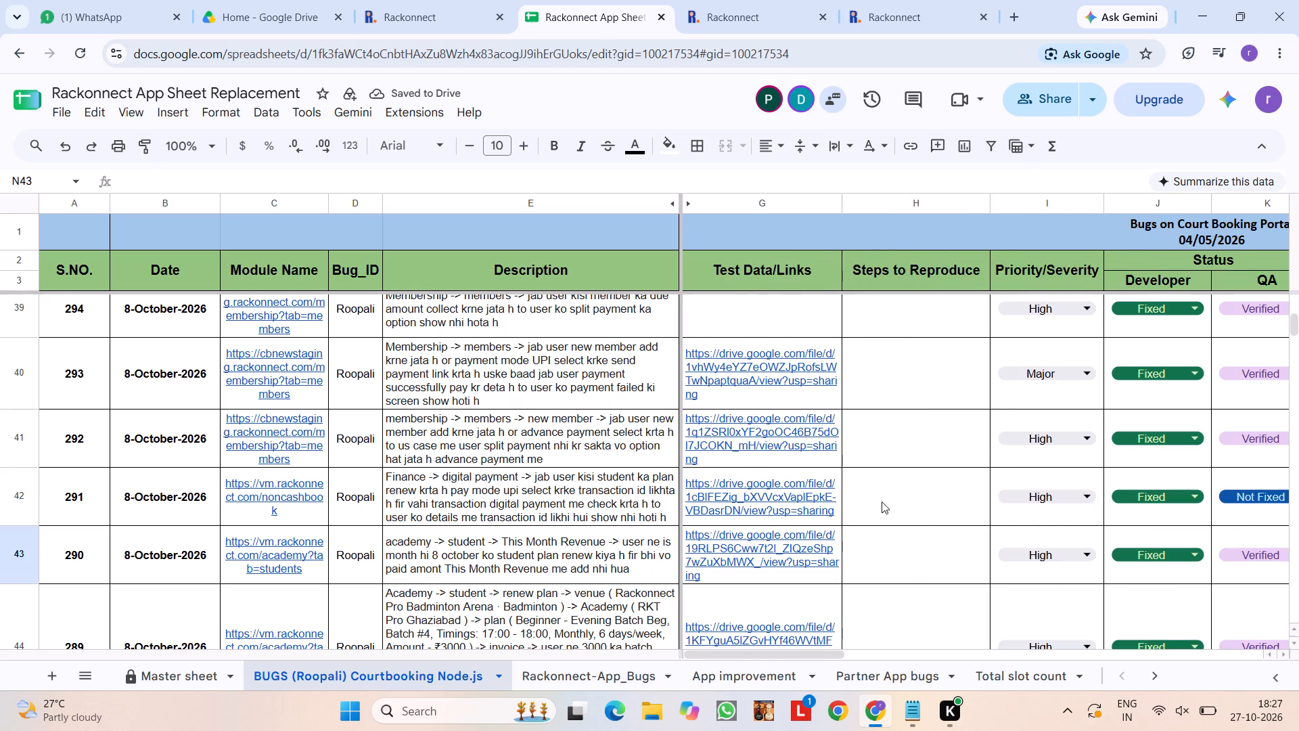
pyautogui.scroll(2, 886, 504)
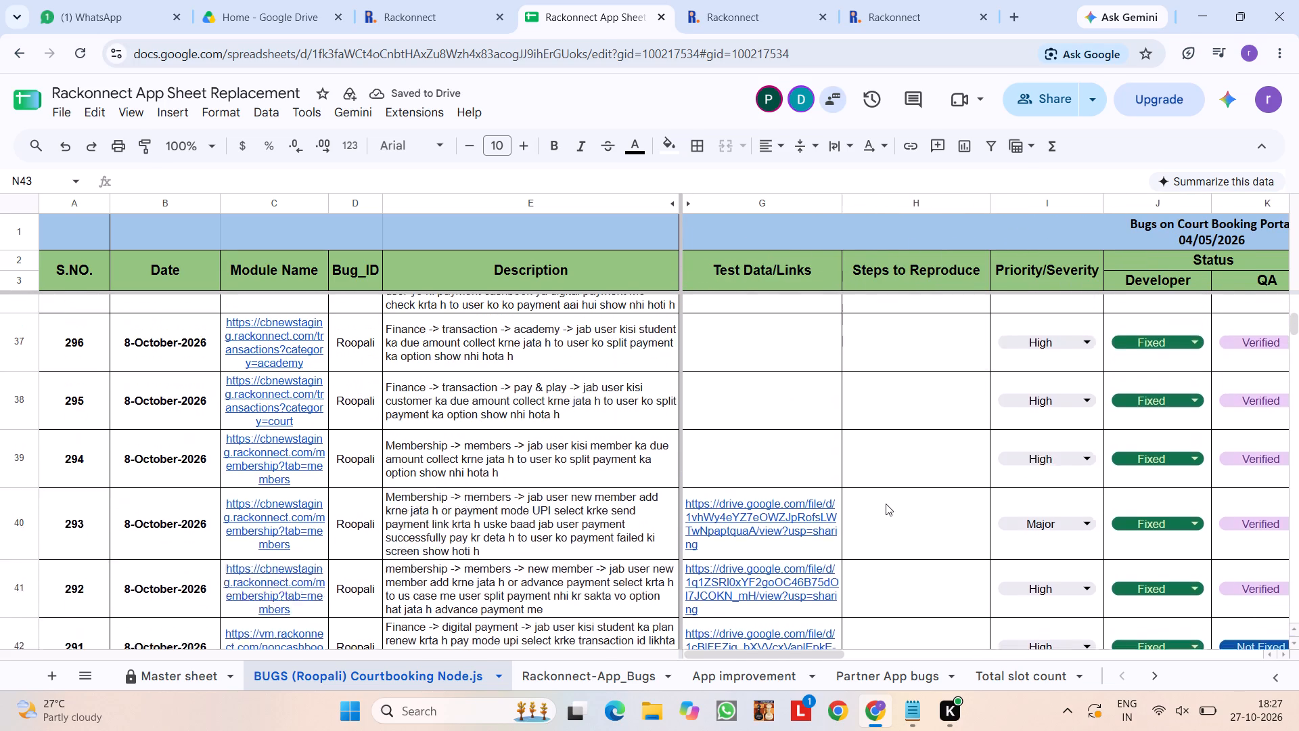
pyautogui.scroll(4, 886, 504)
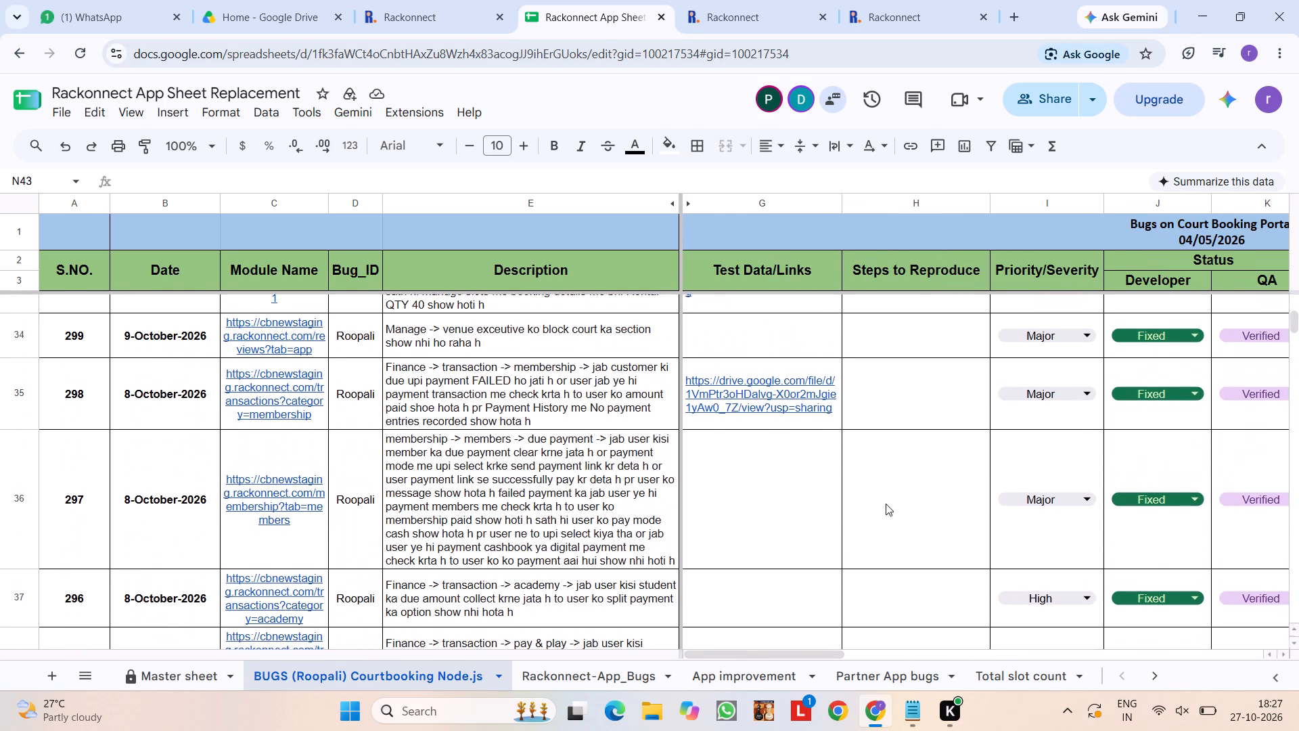
pyautogui.scroll(4, 886, 504)
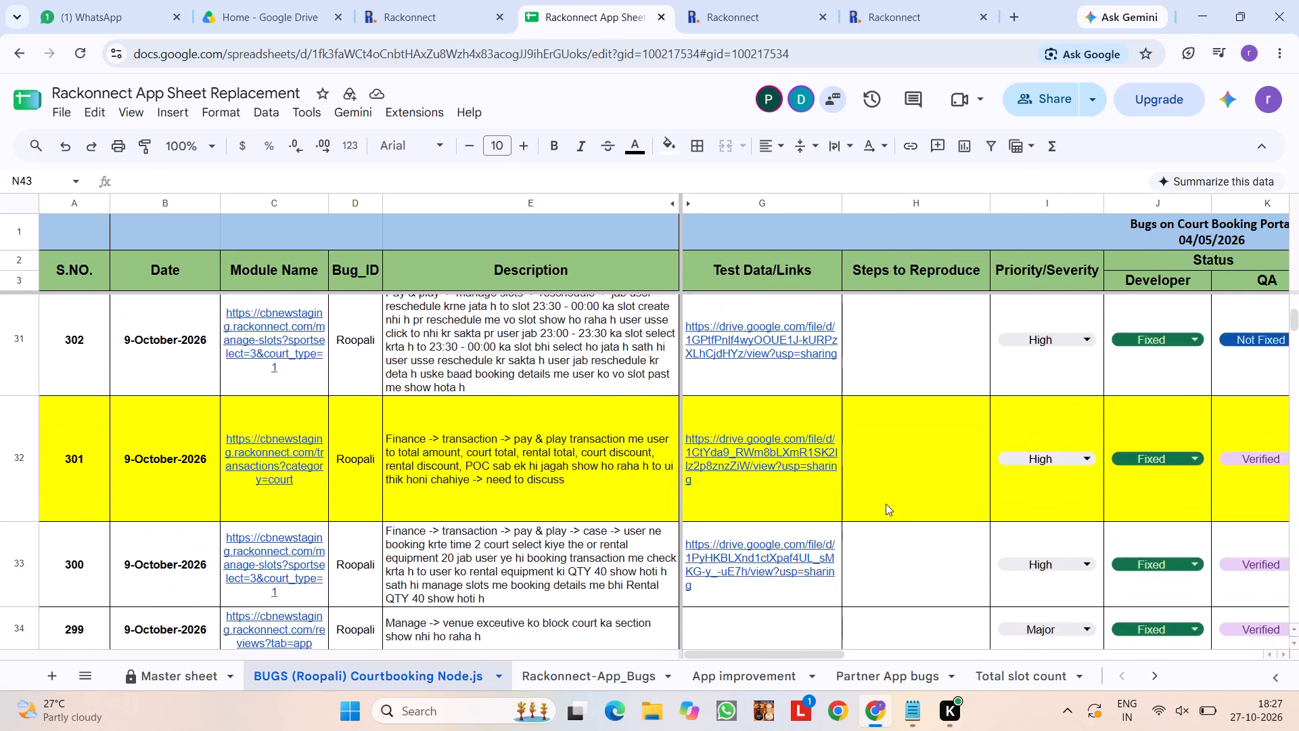
pyautogui.scroll(3, 886, 504)
pyautogui.hscroll(-3, 886, 504)
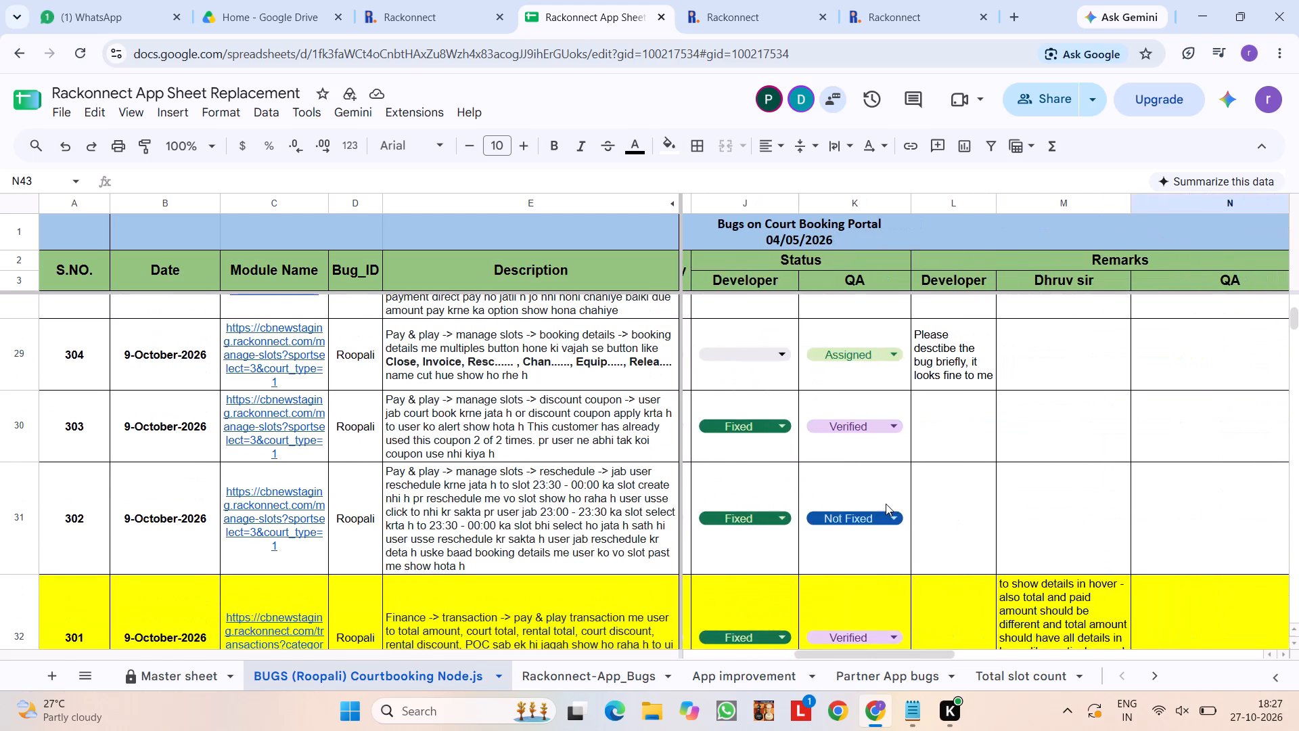
pyautogui.scroll(-1, 886, 504)
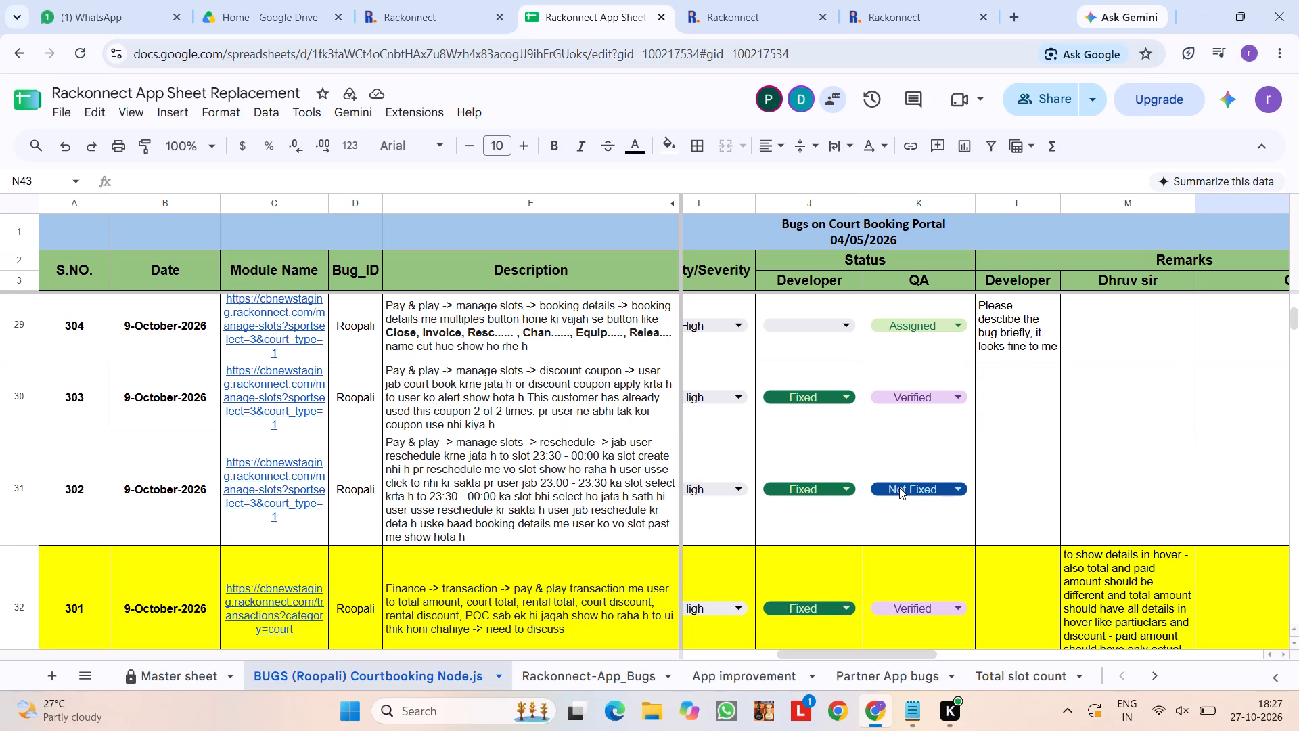
# In the Notepad work notes, remove the empty dot bullet and the blank line after the Today's Orders entry.
pyautogui.hotkey('alt', 'Tab')
pyautogui.hotkey('alt', 'Tab')
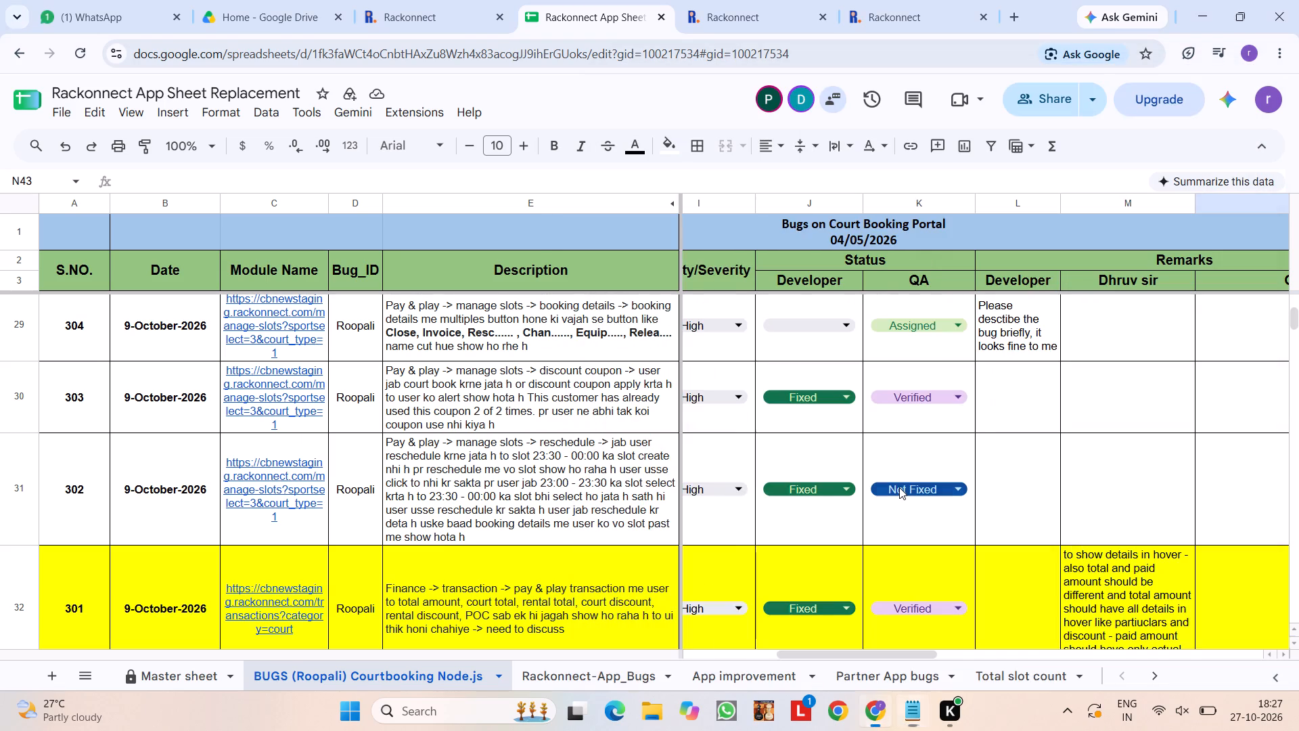
pyautogui.hotkey('alt', 'Tab')
pyautogui.press('BackSpace')
pyautogui.press('BackSpace')
pyautogui.press('BackSpace')
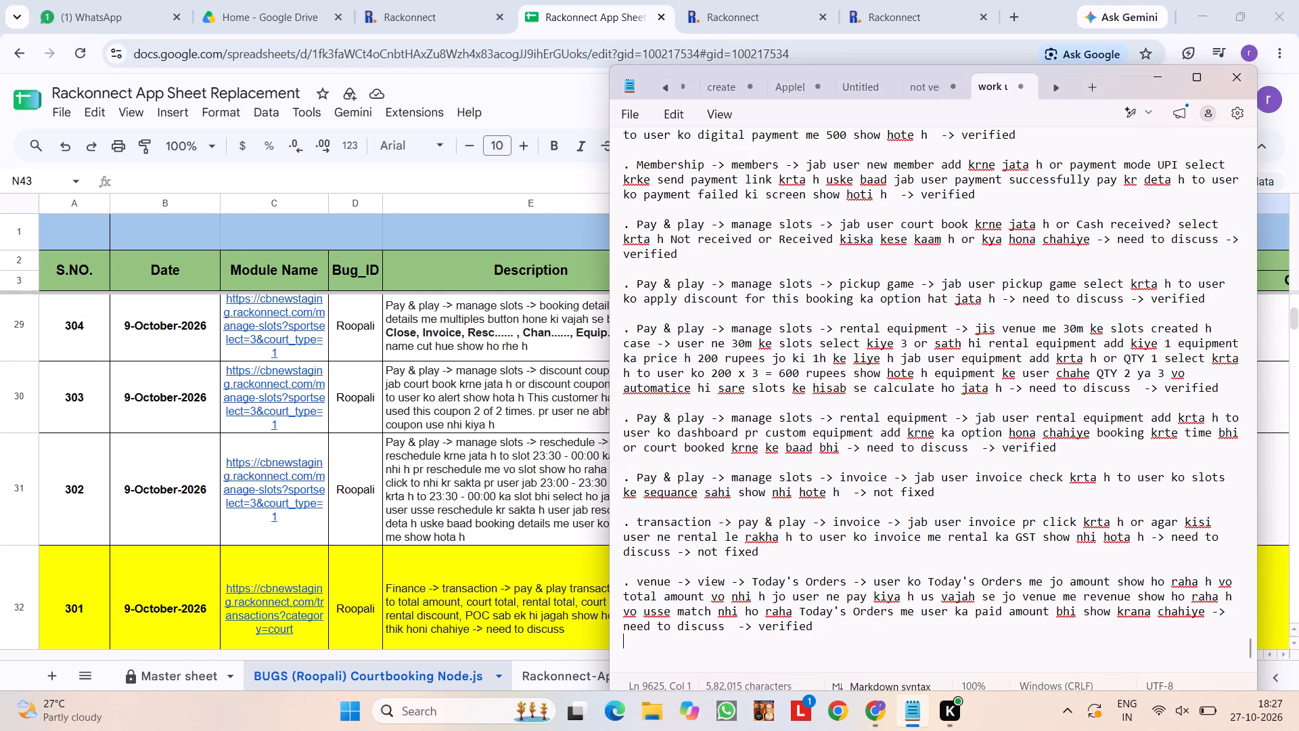
pyautogui.hotkey('alt', 'Tab')
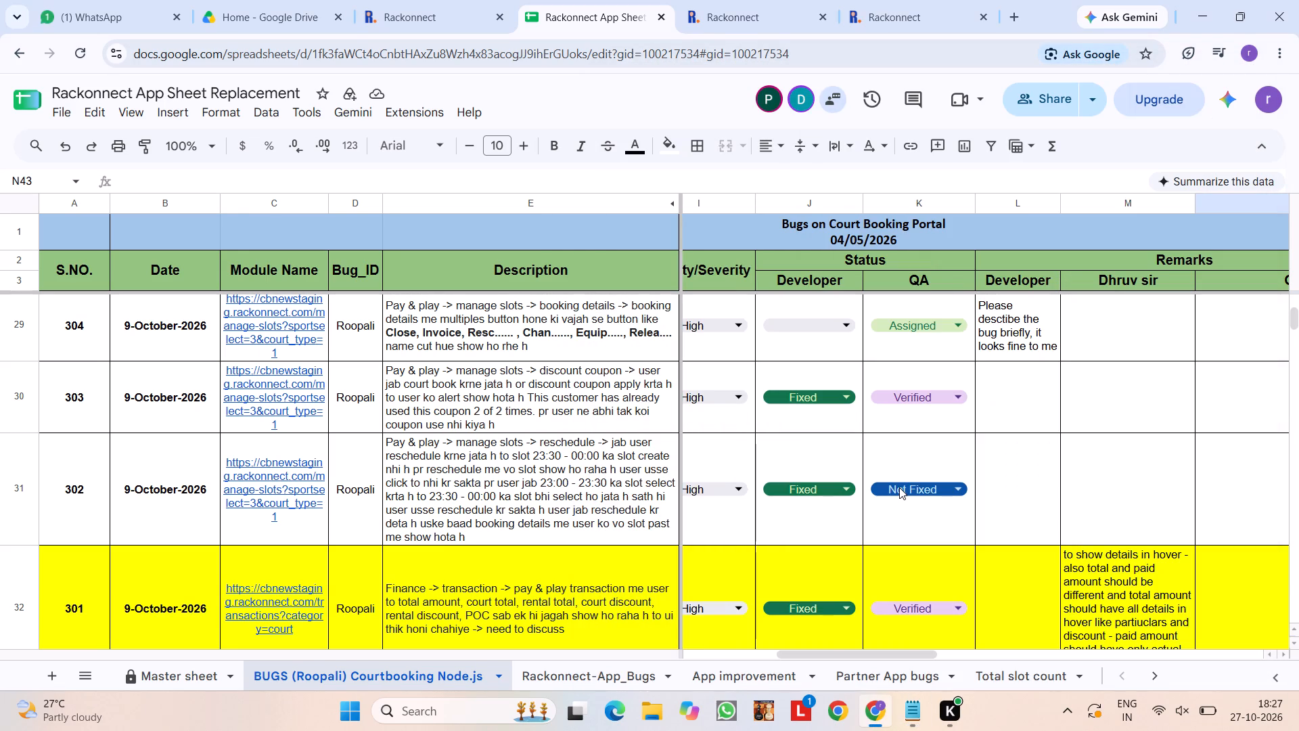
# In the bug sheet, examine bug 302's statuses, remarks and test link, and select its reschedule description.
pyautogui.hscroll(1, 1219, 441)
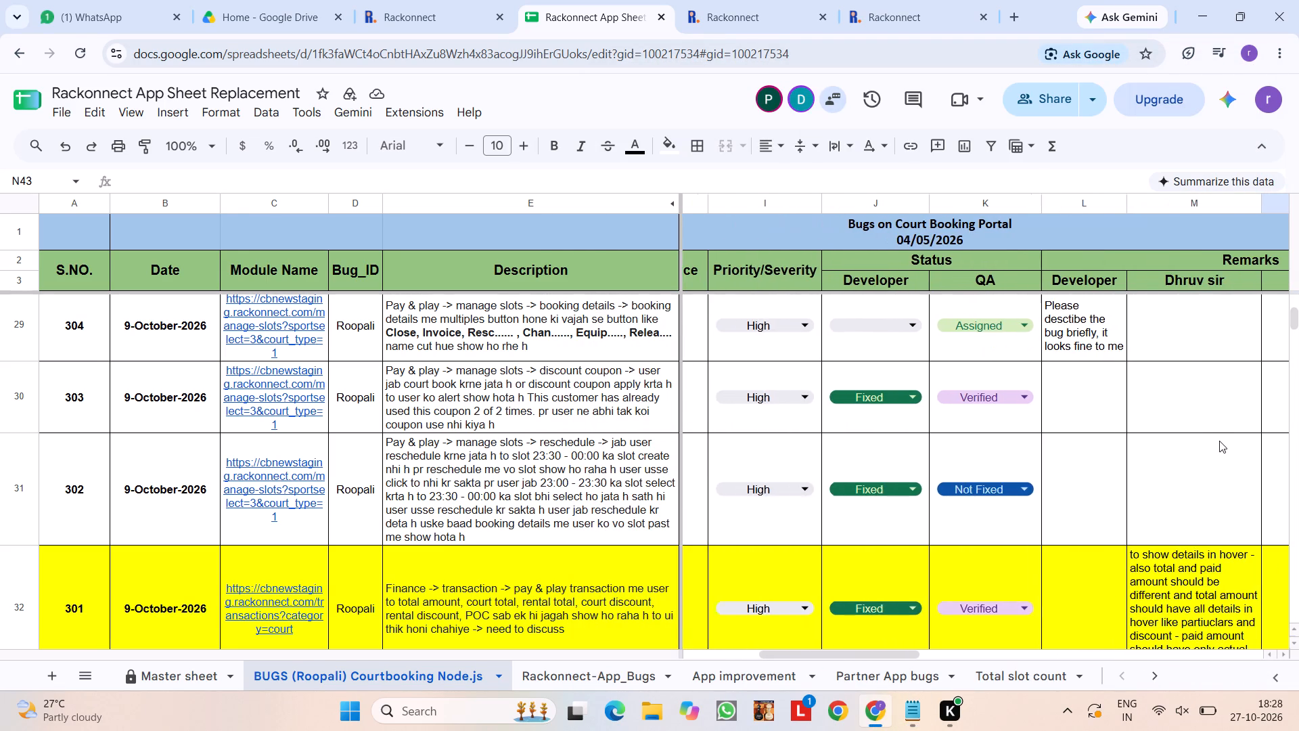
pyautogui.hscroll(7, 1219, 441)
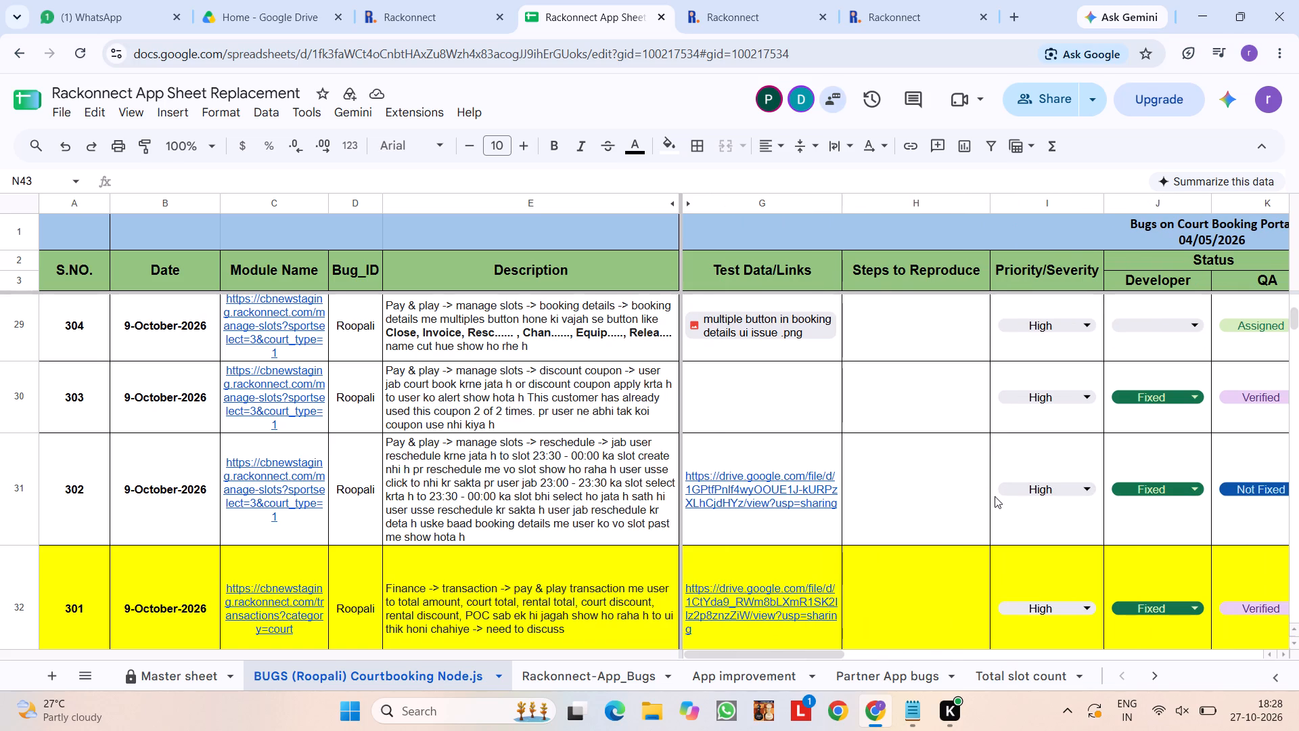
pyautogui.hotkey('alt', 'Tab')
pyautogui.hotkey('alt', 'Tab')
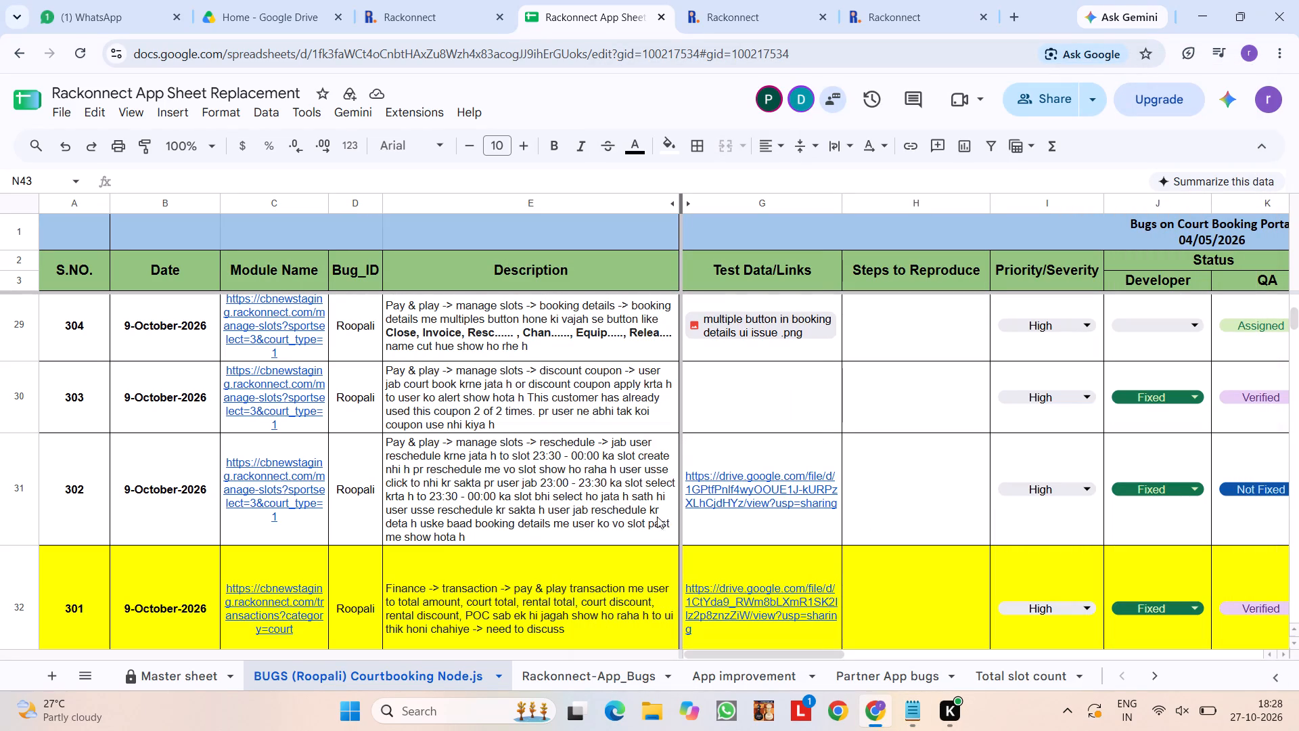
pyautogui.hscroll(-2, 926, 508)
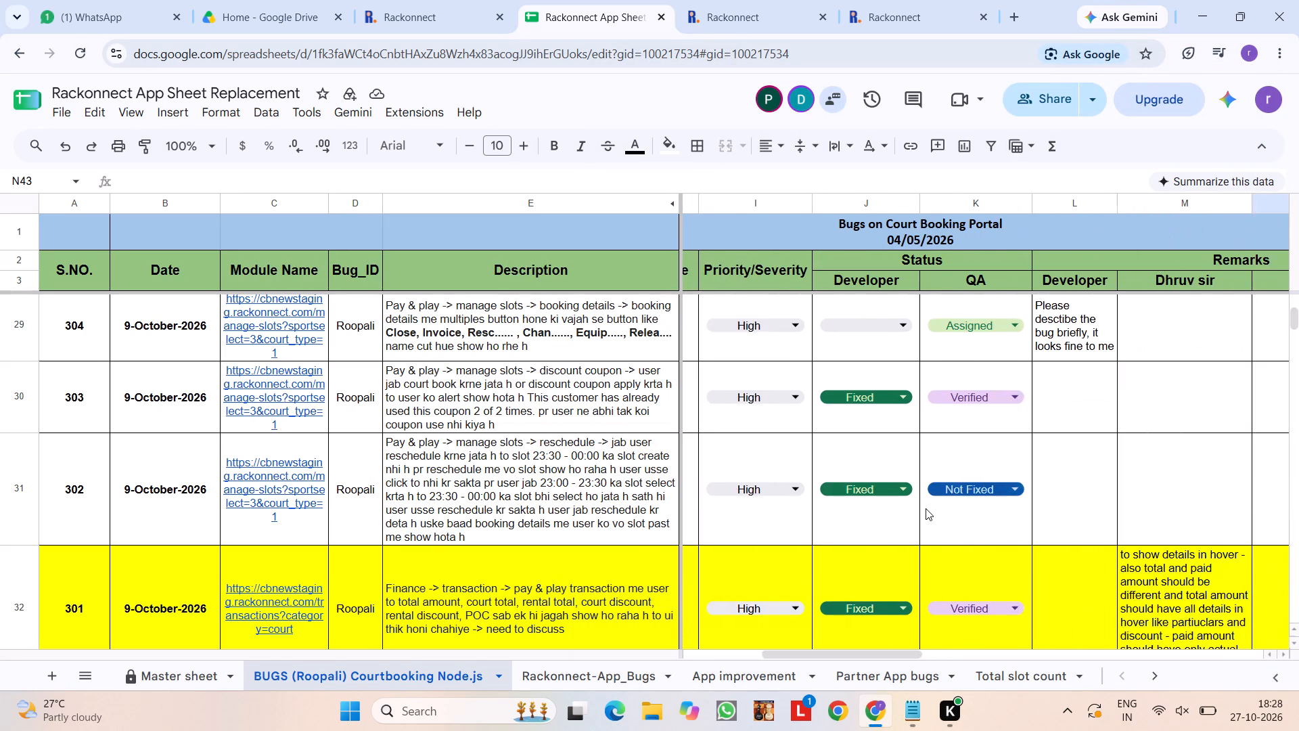
pyautogui.hscroll(-2, 926, 508)
pyautogui.hscroll(1, 926, 508)
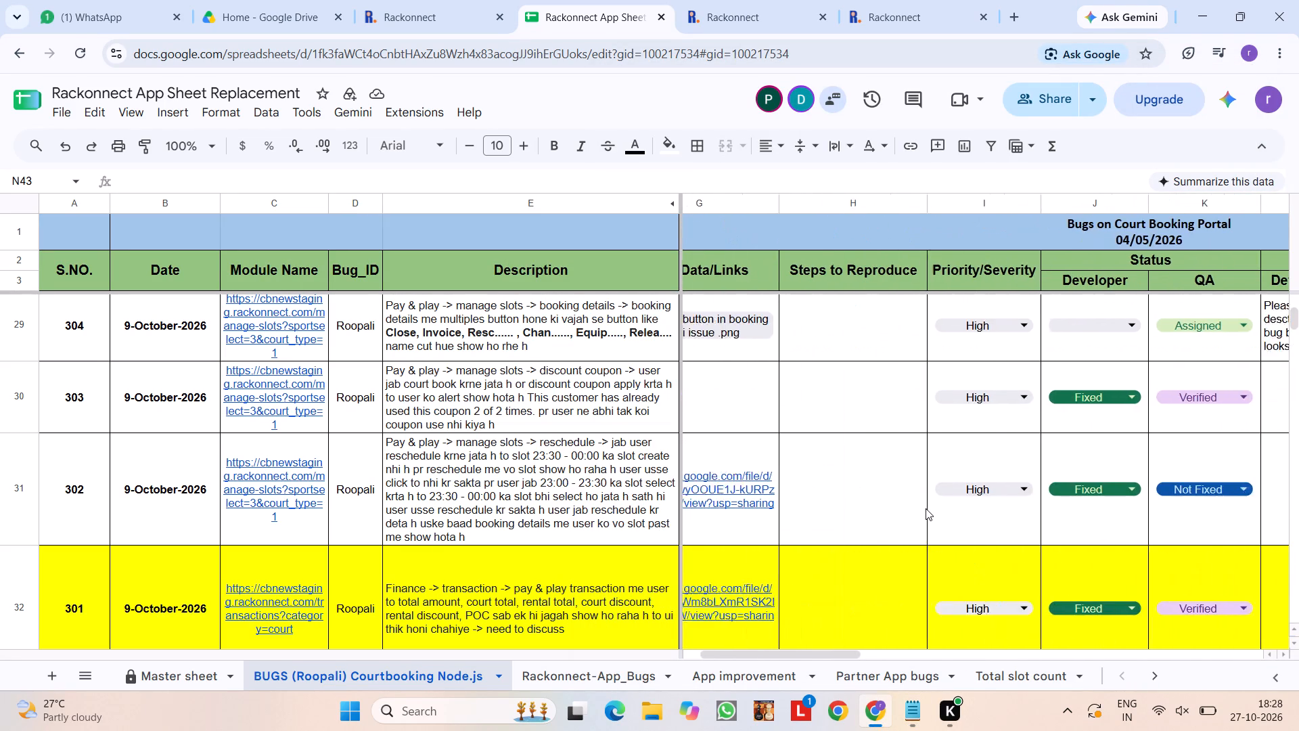
pyautogui.hscroll(2, 926, 508)
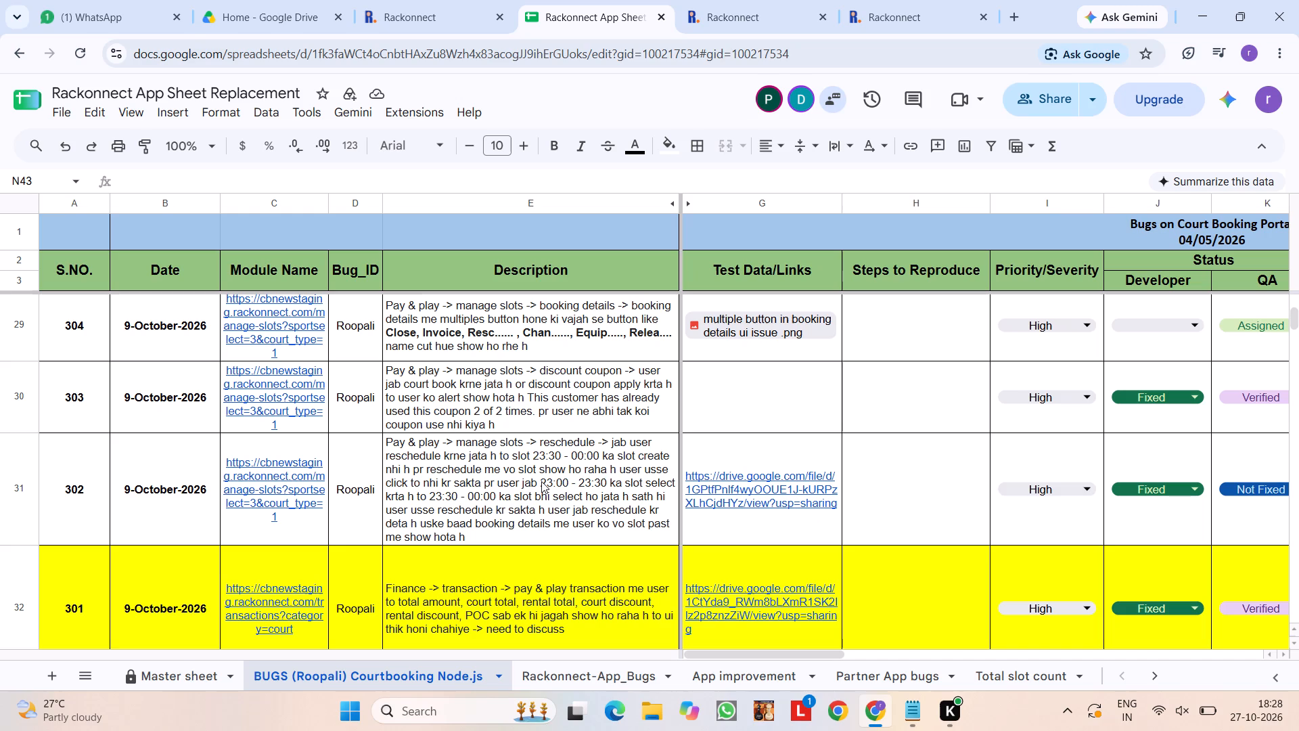
pyautogui.hscroll(-1, 981, 481)
pyautogui.click(518, 518)
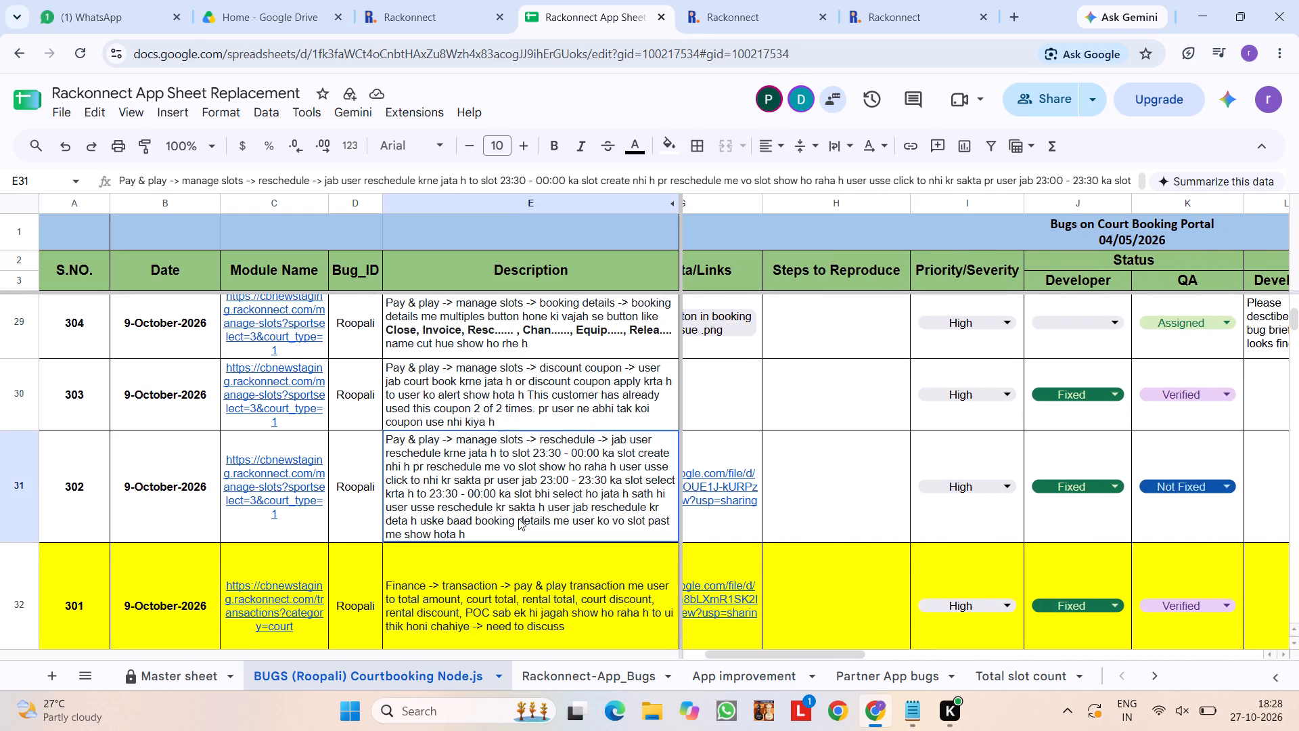
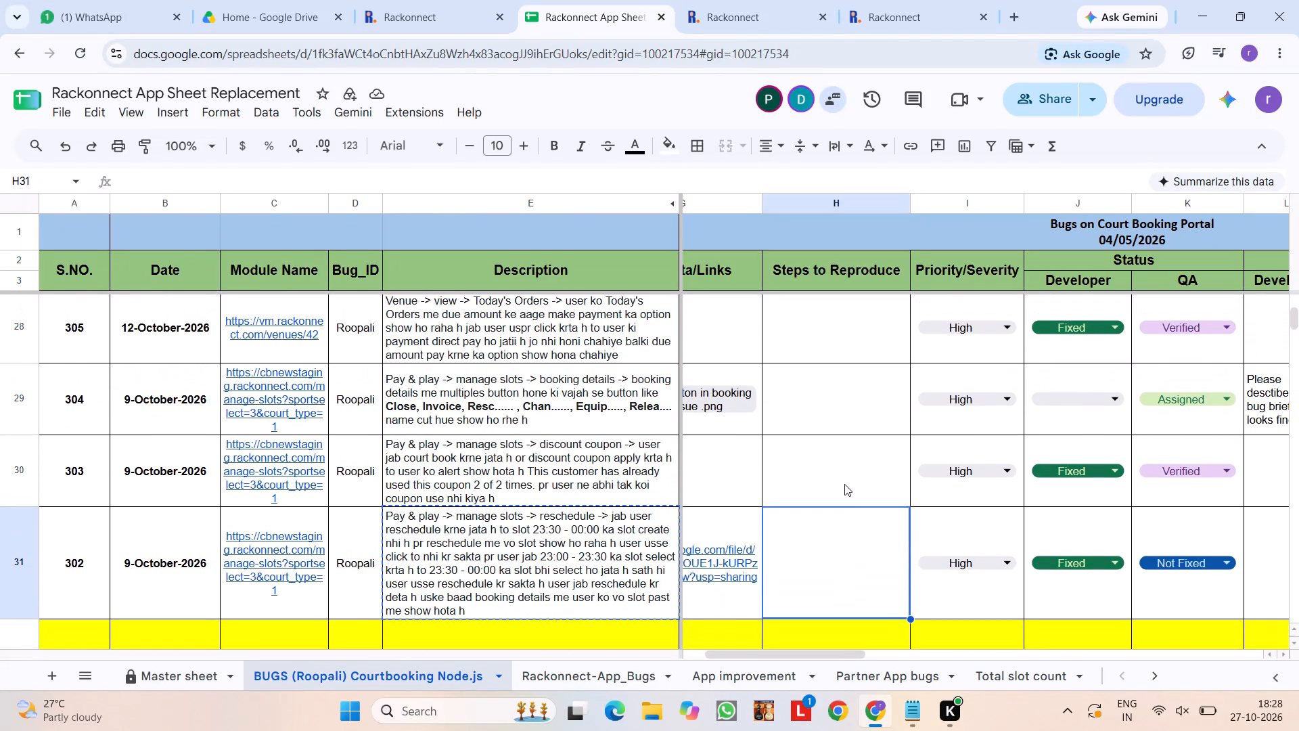
# Look through the newer bugs from 302 up to 328 in the bug sheet, examining their descriptions and developer and QA statuses.
pyautogui.scroll(1, 844, 484)
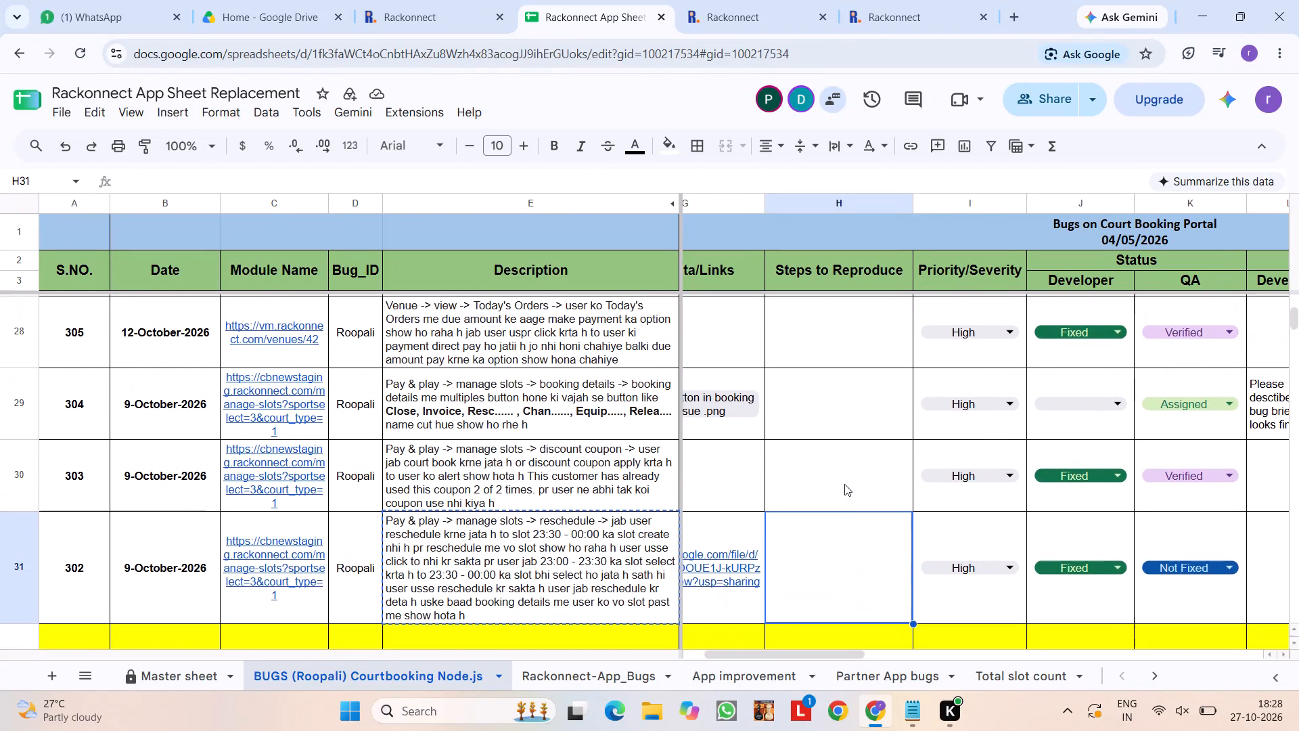
pyautogui.scroll(1, 844, 484)
pyautogui.hscroll(-1, 844, 484)
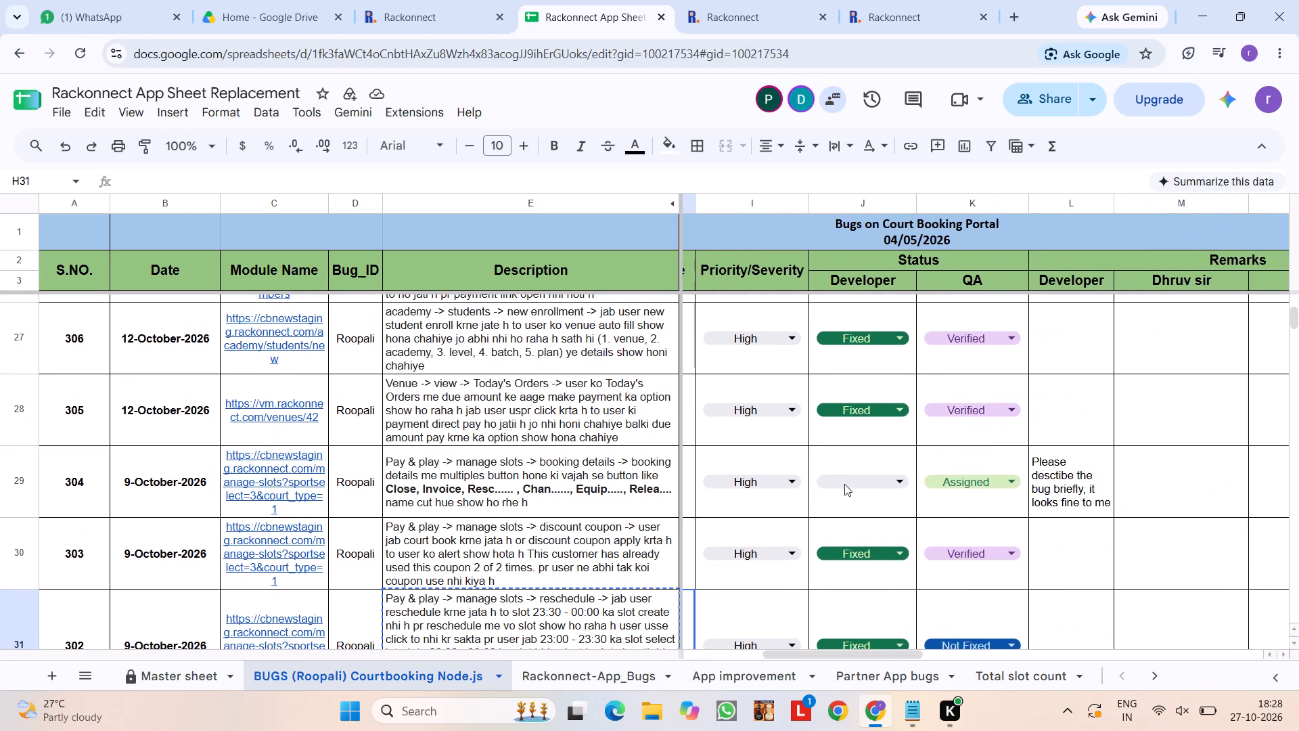
pyautogui.hscroll(-1, 844, 484)
pyautogui.hscroll(6, 844, 484)
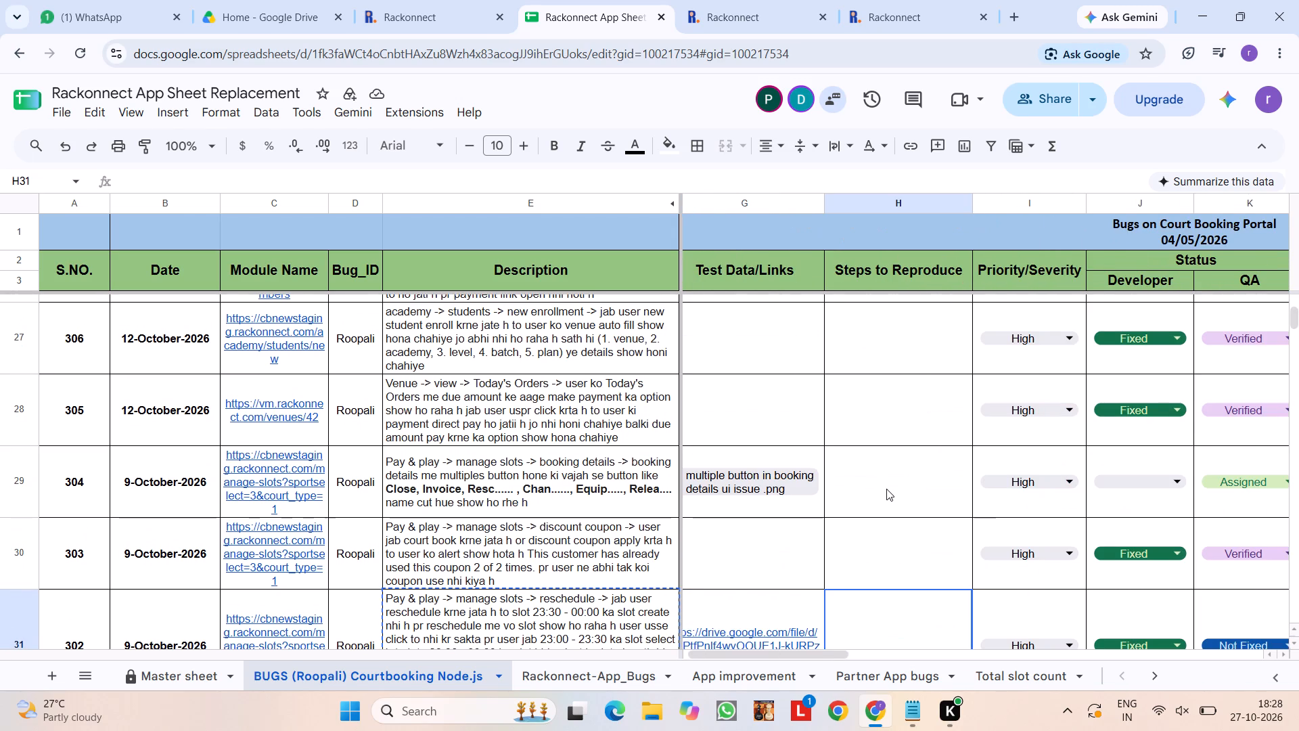
pyautogui.scroll(5, 886, 489)
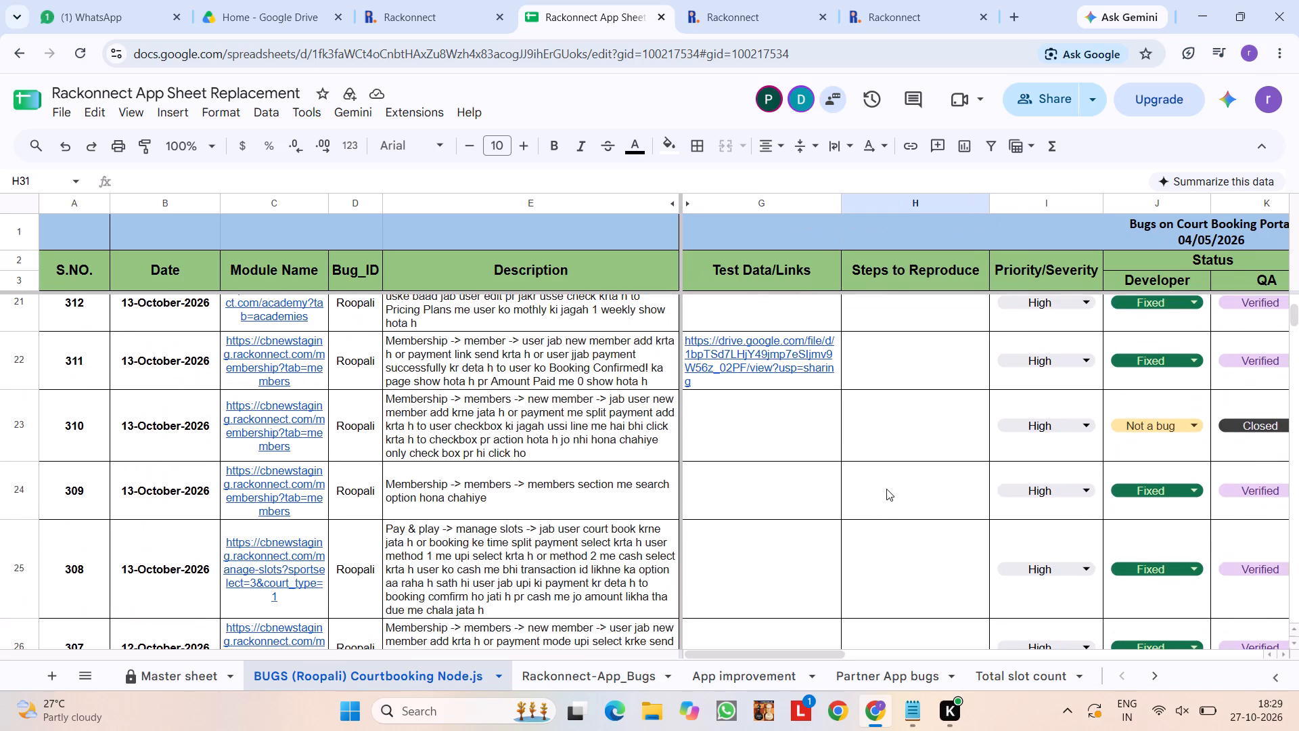
pyautogui.scroll(1, 886, 489)
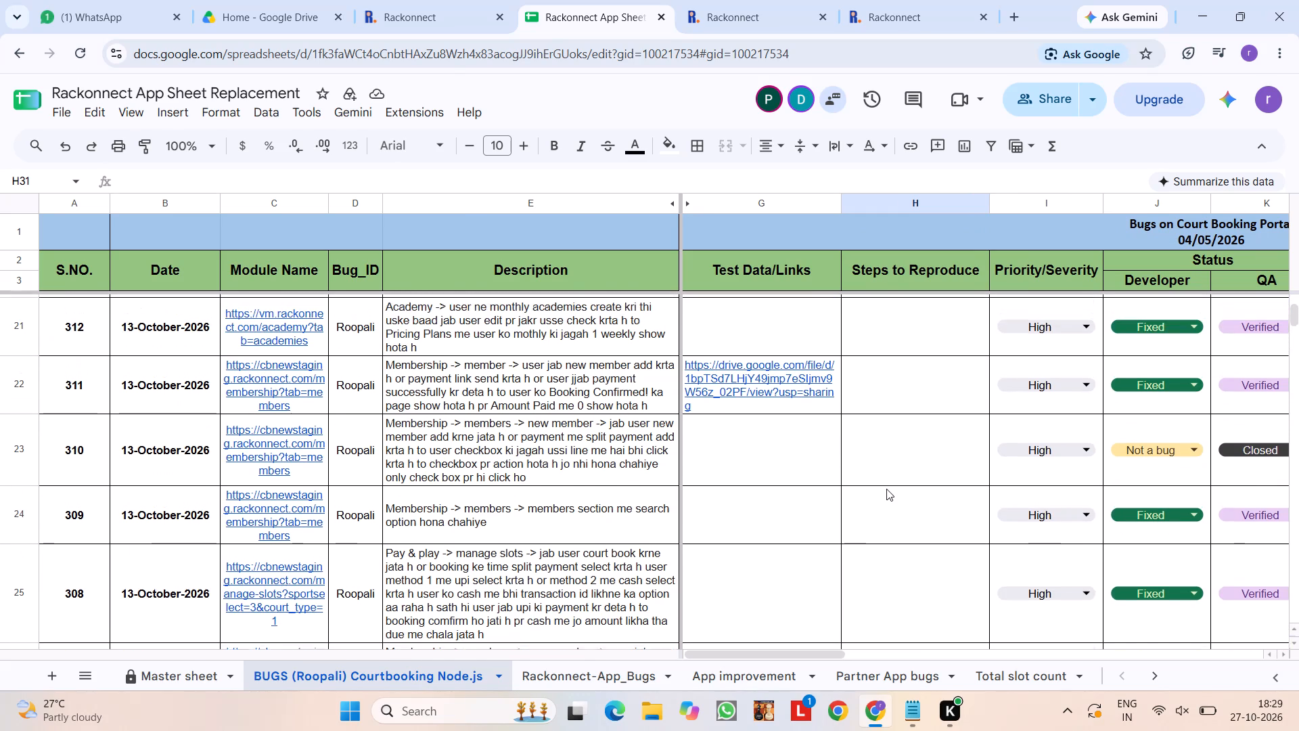
pyautogui.scroll(1, 886, 489)
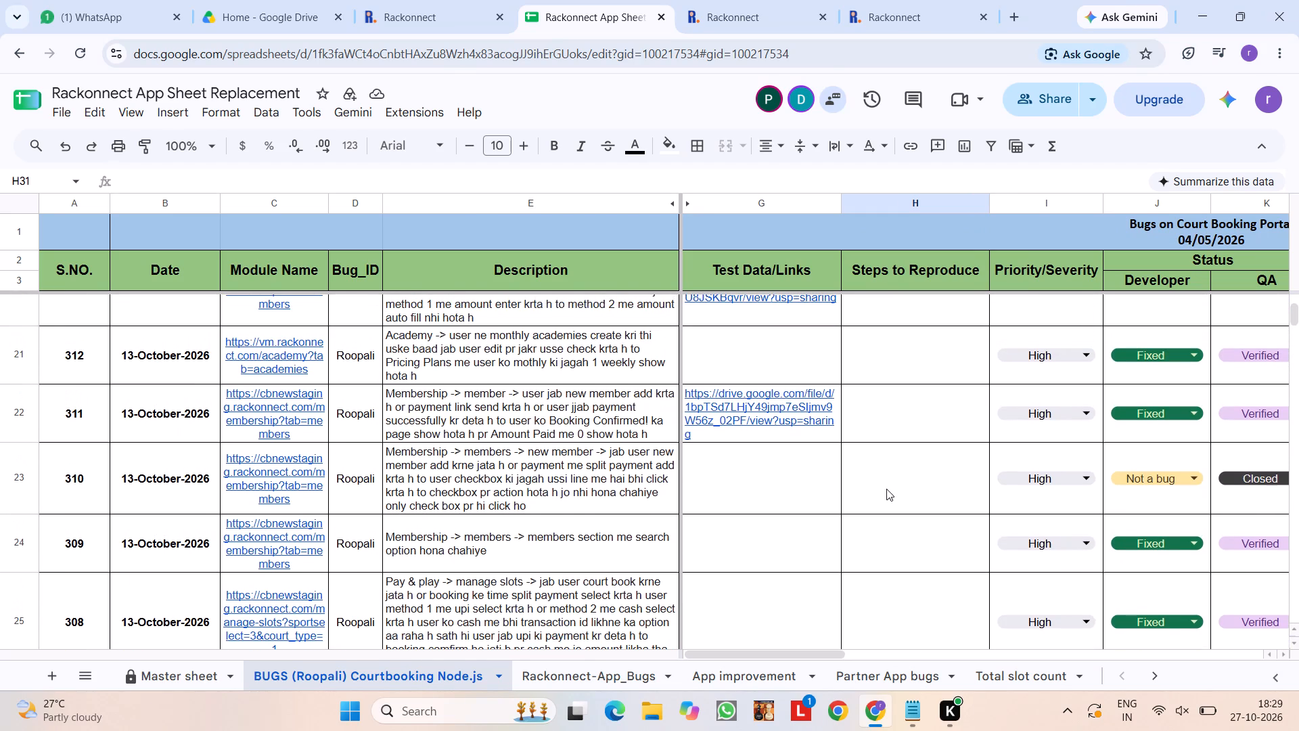
pyautogui.scroll(2, 886, 489)
pyautogui.hscroll(1, 886, 489)
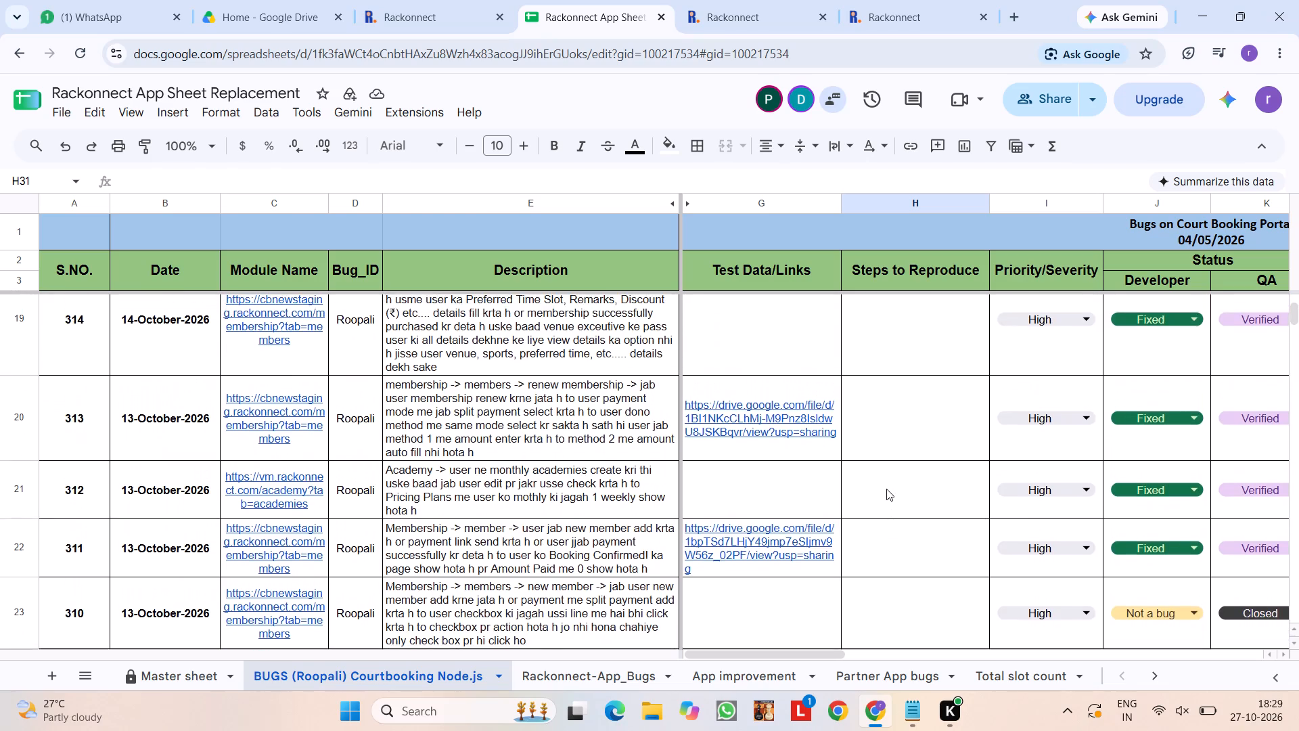
pyautogui.hscroll(1, 886, 489)
pyautogui.scroll(6, 886, 489)
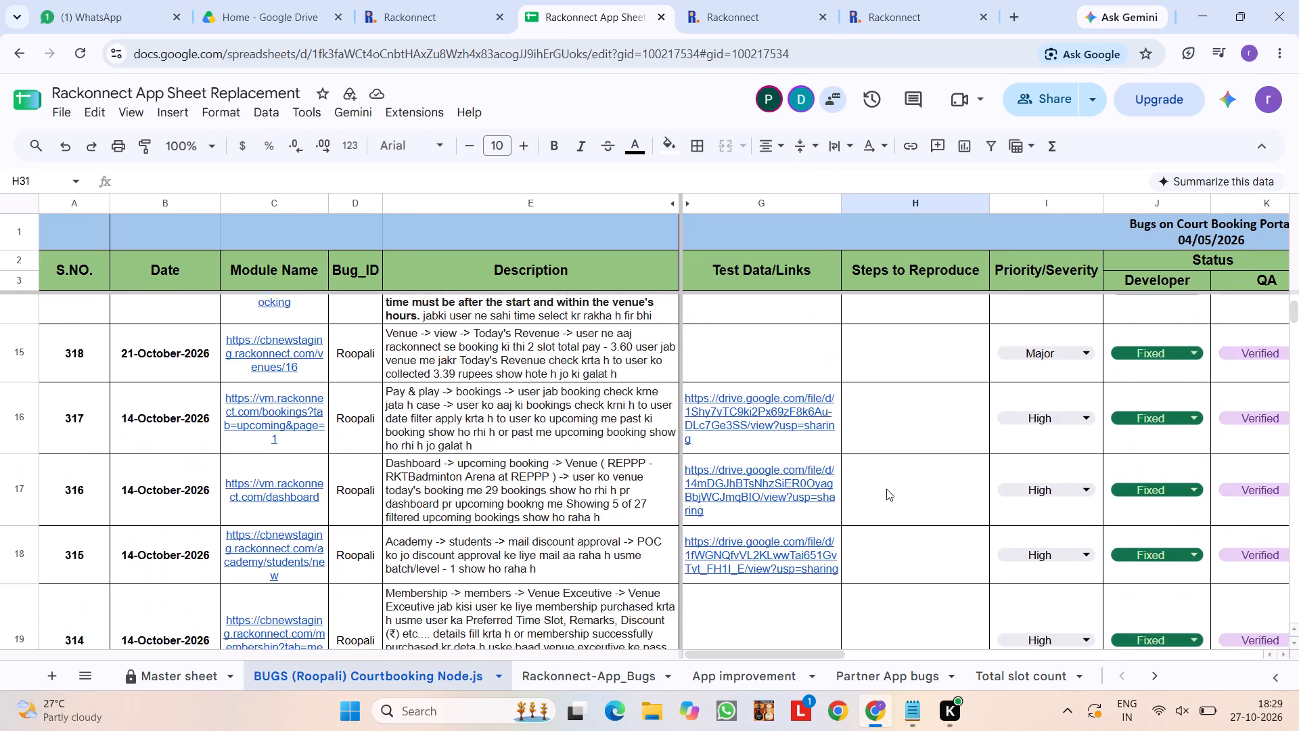
pyautogui.scroll(8, 886, 489)
pyautogui.hscroll(1, 886, 489)
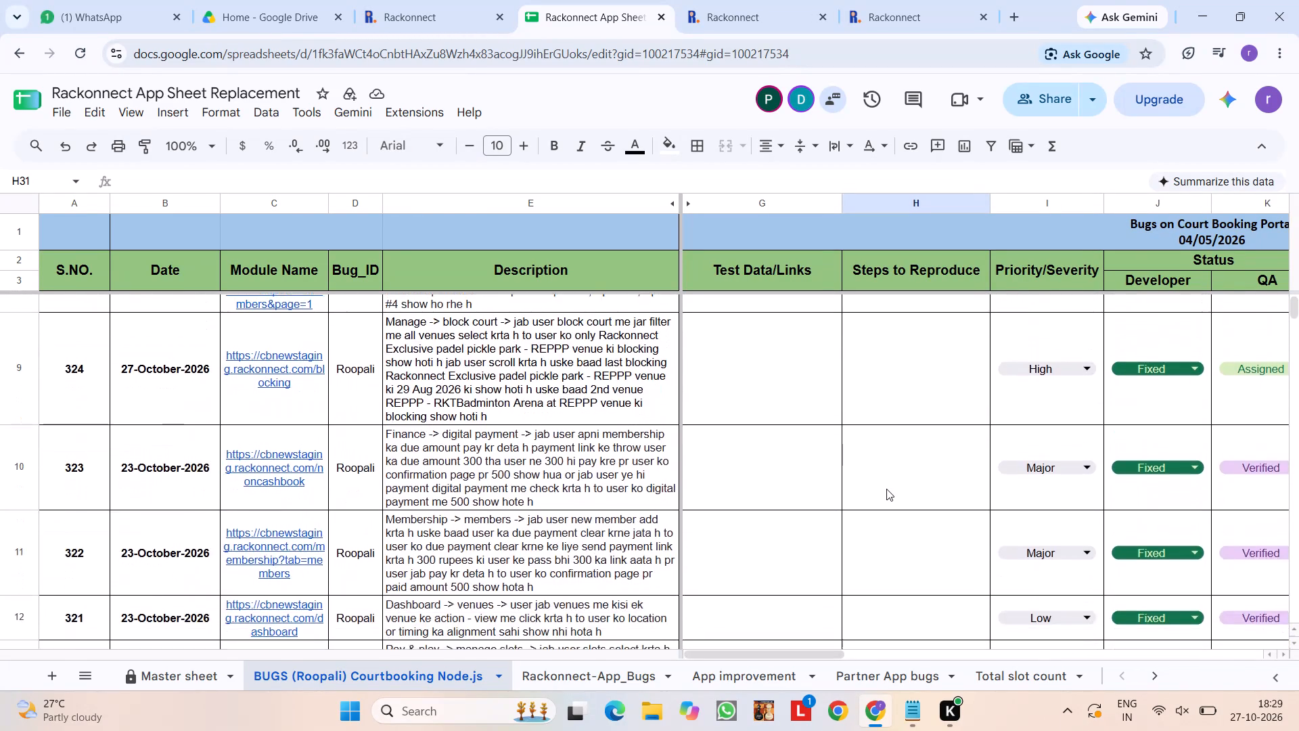
pyautogui.hscroll(1, 886, 489)
pyautogui.scroll(2, 886, 489)
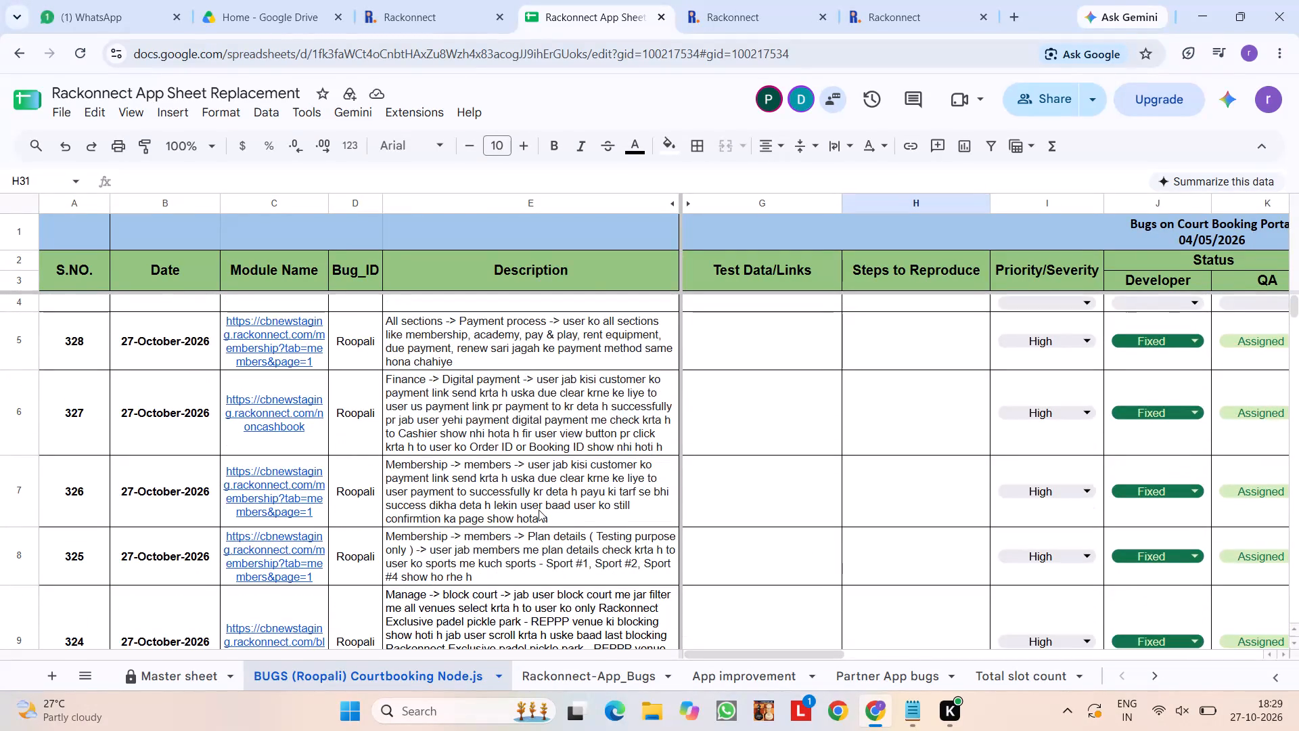